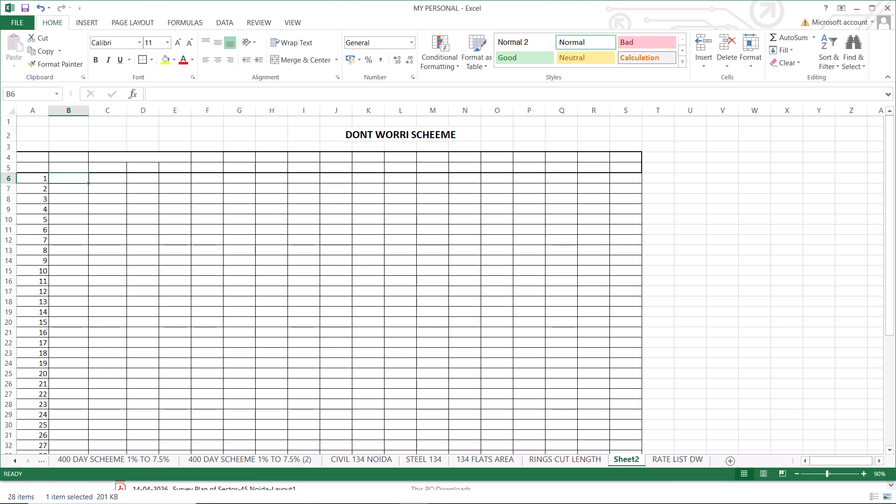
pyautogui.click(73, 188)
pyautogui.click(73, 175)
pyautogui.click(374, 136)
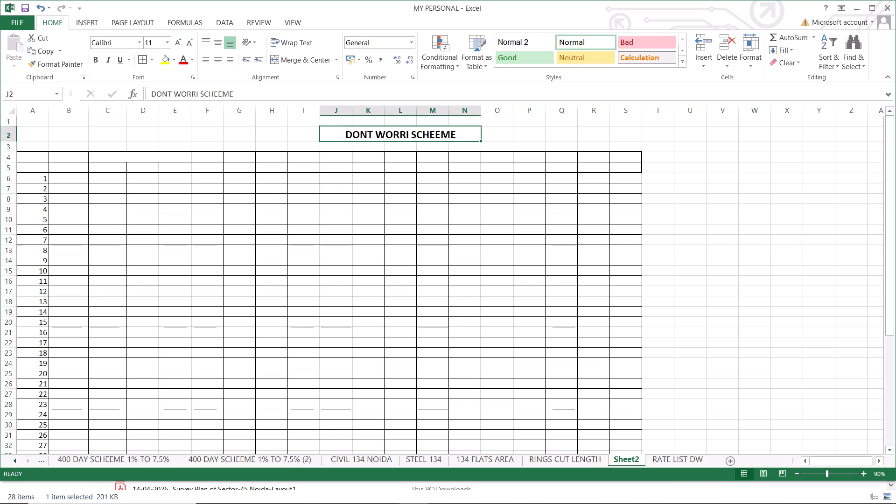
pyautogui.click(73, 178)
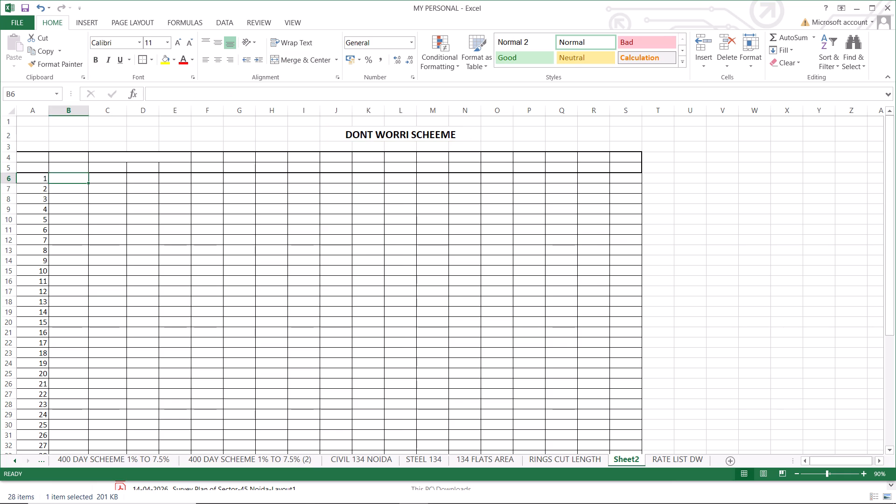
# Widen column B to roughly two and a half times its width.
pyautogui.moveTo(87, 112); pyautogui.dragTo(149, 117)
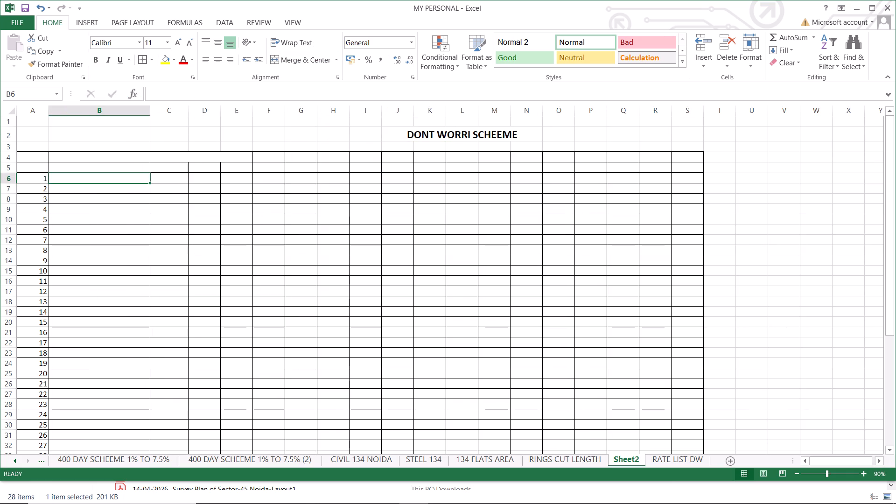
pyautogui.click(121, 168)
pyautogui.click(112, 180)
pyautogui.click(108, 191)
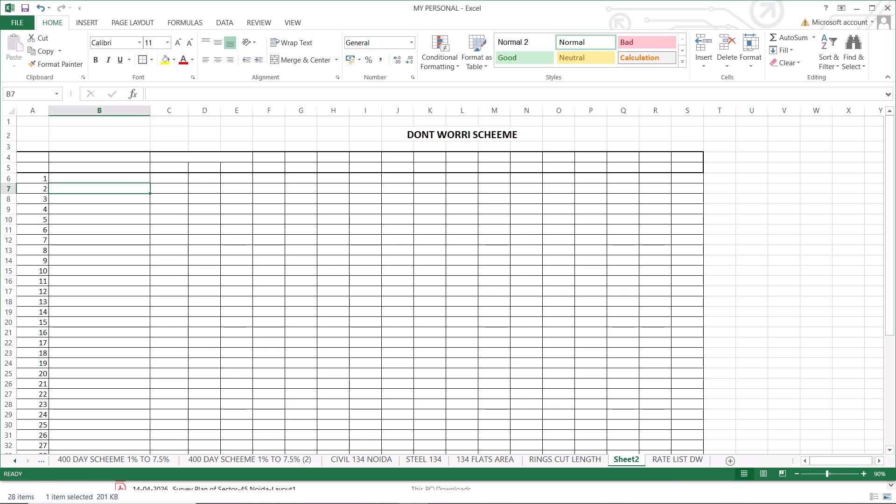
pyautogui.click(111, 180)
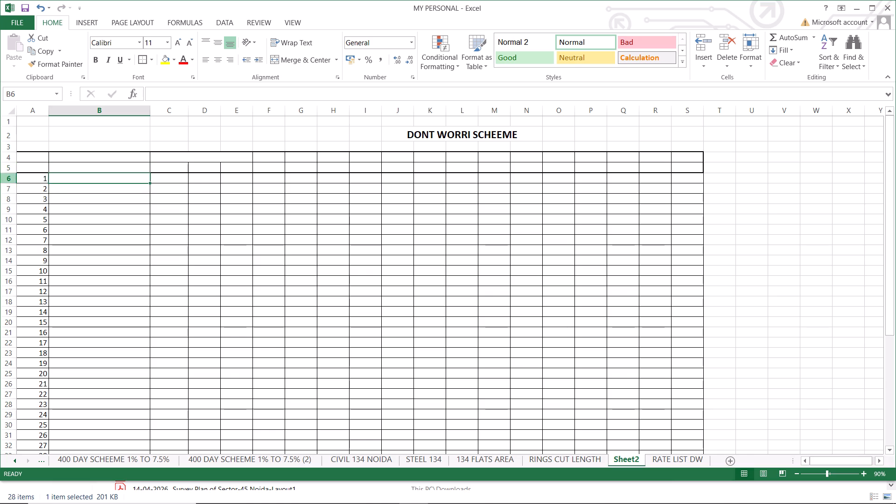
# Insert a blank row at row 6, directly above the table row numbered 1.
pyautogui.click(12, 180)
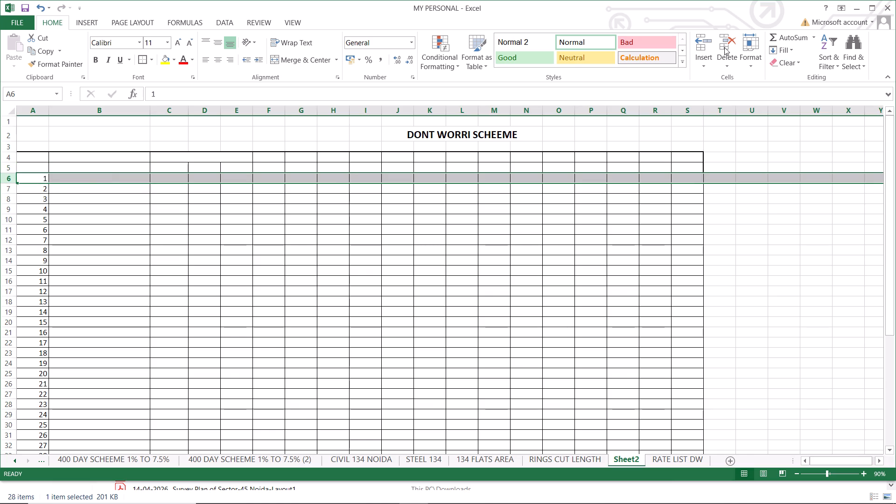
pyautogui.click(708, 44)
pyautogui.click(465, 297)
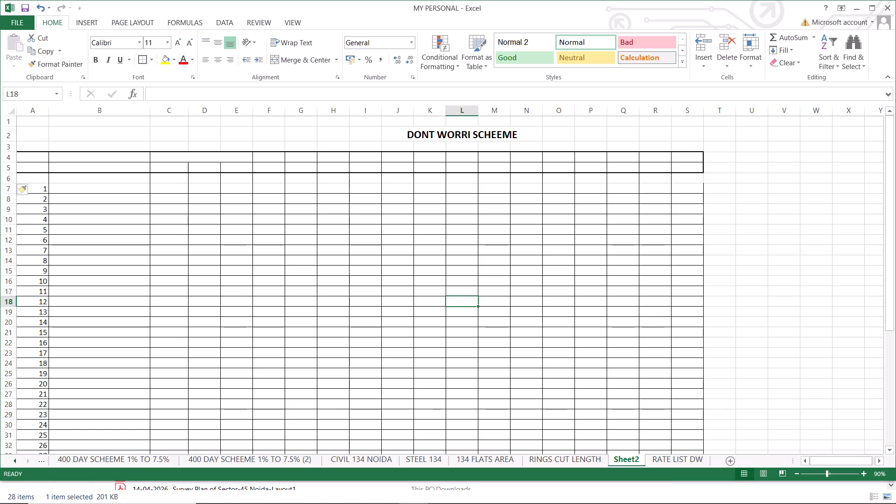
# Apply All Borders to the inserted blank row and the row numbered 1, cells A6 to S7.
pyautogui.moveTo(33, 187); pyautogui.dragTo(624, 188)
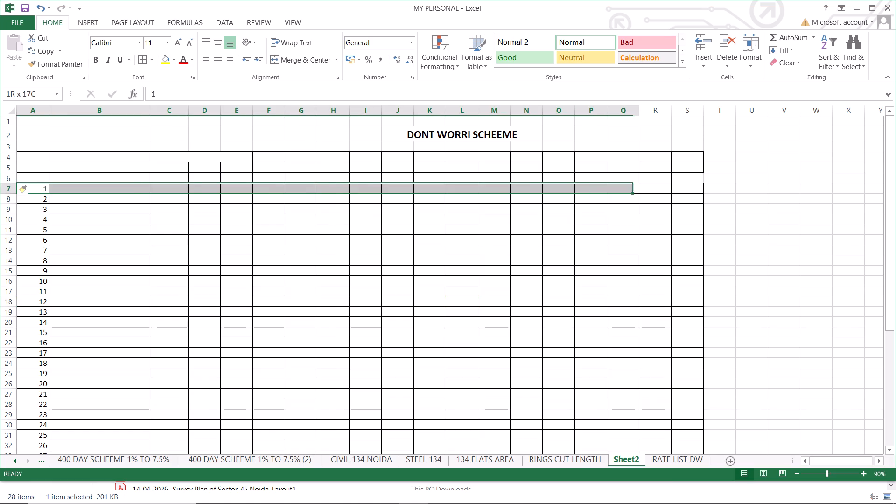
pyautogui.moveTo(624, 188); pyautogui.dragTo(685, 188)
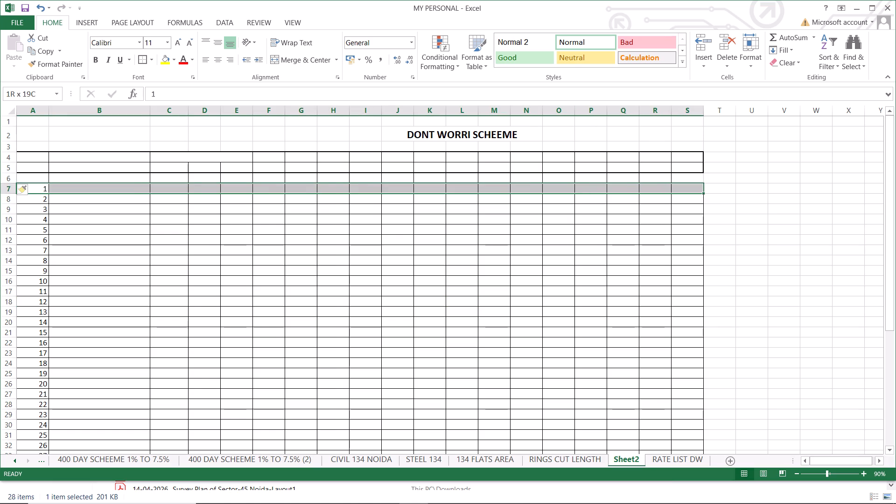
pyautogui.moveTo(685, 188); pyautogui.dragTo(686, 181)
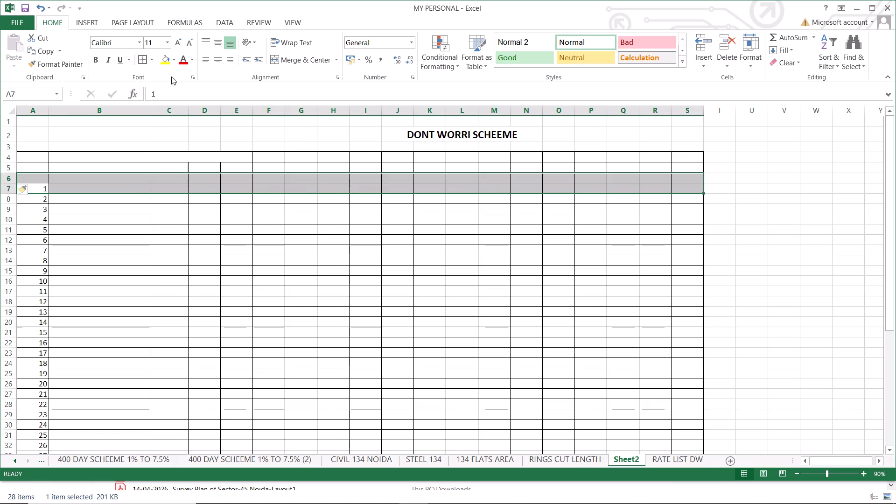
pyautogui.click(150, 58)
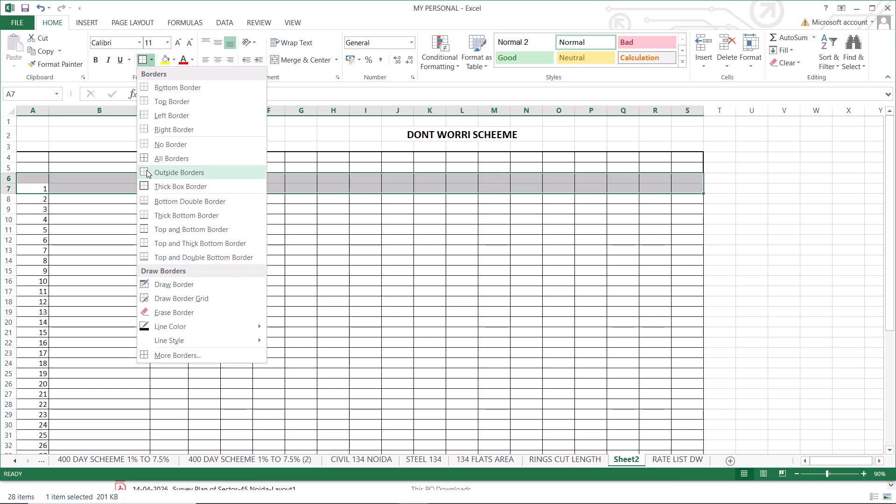
pyautogui.click(147, 156)
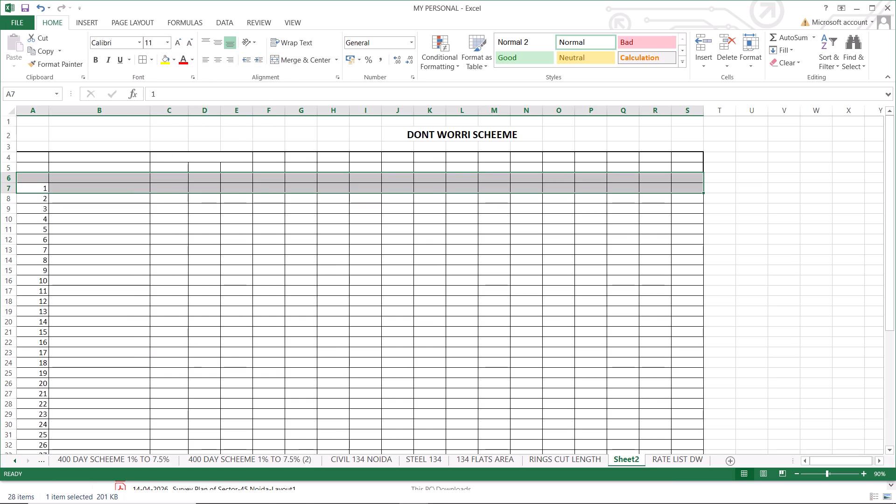
# Outline the two header rows, cells A4 to S5, with a Thick Box Border.
pyautogui.moveTo(27, 158); pyautogui.dragTo(41, 163)
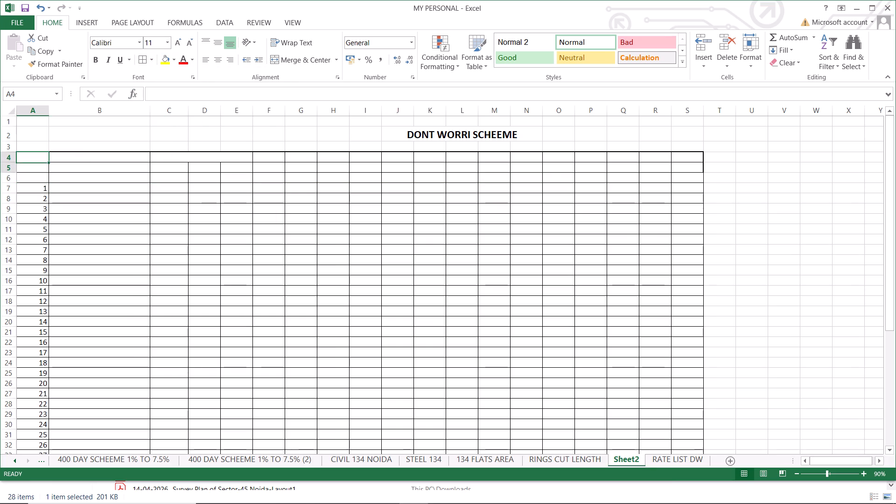
pyautogui.moveTo(41, 163); pyautogui.dragTo(657, 158)
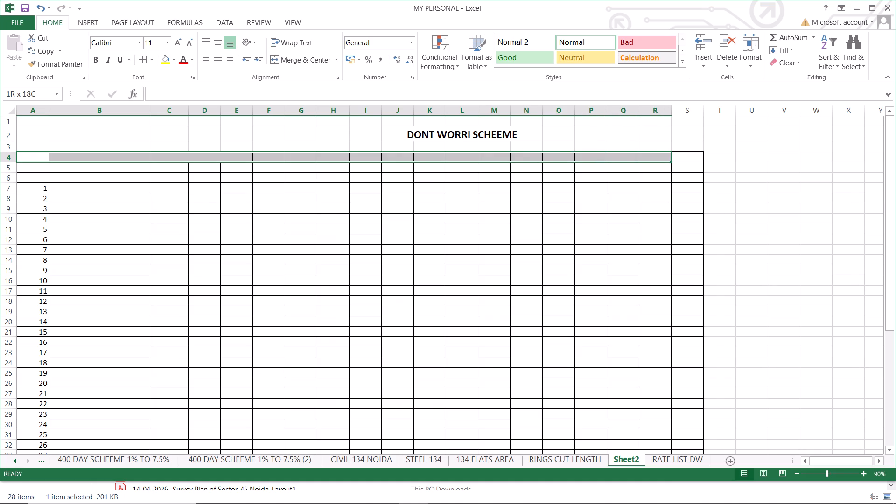
pyautogui.moveTo(657, 158); pyautogui.dragTo(692, 168)
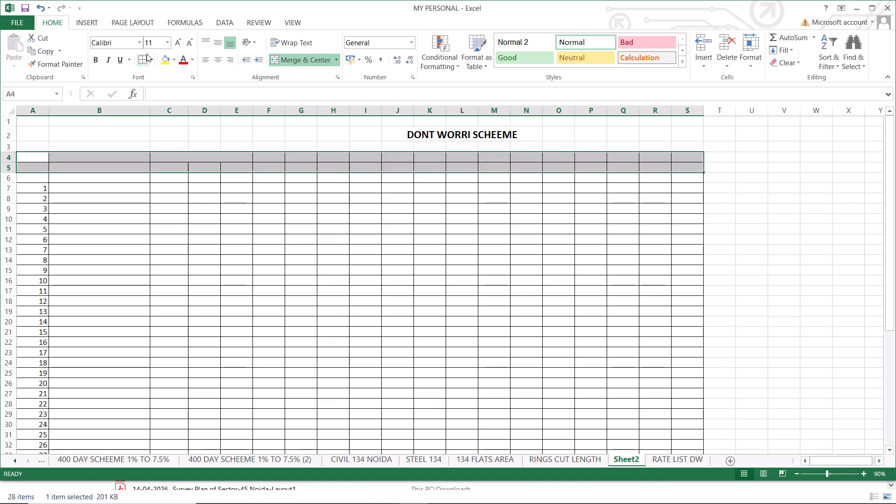
pyautogui.click(152, 61)
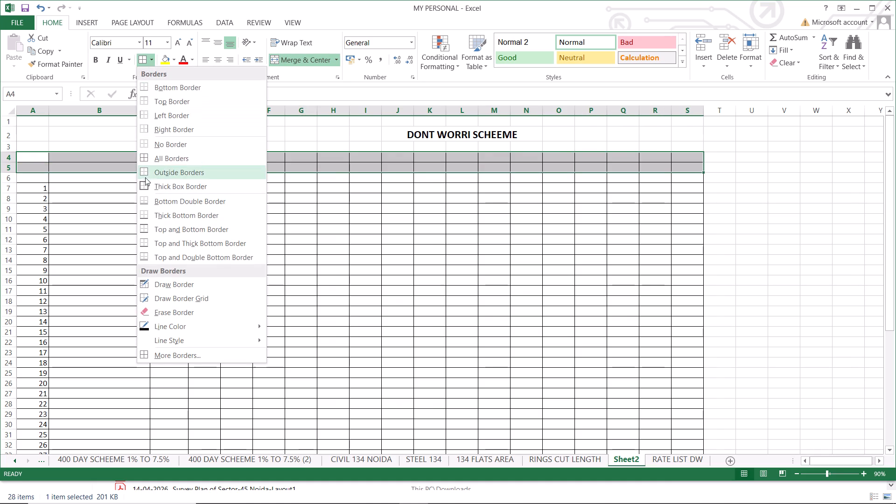
pyautogui.click(143, 187)
pyautogui.click(159, 234)
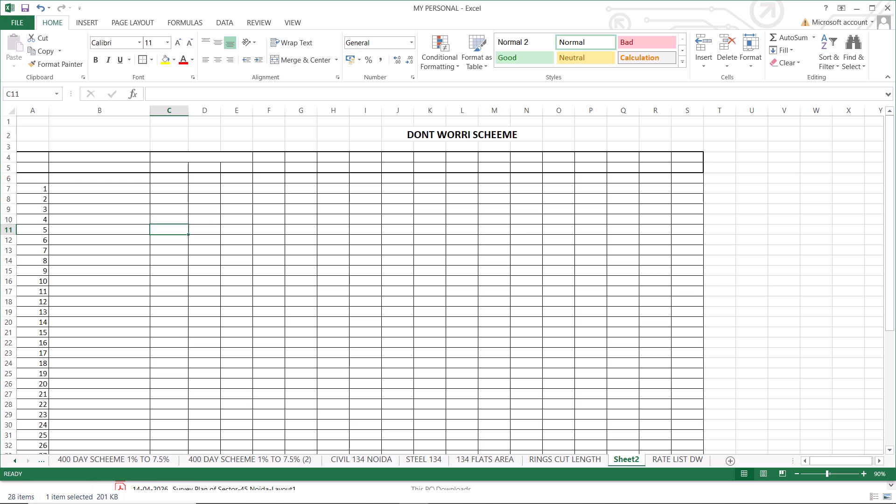
# Outline the title area around DONT WORRI SCHEEME, cells A1 to S3, with a Thick Box Border.
pyautogui.click(36, 116)
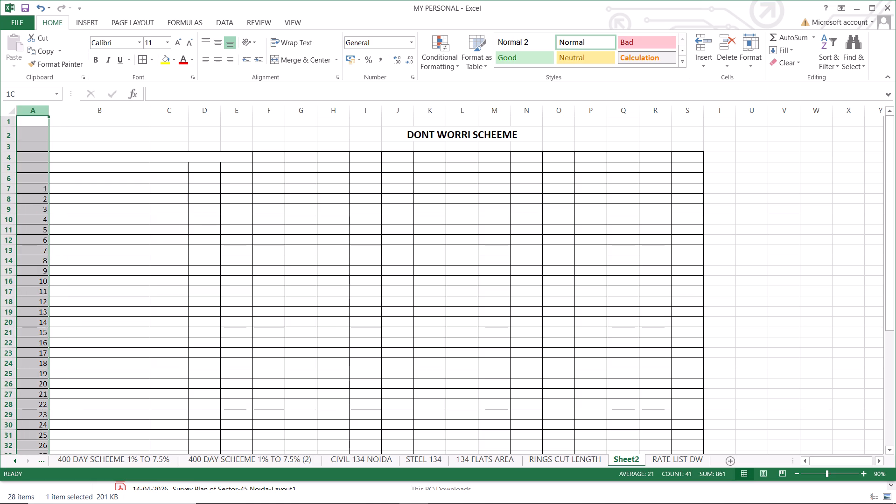
pyautogui.moveTo(36, 123); pyautogui.dragTo(544, 163)
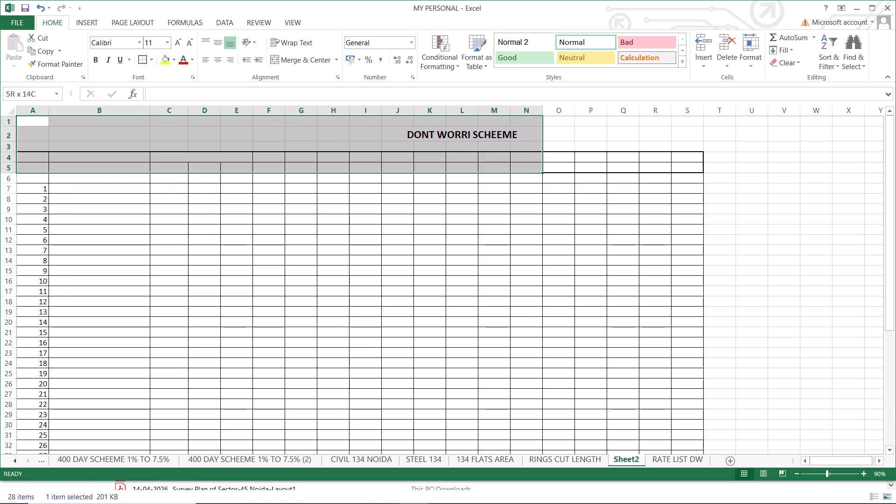
pyautogui.moveTo(544, 163); pyautogui.dragTo(688, 145)
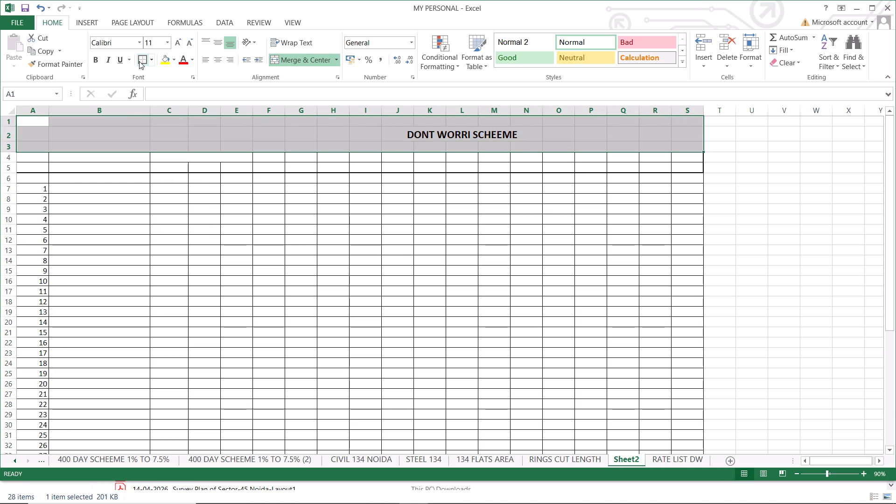
pyautogui.click(139, 61)
# Outline the table body below the header, cells A6 to S49, with a Thick Box Border.
pyautogui.moveTo(35, 181); pyautogui.dragTo(686, 315)
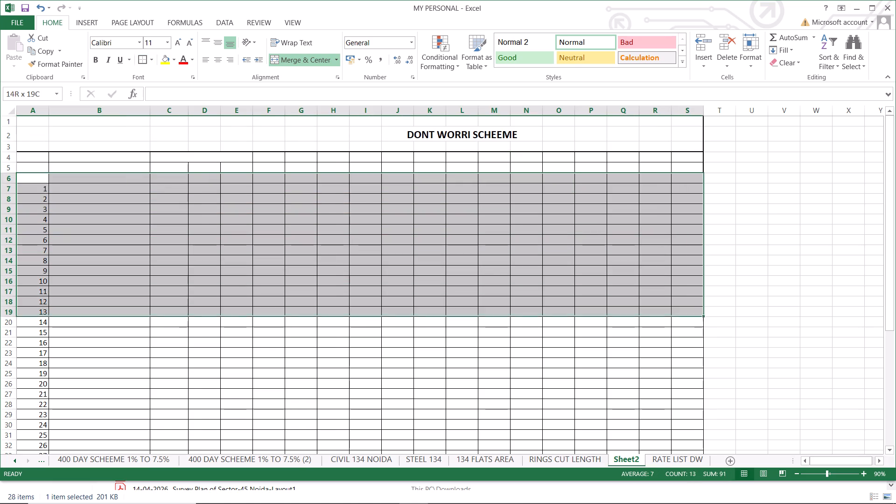
pyautogui.moveTo(686, 315); pyautogui.dragTo(689, 471)
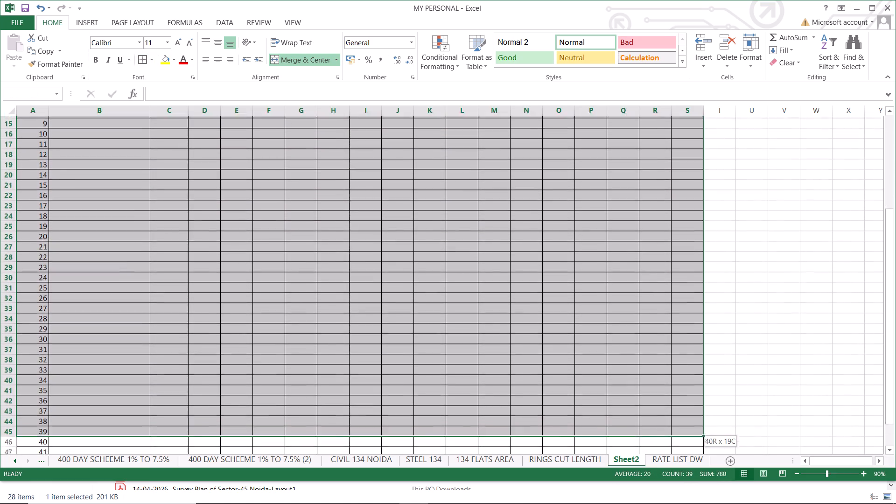
pyautogui.moveTo(689, 471); pyautogui.dragTo(689, 425)
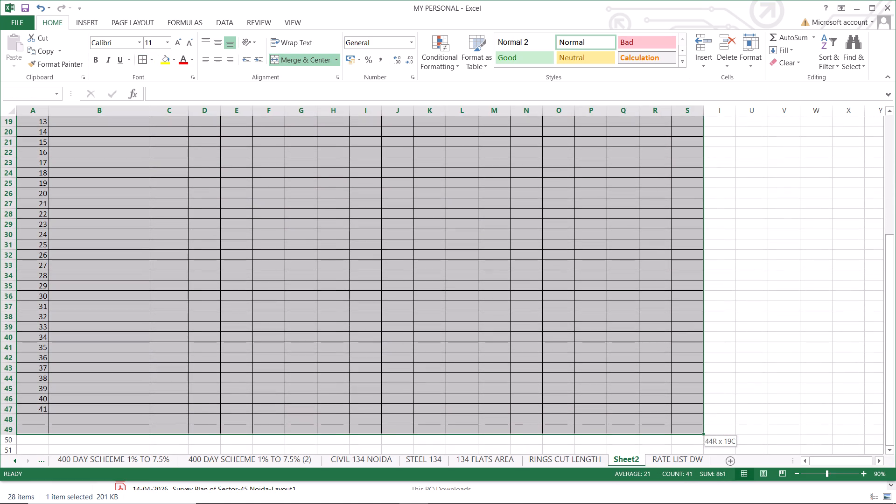
pyautogui.moveTo(689, 425); pyautogui.dragTo(690, 425)
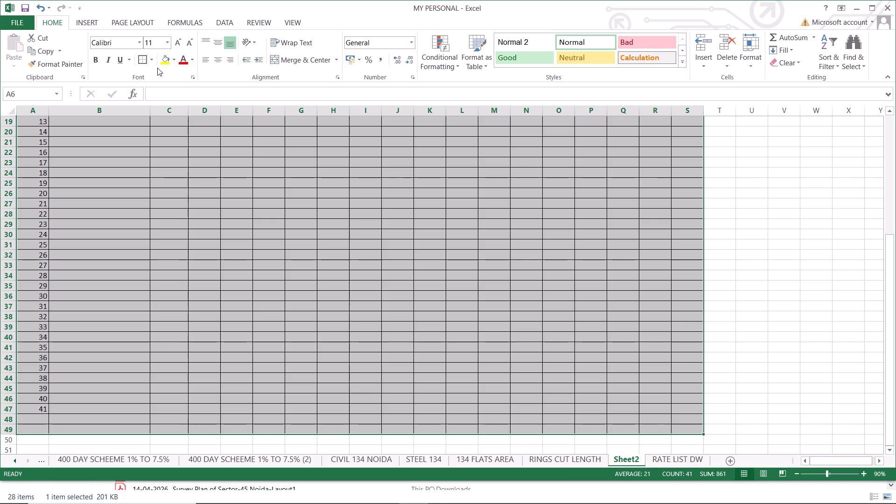
pyautogui.click(143, 62)
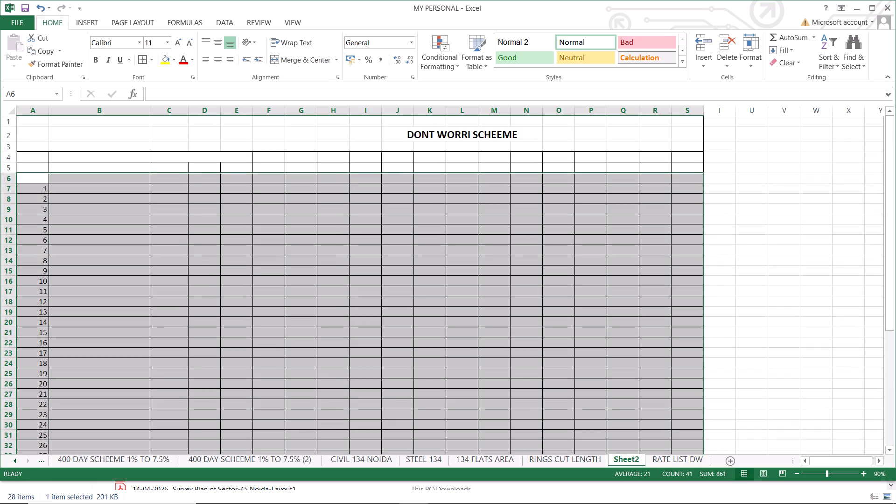
pyautogui.scroll(-8, 292, 285)
pyautogui.scroll(8, 292, 285)
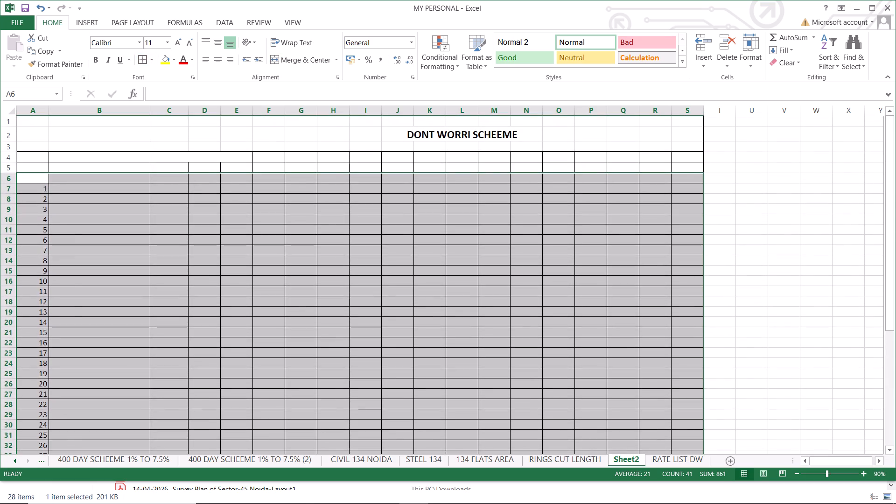
pyautogui.click(176, 248)
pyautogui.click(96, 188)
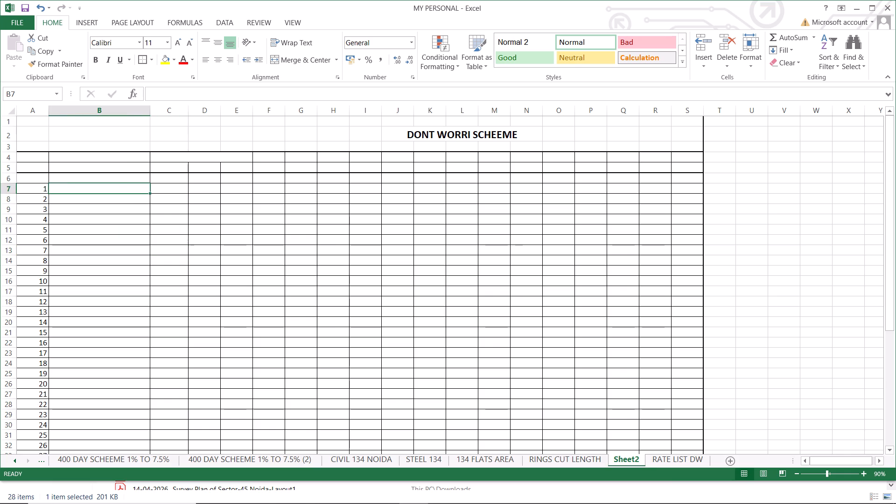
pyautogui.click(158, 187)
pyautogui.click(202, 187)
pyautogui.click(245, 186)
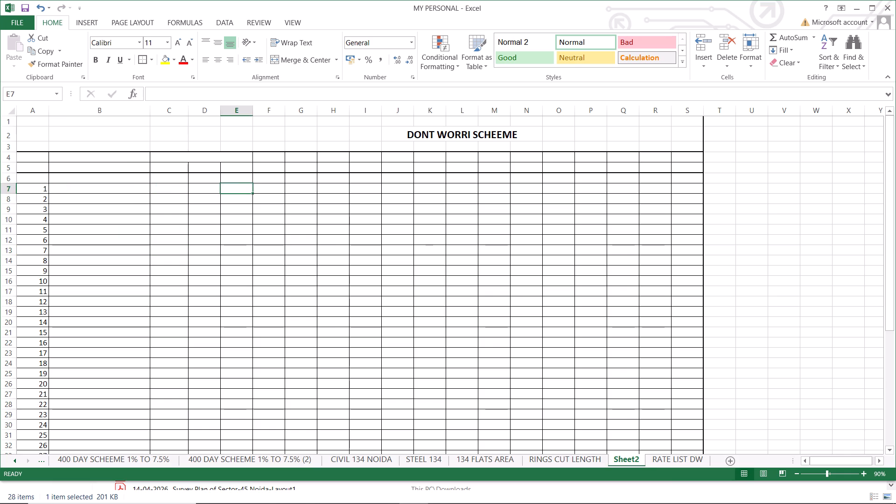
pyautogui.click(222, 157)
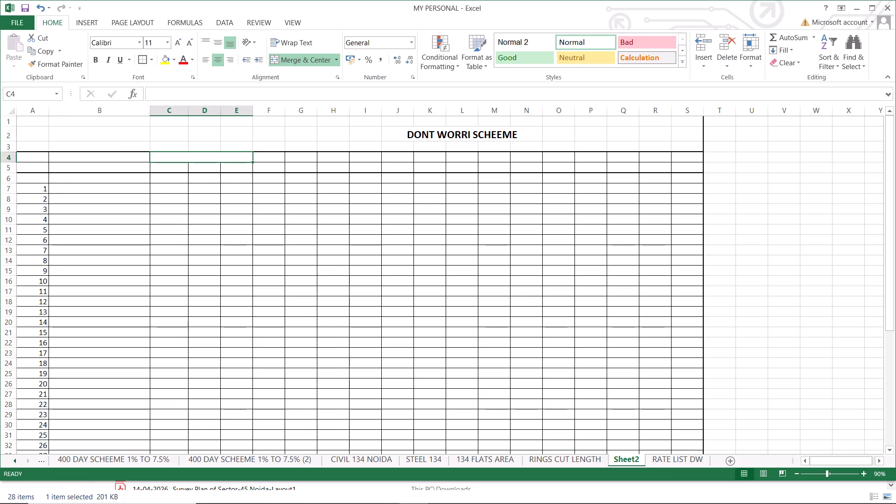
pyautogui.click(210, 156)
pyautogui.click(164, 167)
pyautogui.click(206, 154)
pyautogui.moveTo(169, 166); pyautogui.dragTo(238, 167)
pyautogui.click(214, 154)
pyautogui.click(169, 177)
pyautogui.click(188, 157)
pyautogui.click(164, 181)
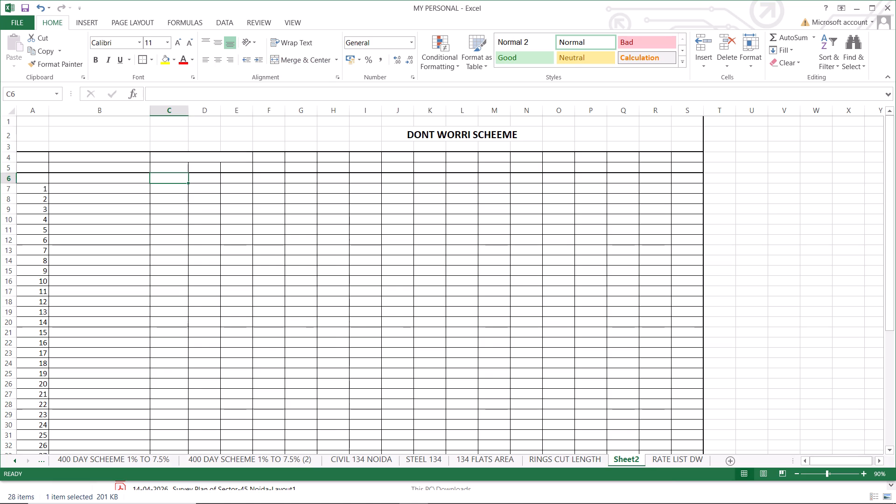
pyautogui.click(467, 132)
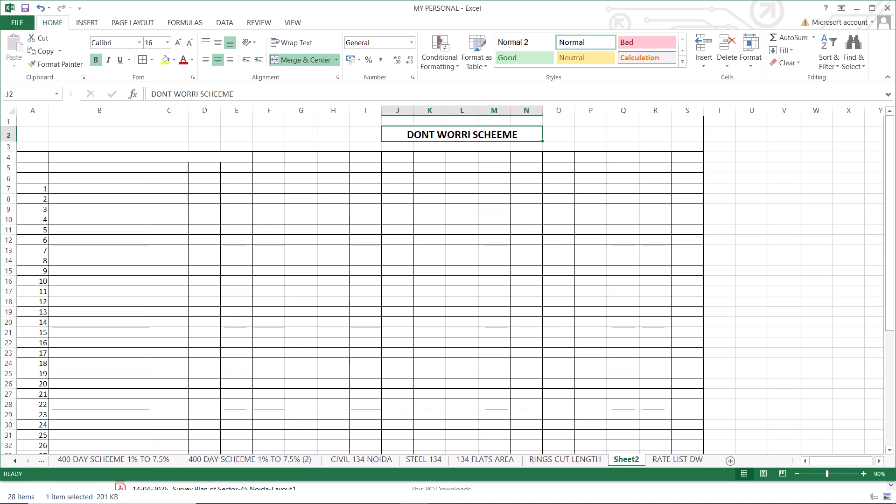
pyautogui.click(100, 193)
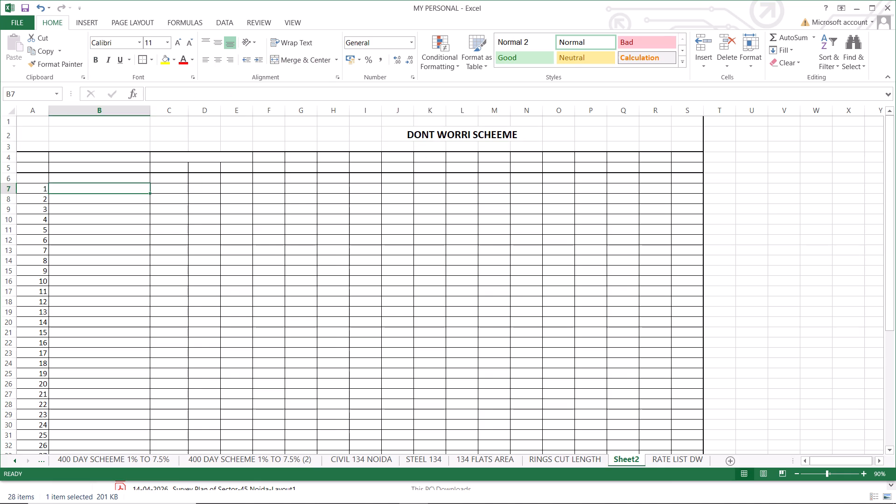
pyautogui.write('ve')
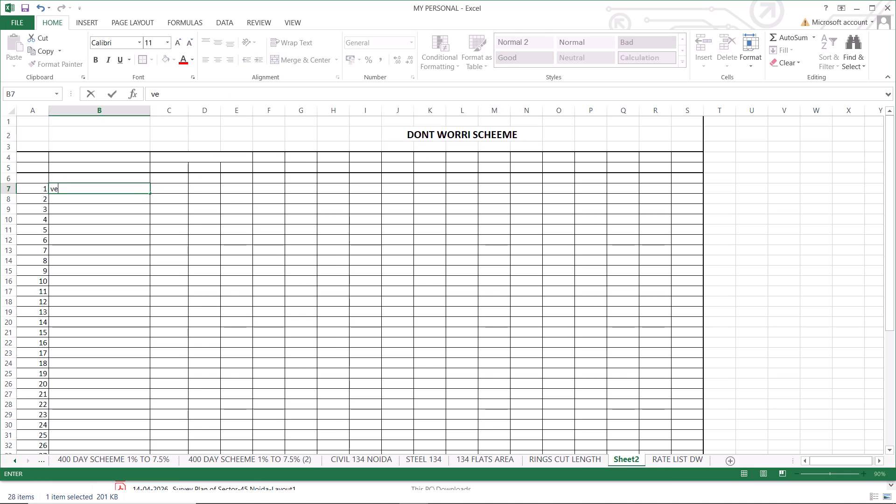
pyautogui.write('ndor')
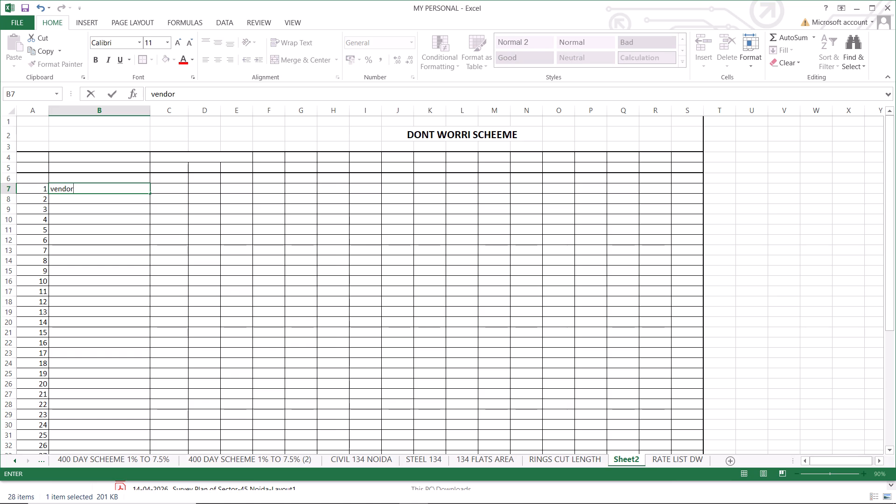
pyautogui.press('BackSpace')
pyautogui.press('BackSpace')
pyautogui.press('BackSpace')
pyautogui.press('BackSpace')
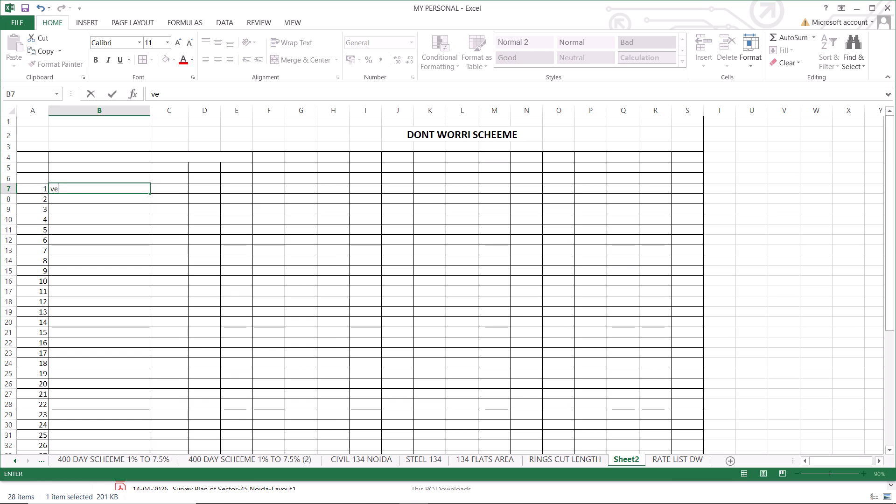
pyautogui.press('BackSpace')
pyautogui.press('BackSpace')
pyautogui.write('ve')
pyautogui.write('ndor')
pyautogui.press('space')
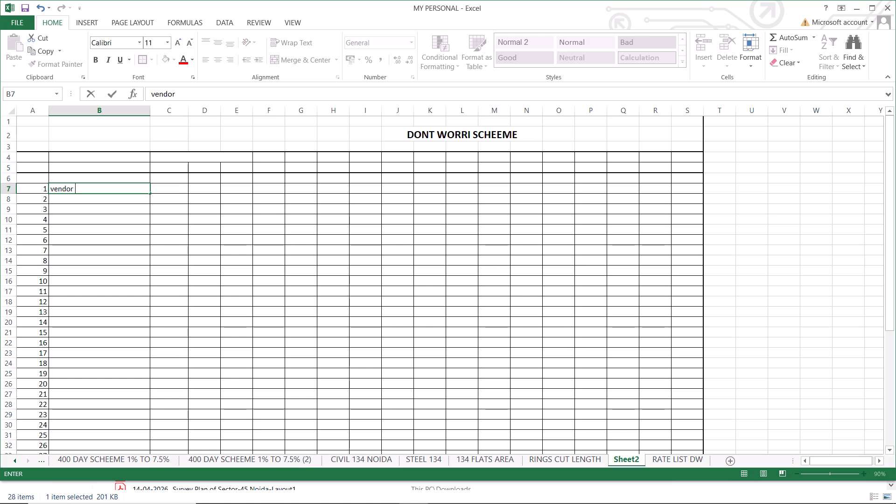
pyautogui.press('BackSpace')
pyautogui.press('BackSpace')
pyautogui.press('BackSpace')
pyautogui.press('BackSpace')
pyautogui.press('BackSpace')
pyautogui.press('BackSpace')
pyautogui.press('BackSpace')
# Enter "Vendor's registration fee" as the description for item 1 in cell B7.
pyautogui.hotkey('shift', 'v')
pyautogui.write('endor')
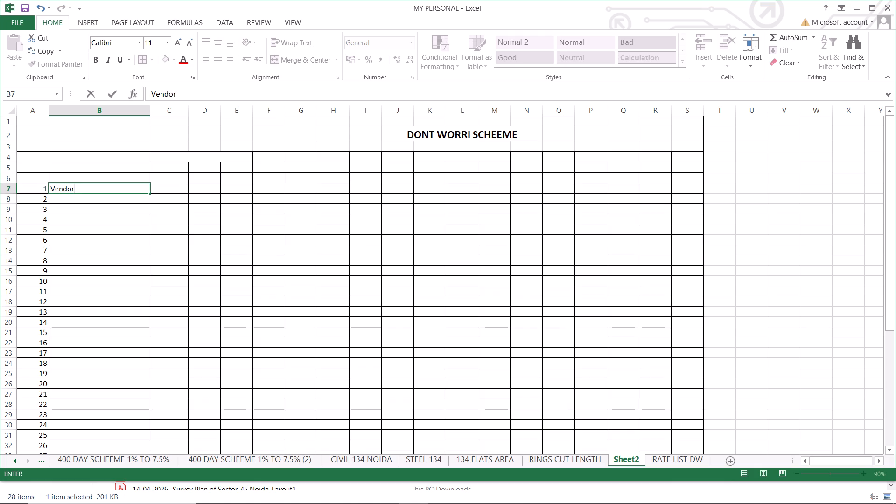
pyautogui.write("'s")
pyautogui.press('space')
pyautogui.write('re')
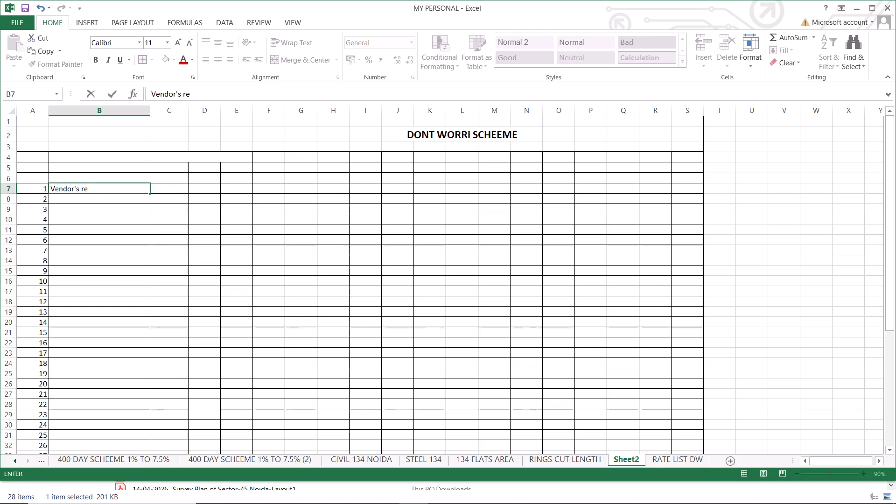
pyautogui.write('gistration')
pyautogui.press('space')
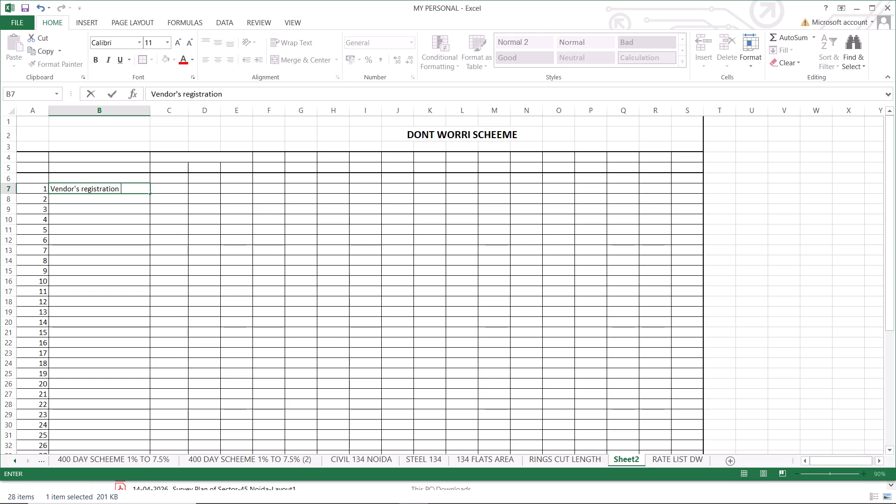
pyautogui.click(170, 190)
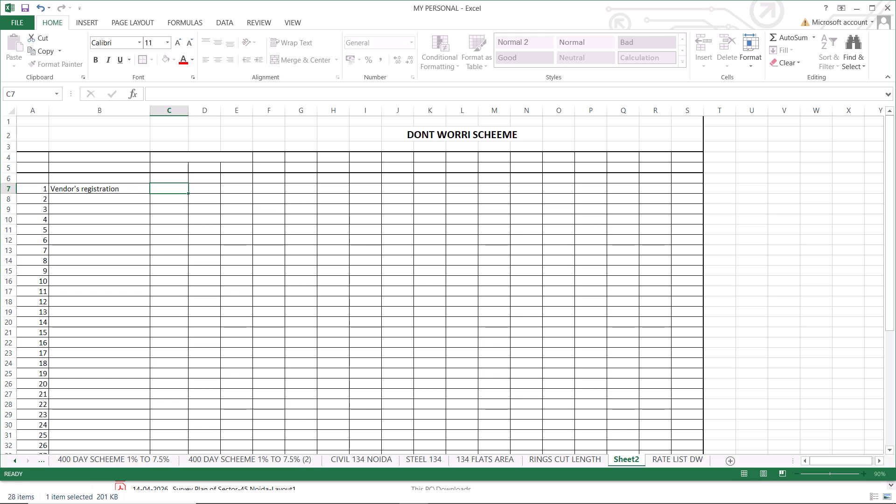
pyautogui.click(126, 189)
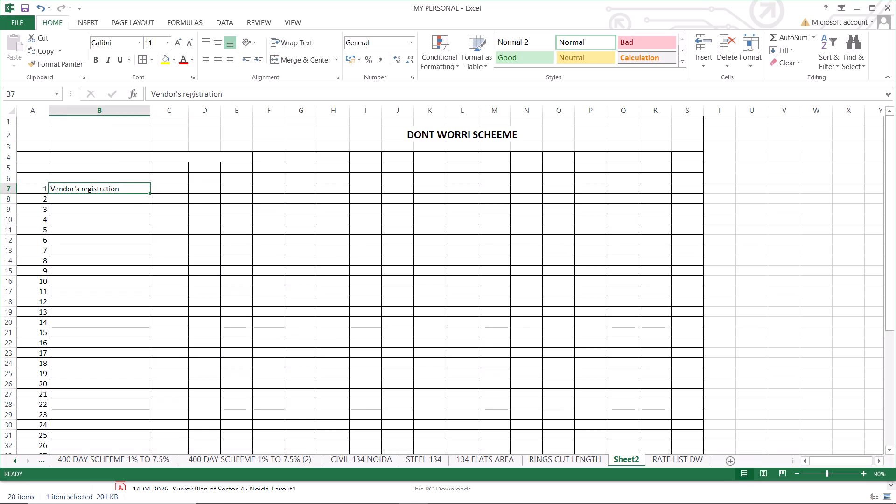
pyautogui.doubleClick(132, 187)
pyautogui.write('fee')
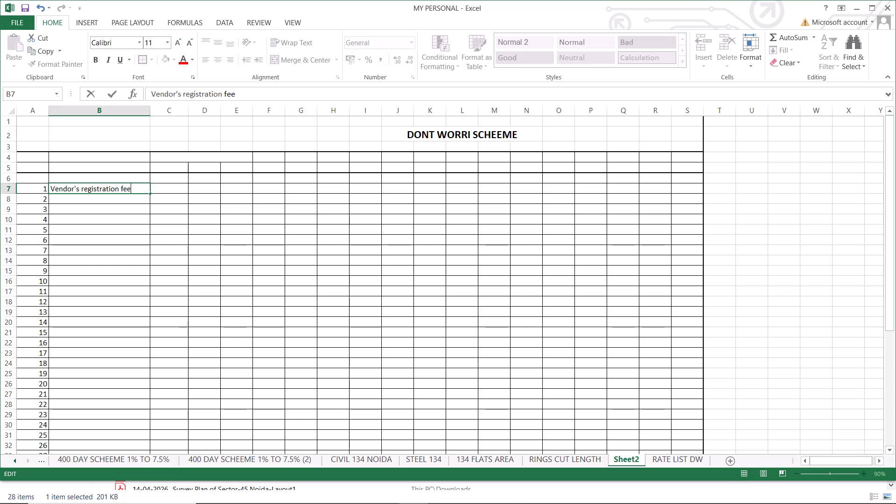
# Enter 100 as the amount for the vendor's registration fee in cell C7.
pyautogui.click(182, 185)
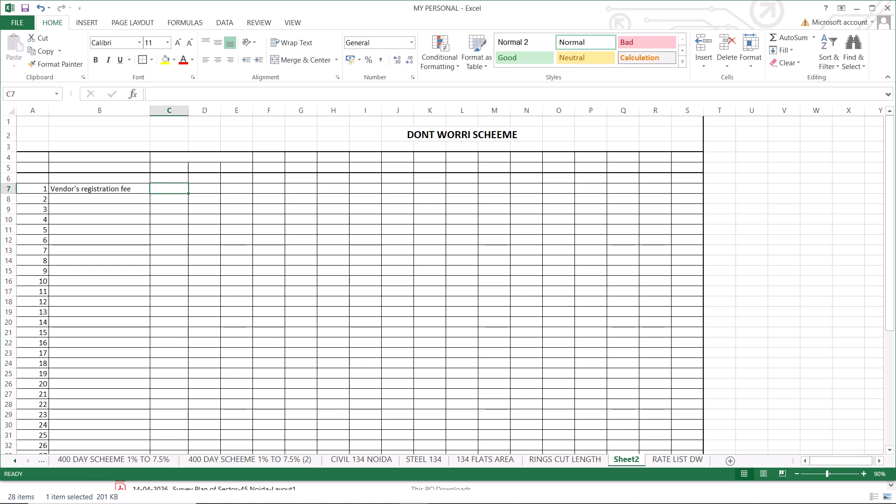
pyautogui.write('100')
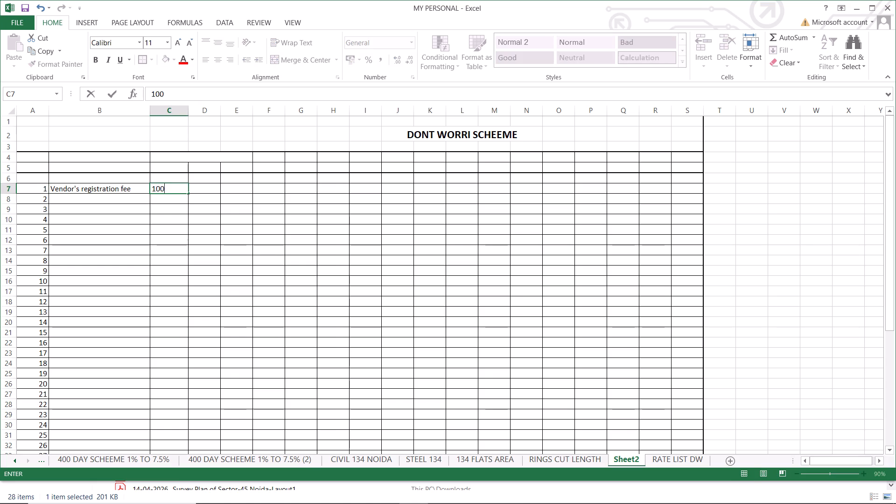
pyautogui.click(111, 203)
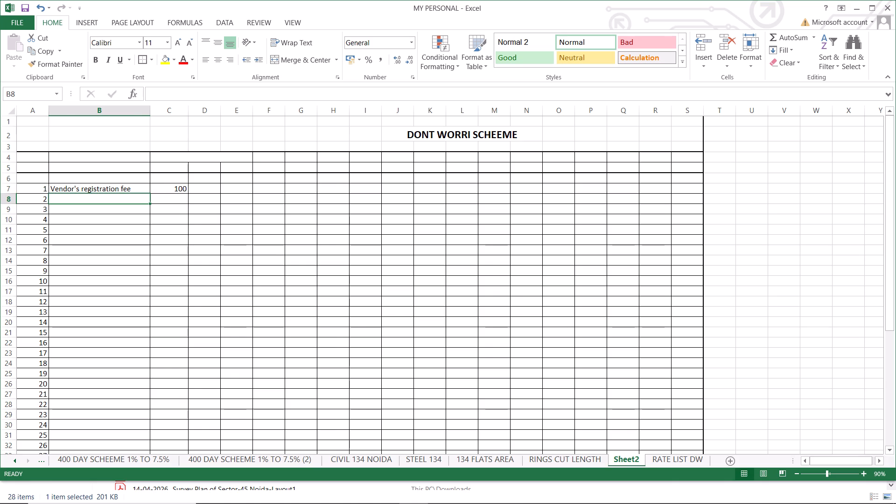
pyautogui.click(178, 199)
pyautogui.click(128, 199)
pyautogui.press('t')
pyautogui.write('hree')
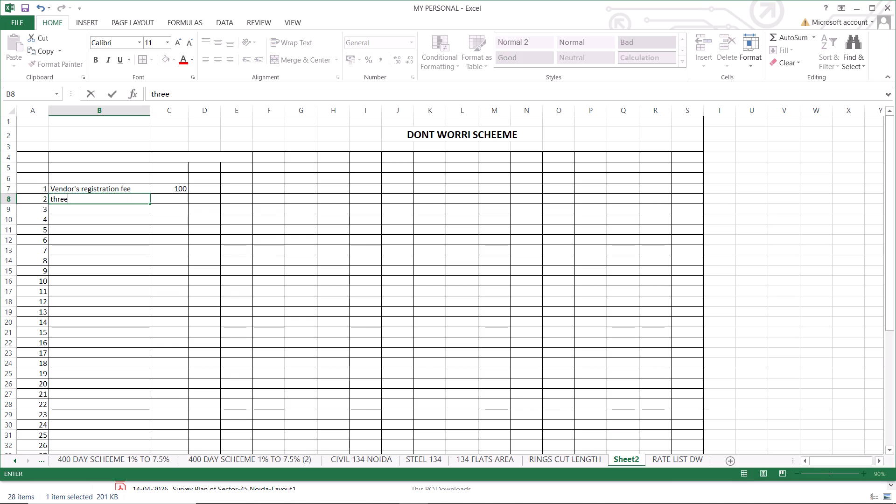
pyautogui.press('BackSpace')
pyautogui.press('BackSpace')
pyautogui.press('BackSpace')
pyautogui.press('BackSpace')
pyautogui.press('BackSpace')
# Enter the item 2 description in cell B8, beginning with "Three same work".
pyautogui.write('Three')
pyautogui.press('space')
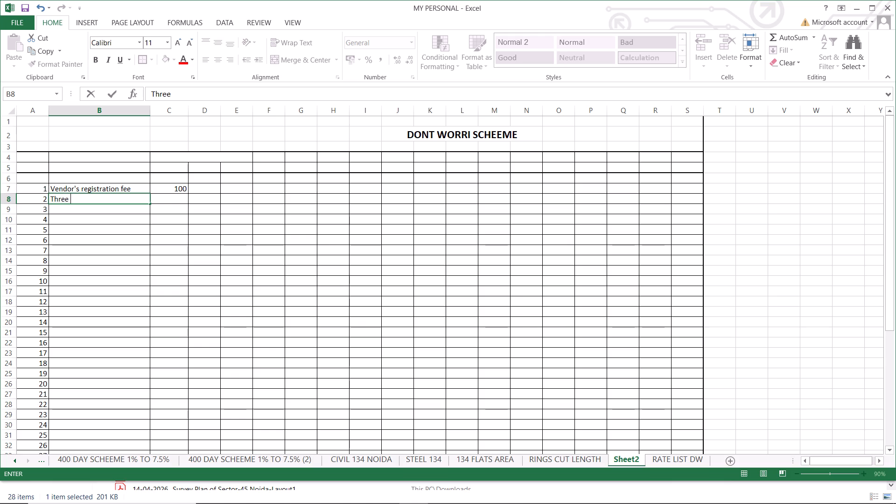
pyautogui.press('s')
pyautogui.write('ame')
pyautogui.press('space')
pyautogui.write('work')
pyautogui.press('space')
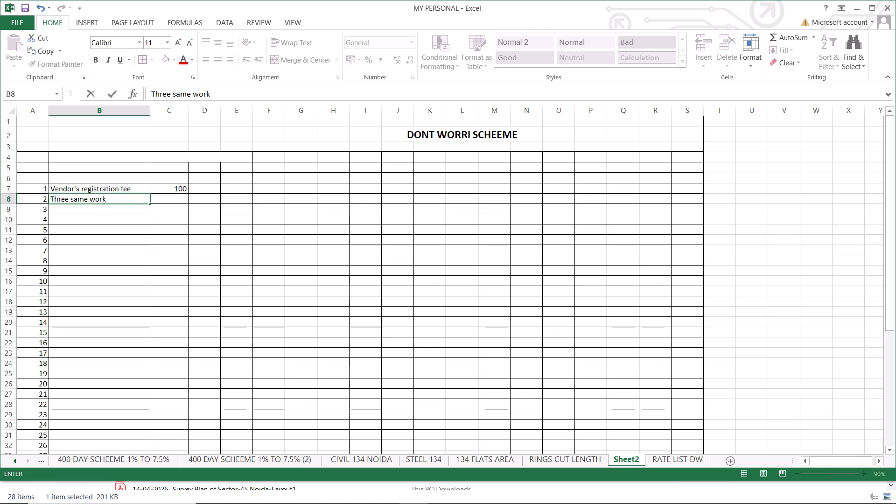
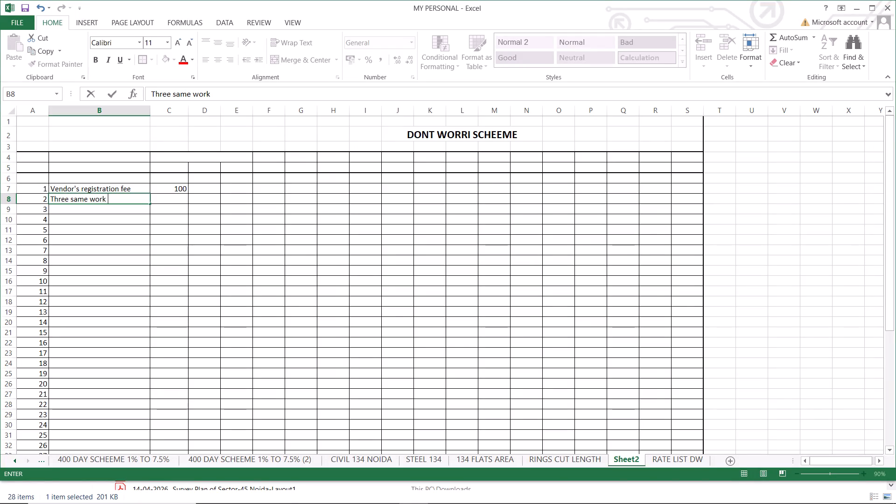
# Complete the item 2 description in cell B8 so it reads "Three same work joining bonus".
pyautogui.write('joining')
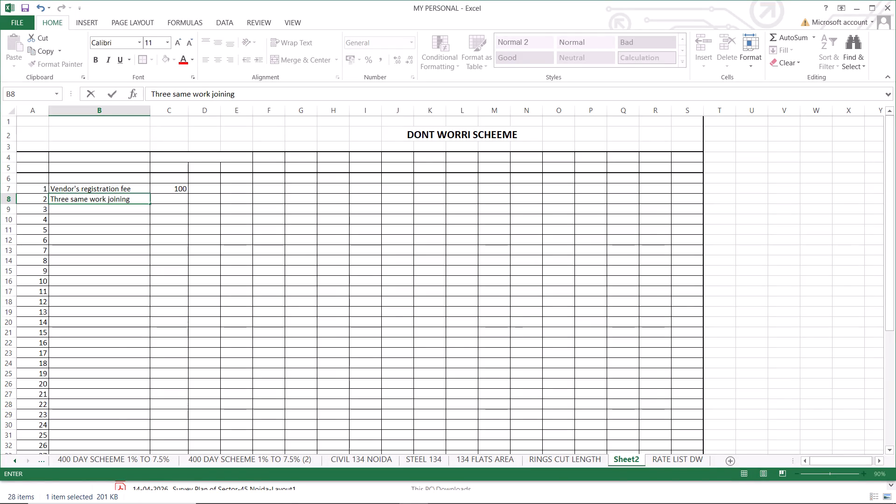
pyautogui.click(182, 200)
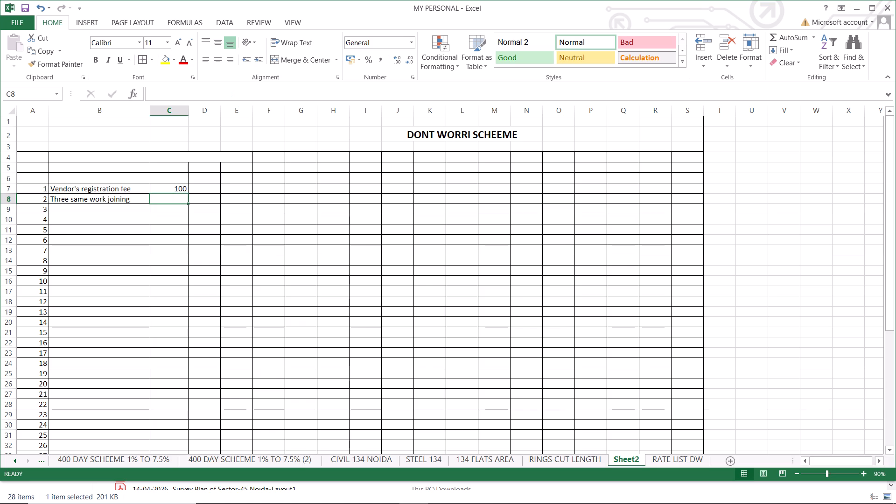
pyautogui.doubleClick(137, 202)
pyautogui.doubleClick(139, 199)
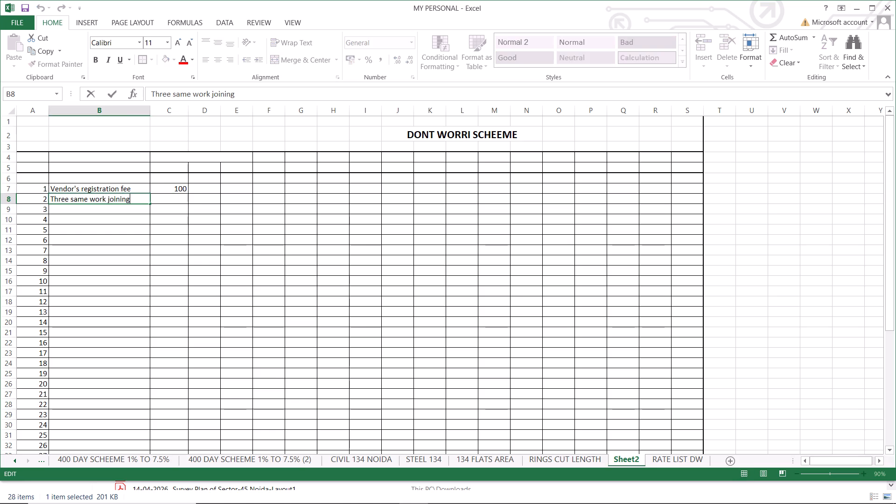
pyautogui.press('space')
pyautogui.press('b')
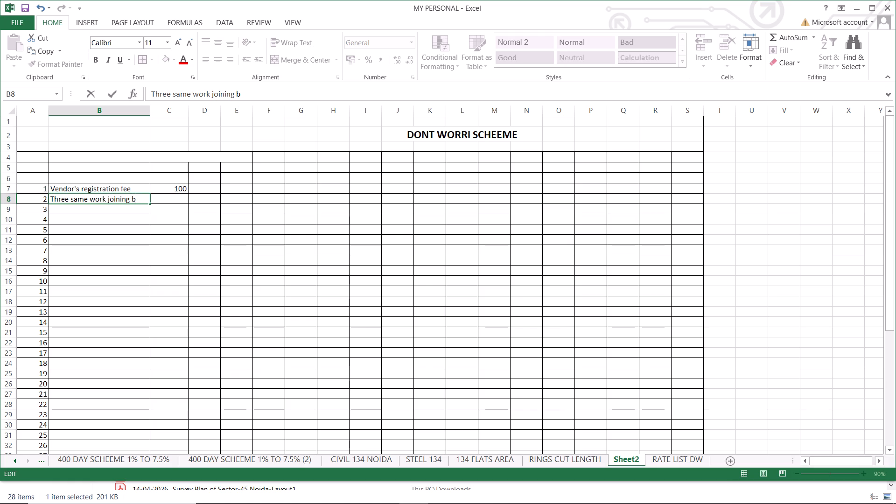
pyautogui.write('onus')
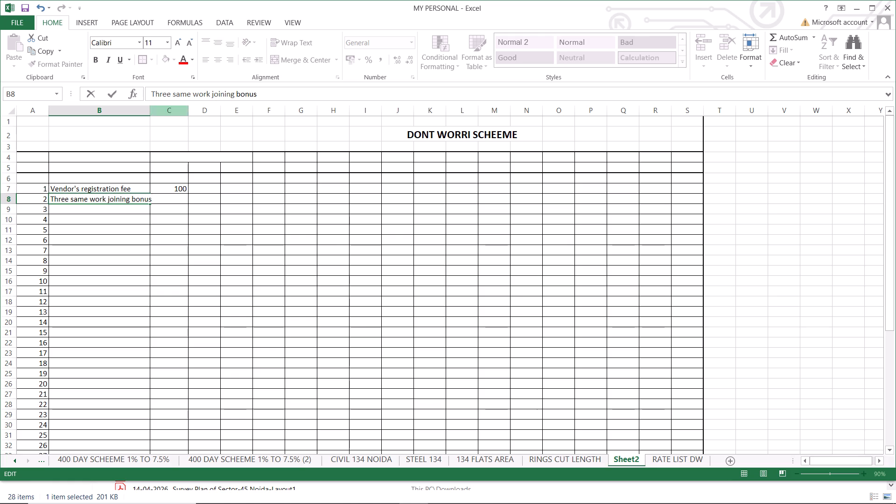
pyautogui.click(147, 133)
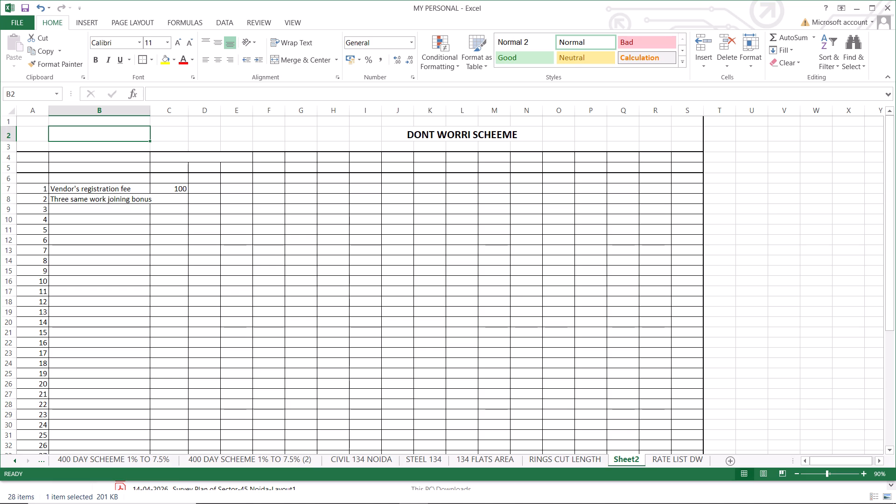
# Widen column B so the full item 2 description fits inside its cell.
pyautogui.moveTo(149, 109); pyautogui.dragTo(159, 109)
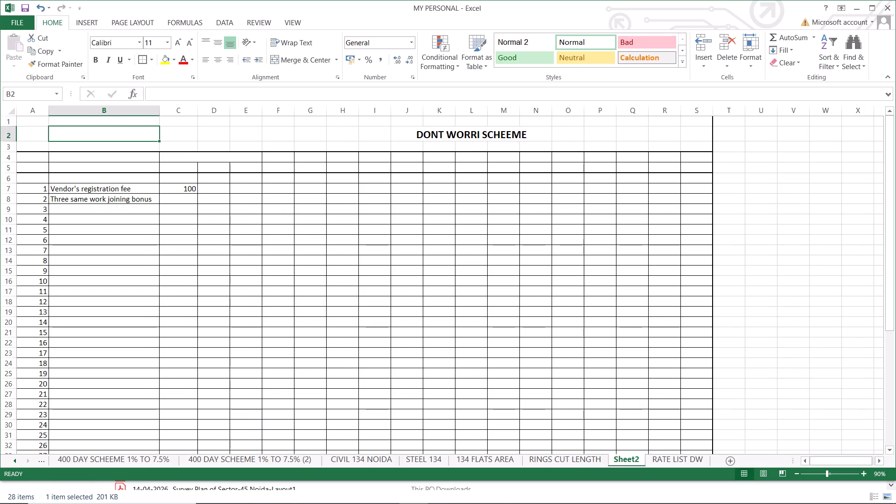
# Enter the amount column headings PAID in cell C6 and RECV in cell D6.
pyautogui.click(189, 198)
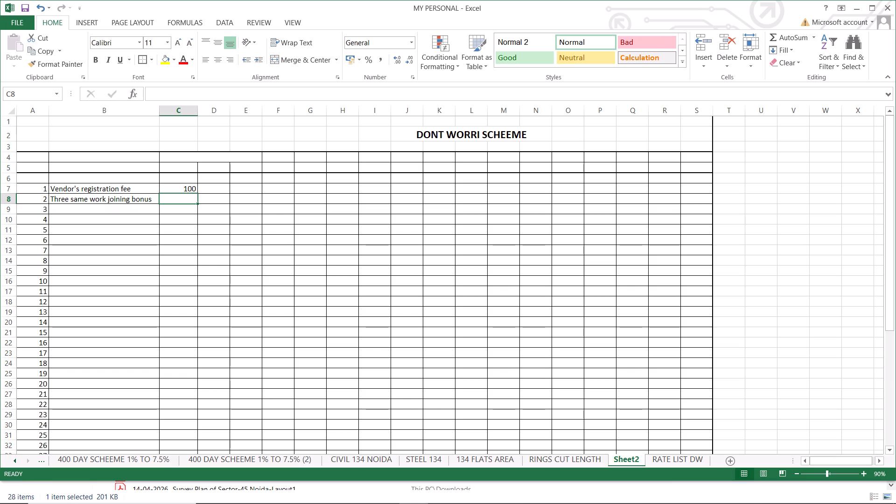
pyautogui.click(185, 185)
pyautogui.click(186, 173)
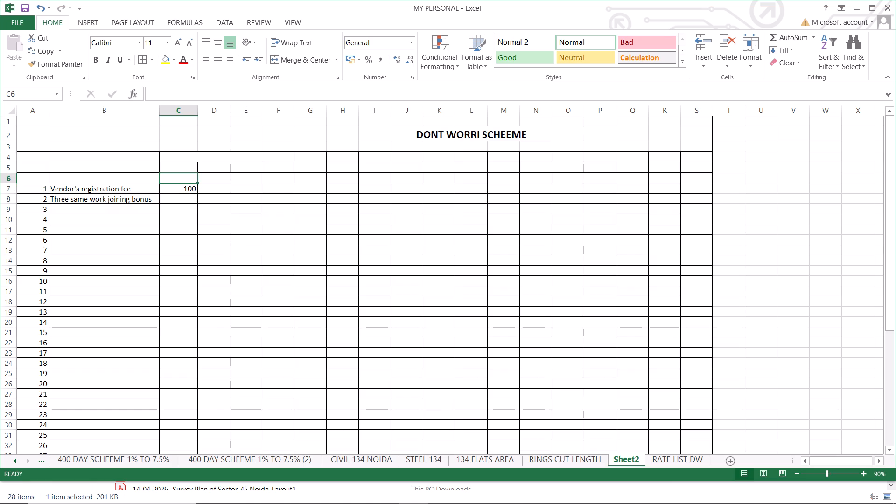
pyautogui.click(184, 166)
pyautogui.click(189, 177)
pyautogui.click(183, 189)
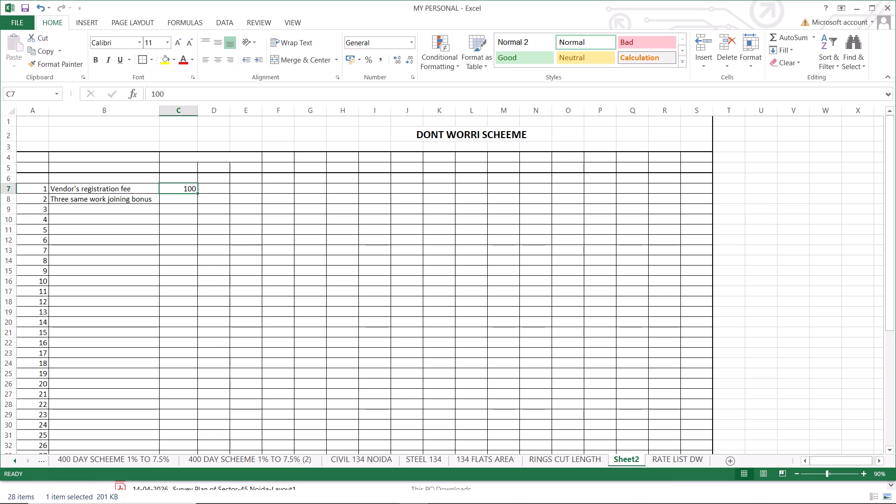
pyautogui.click(186, 176)
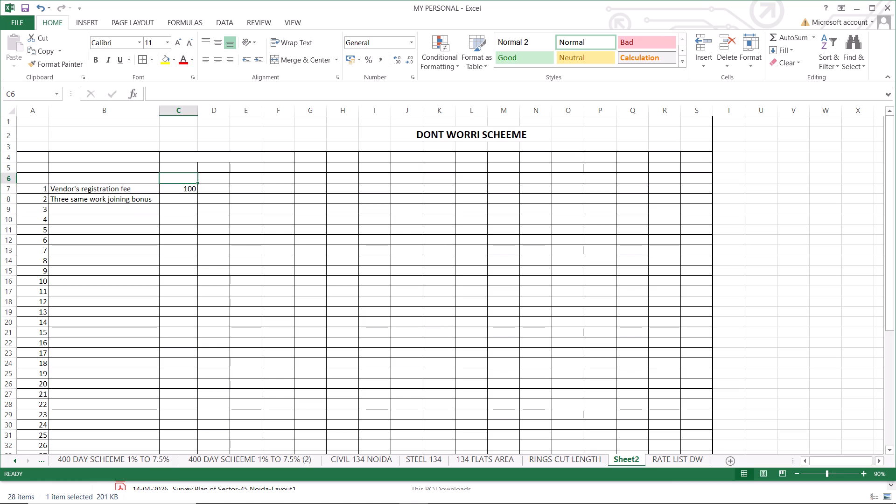
pyautogui.click(222, 175)
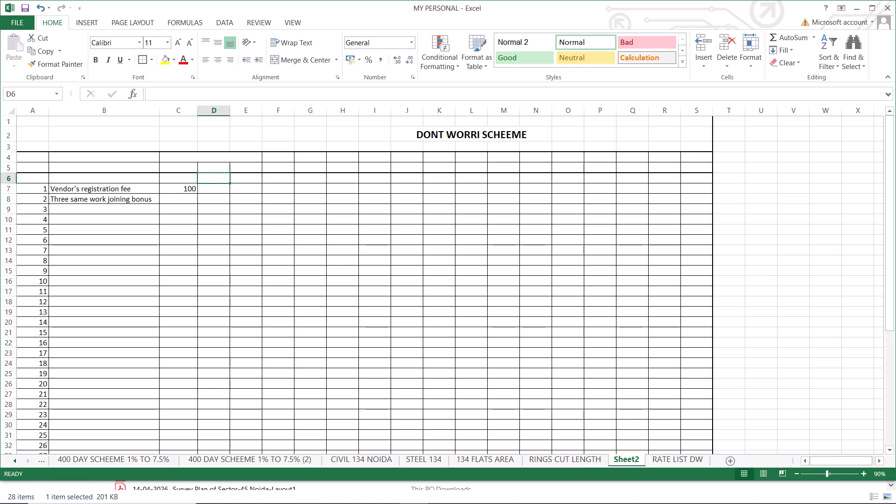
pyautogui.click(179, 182)
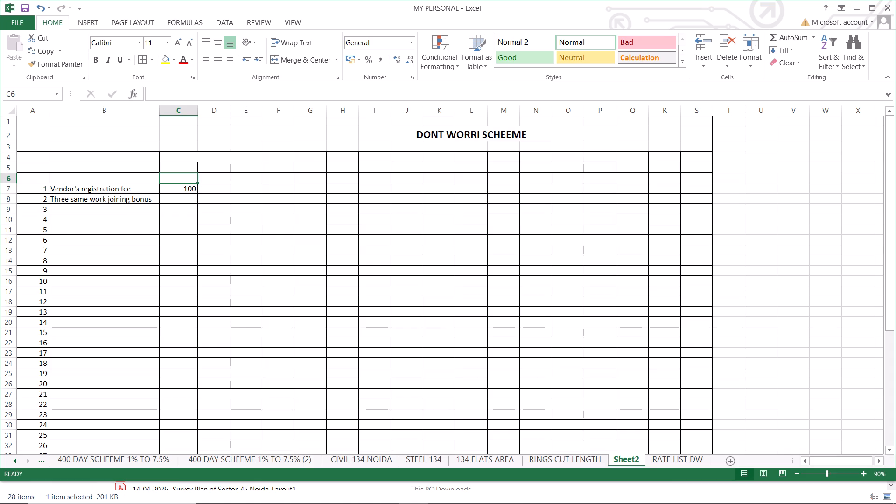
pyautogui.write('PAID')
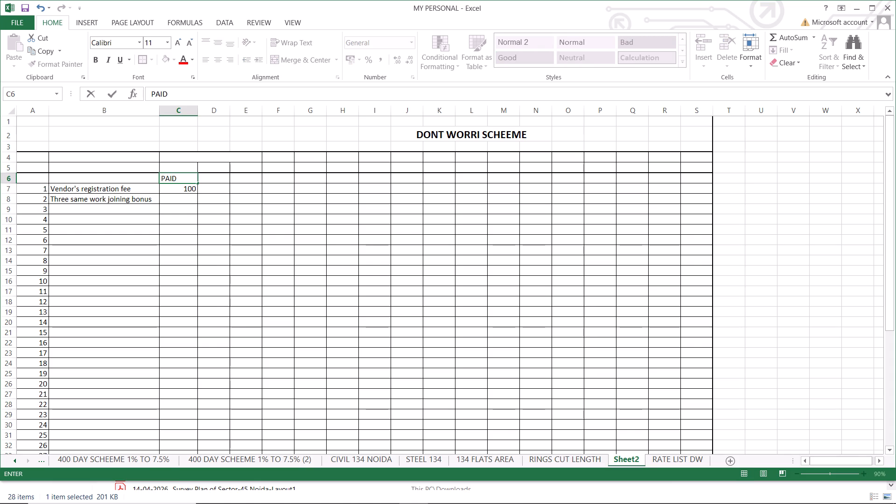
pyautogui.click(221, 175)
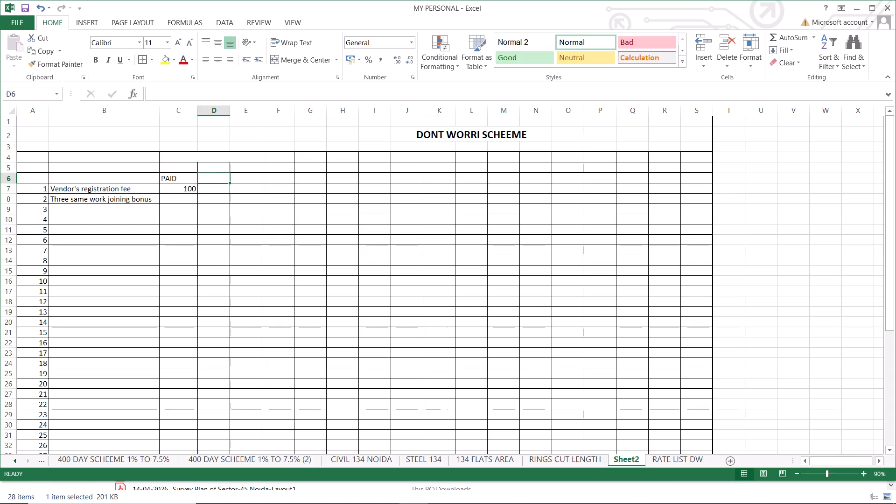
pyautogui.write('REC')
pyautogui.press('v')
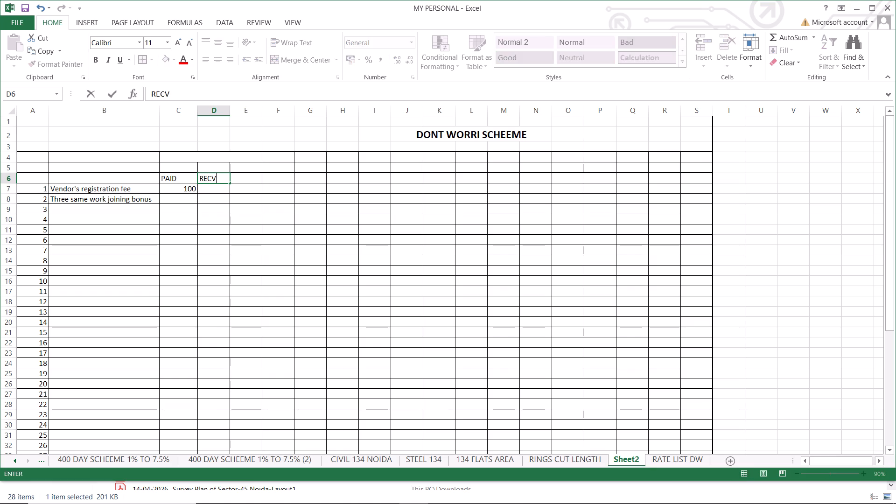
pyautogui.click(223, 189)
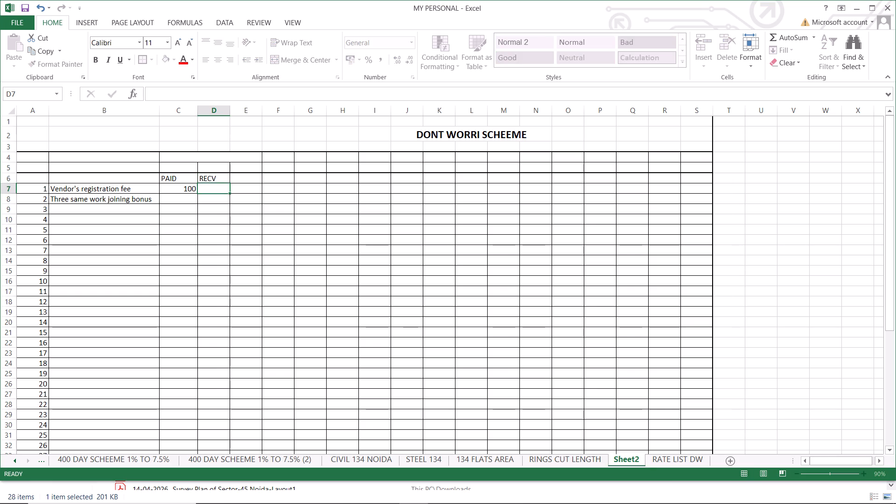
# Enter 100 in cell D8 as the received amount for the three same work joining bonus.
pyautogui.click(214, 199)
pyautogui.press('1')
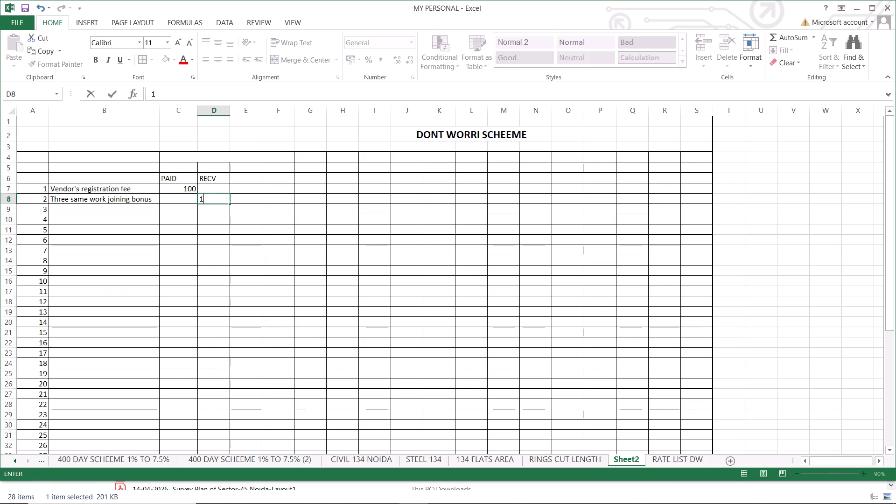
pyautogui.write('00')
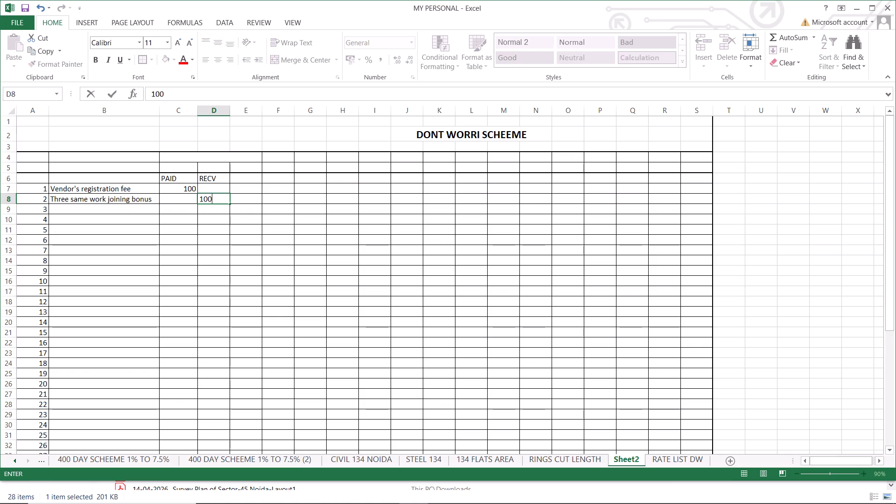
pyautogui.click(212, 209)
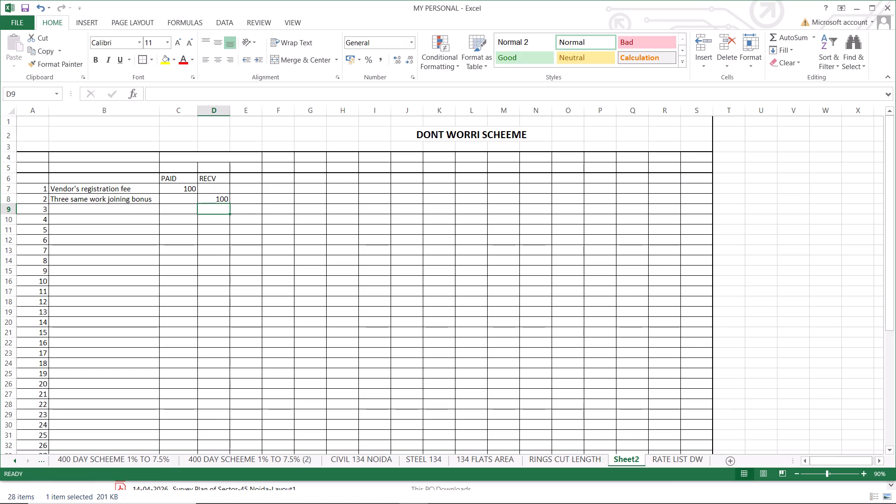
# Enter the heading DR/CR in cell E6, beside the RECV heading.
pyautogui.click(253, 178)
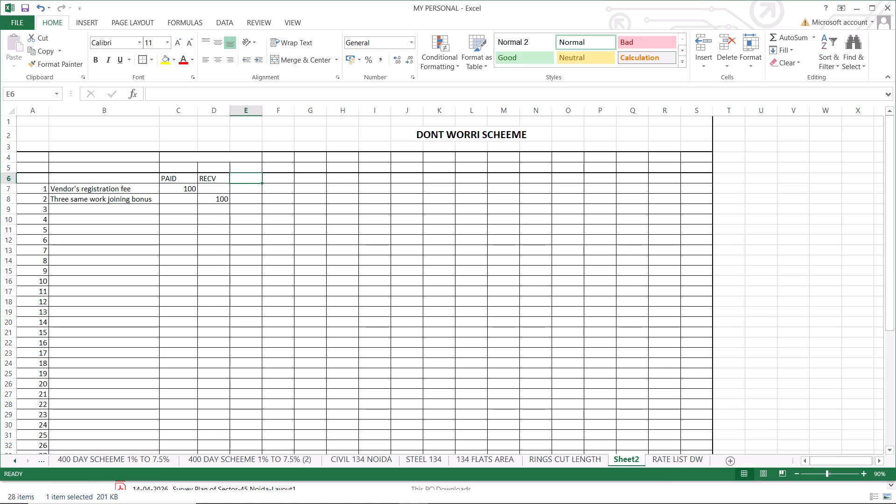
pyautogui.write('DR')
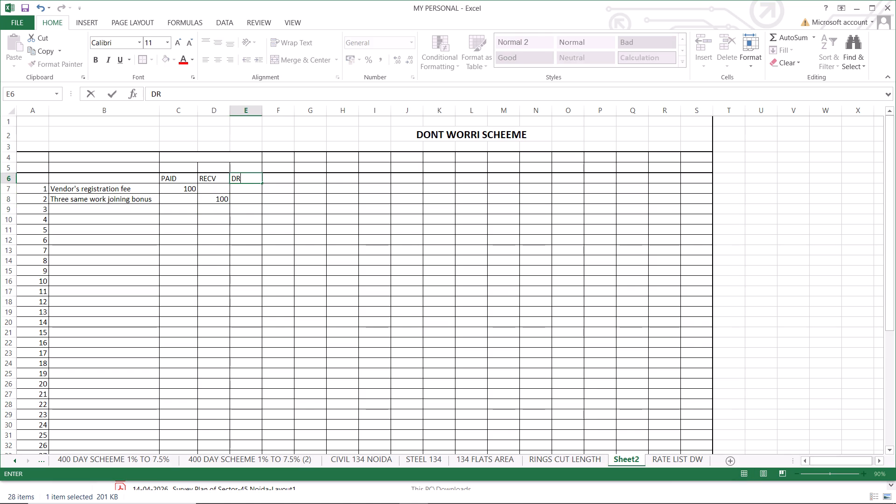
pyautogui.press('/')
pyautogui.write('CR')
# Extend the headings in cells C6 and D6 to read "PAID (DR)" and "RECV (CR)".
pyautogui.click(176, 178)
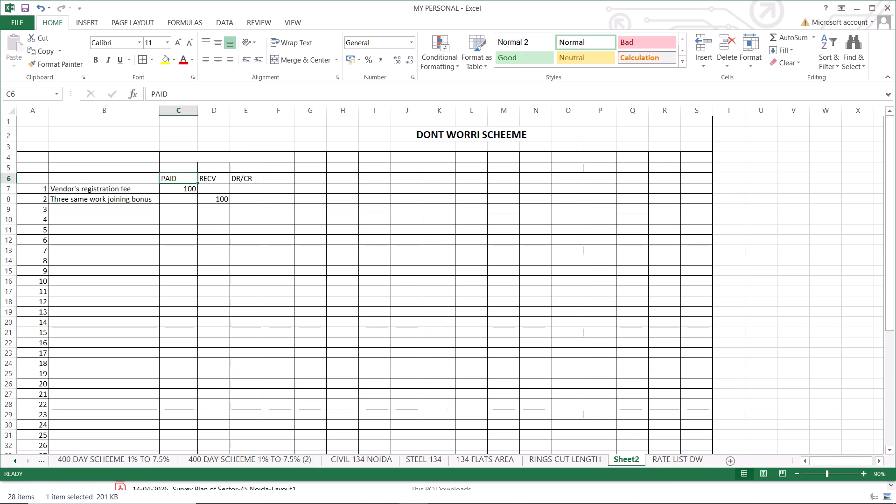
pyautogui.doubleClick(182, 177)
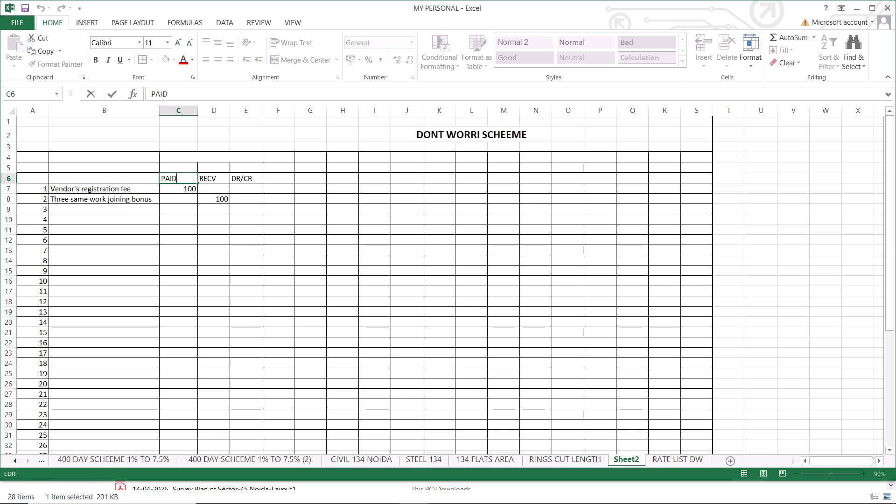
pyautogui.press('space')
pyautogui.write('(DR')
pyautogui.hotkey('shift', ')')
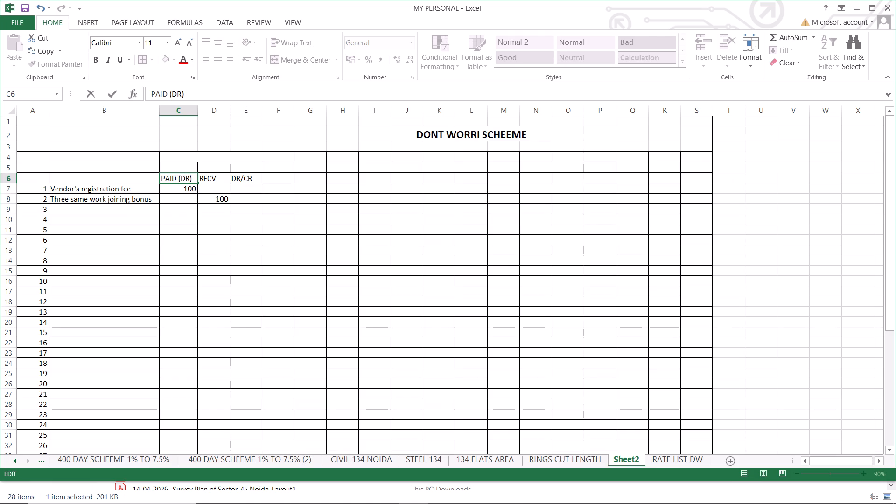
pyautogui.doubleClick(222, 177)
pyautogui.press('space')
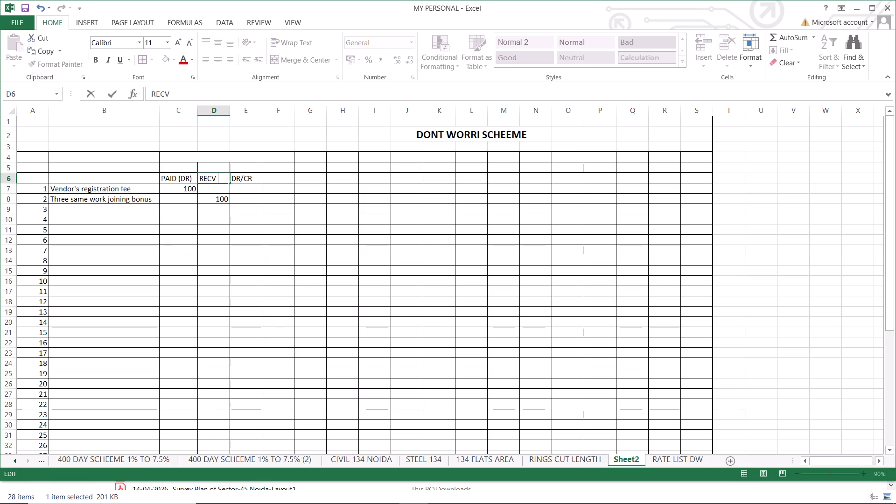
pyautogui.write('(CR')
pyautogui.hotkey('shift', ')')
pyautogui.click(232, 274)
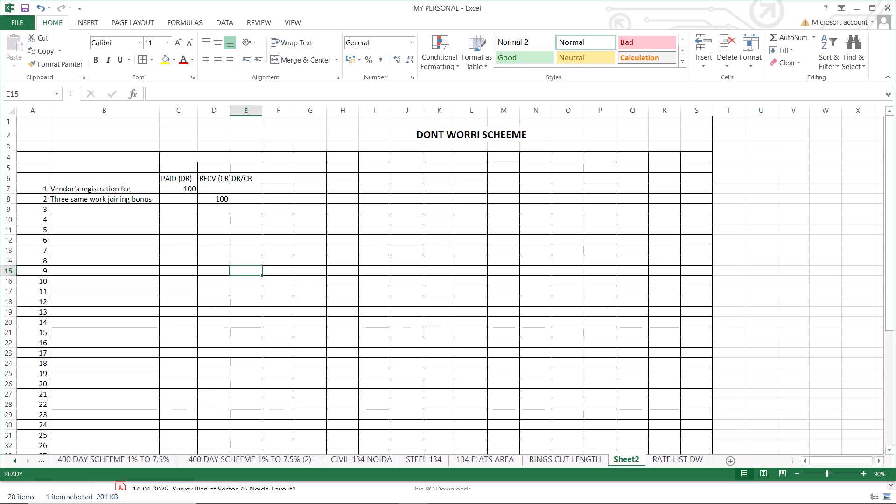
# Center the headings in cells C6 to E6 horizontally and align them to the middle vertically.
pyautogui.click(249, 184)
pyautogui.moveTo(181, 180); pyautogui.dragTo(243, 179)
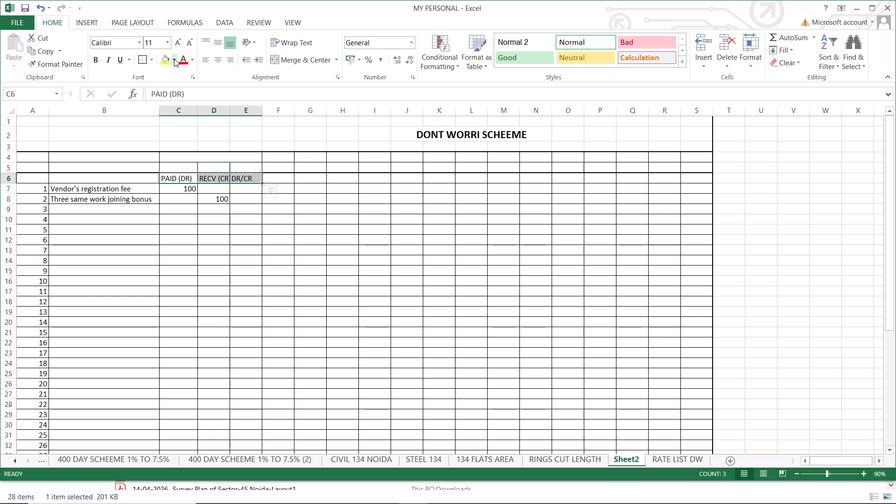
pyautogui.click(219, 60)
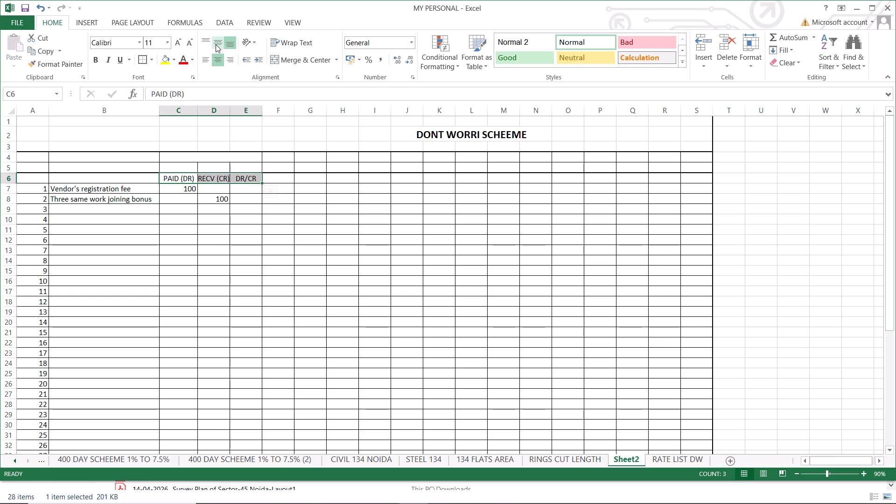
pyautogui.click(216, 42)
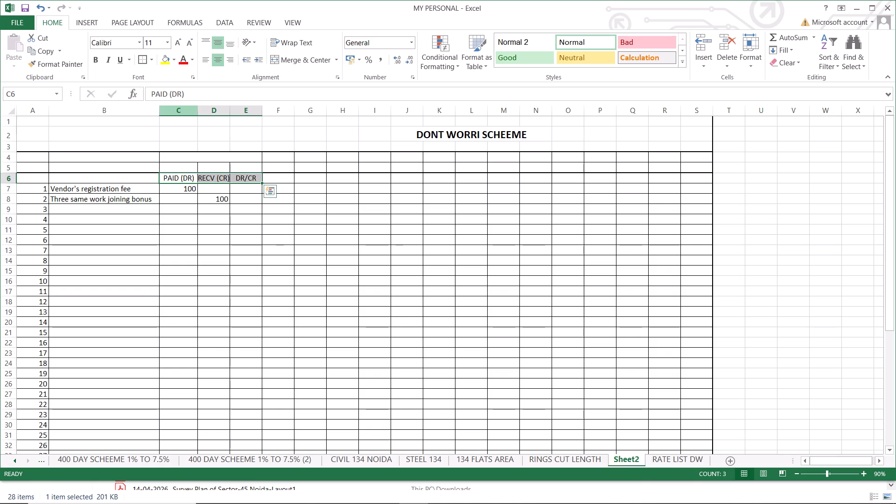
# Widen columns C to E equally so the PAID (DR), RECV (CR) and DR/CR headings fit with room to spare.
pyautogui.moveTo(187, 113); pyautogui.dragTo(245, 114)
pyautogui.moveTo(227, 111); pyautogui.dragTo(229, 111)
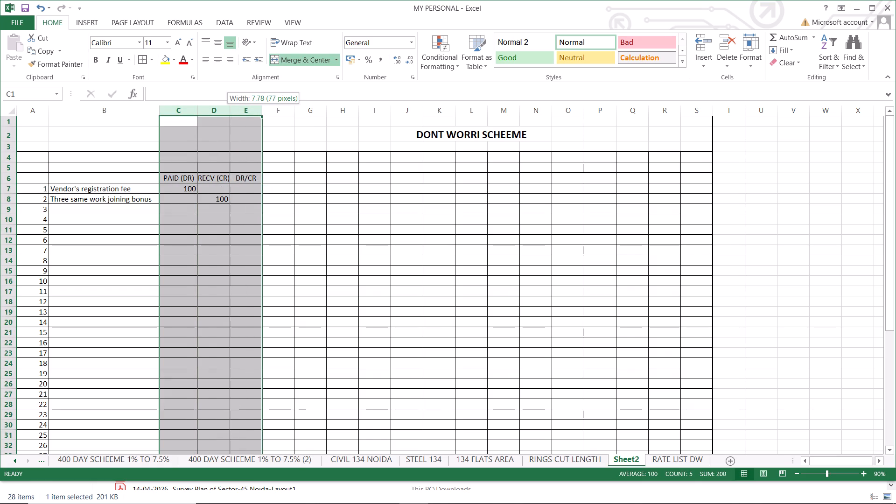
pyautogui.moveTo(229, 111); pyautogui.dragTo(243, 115)
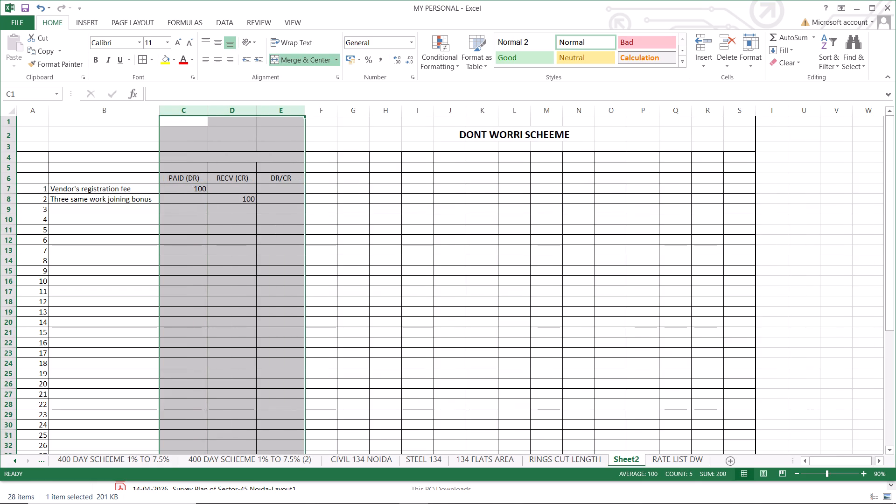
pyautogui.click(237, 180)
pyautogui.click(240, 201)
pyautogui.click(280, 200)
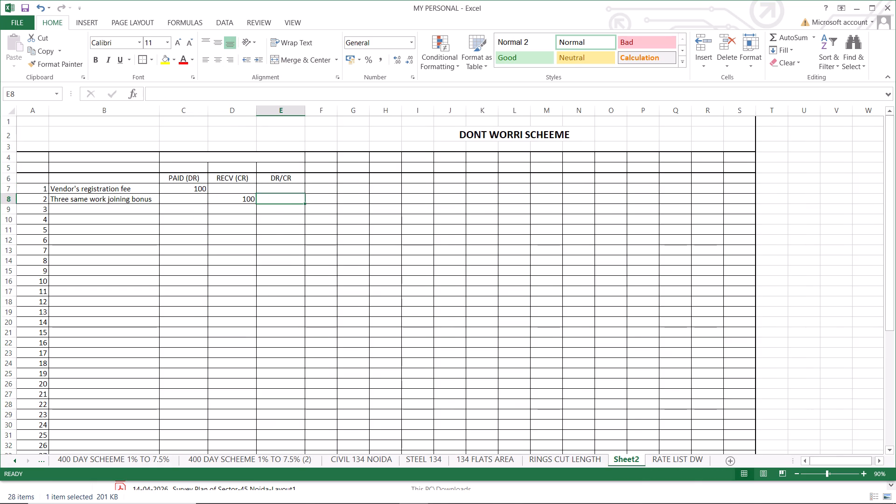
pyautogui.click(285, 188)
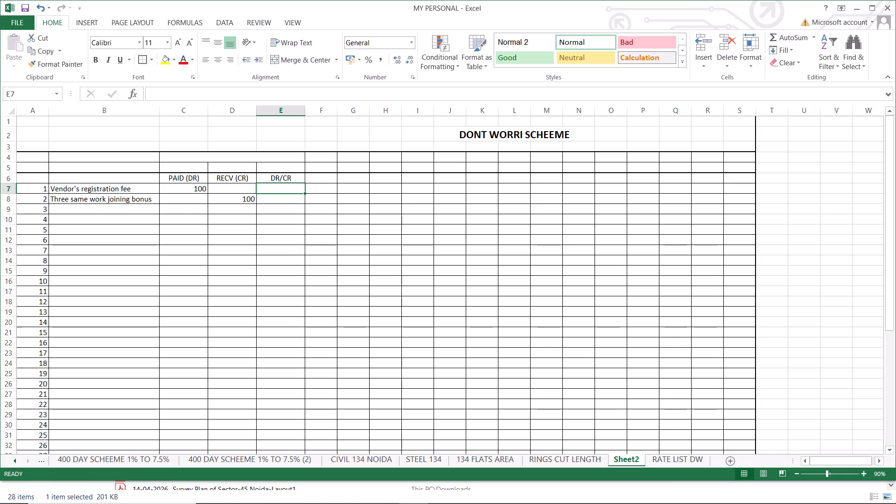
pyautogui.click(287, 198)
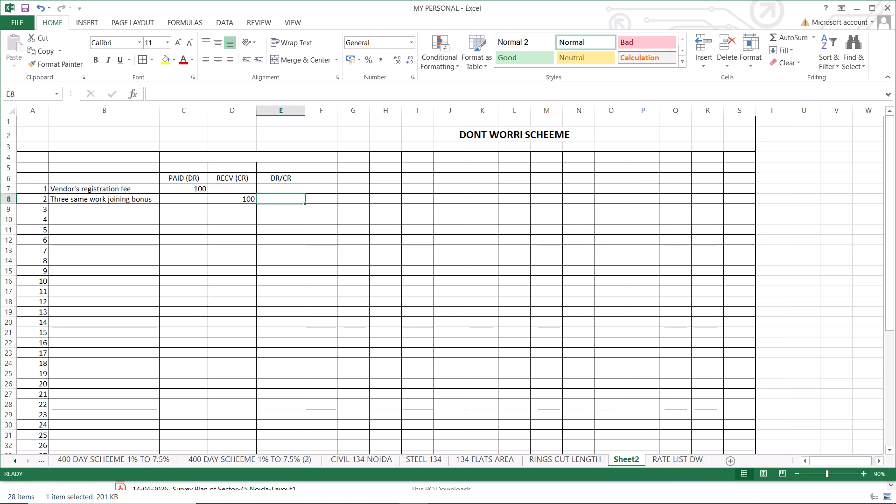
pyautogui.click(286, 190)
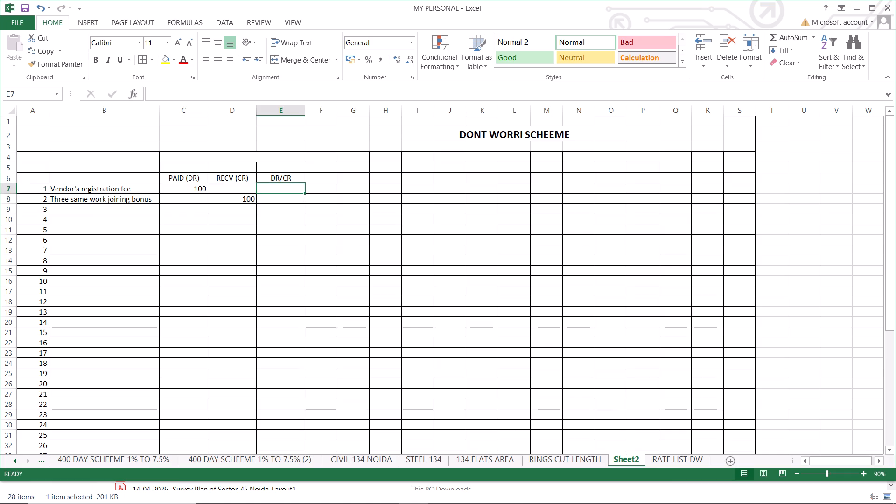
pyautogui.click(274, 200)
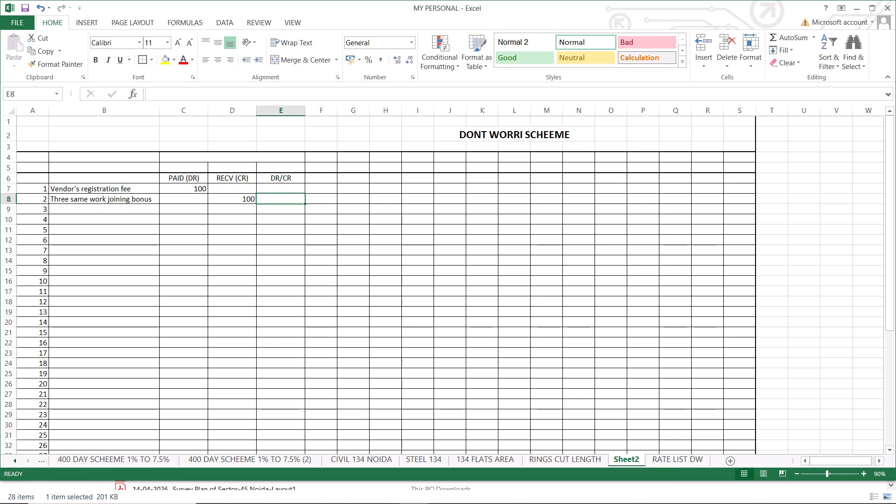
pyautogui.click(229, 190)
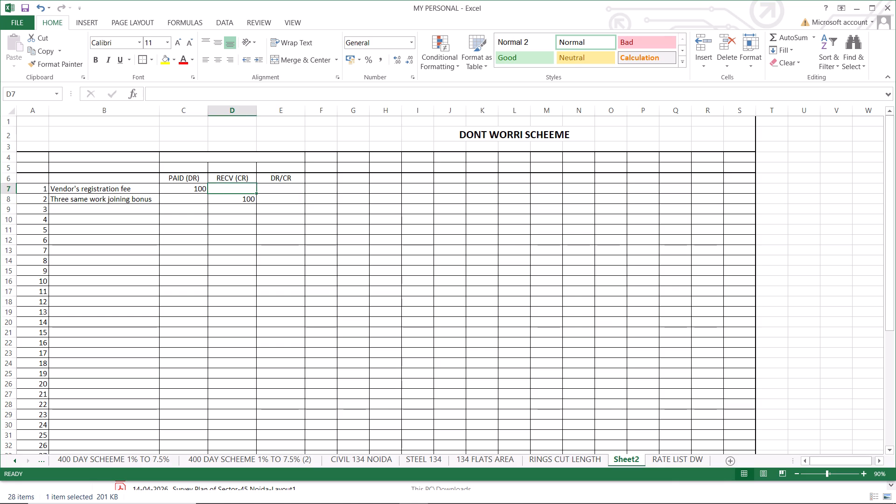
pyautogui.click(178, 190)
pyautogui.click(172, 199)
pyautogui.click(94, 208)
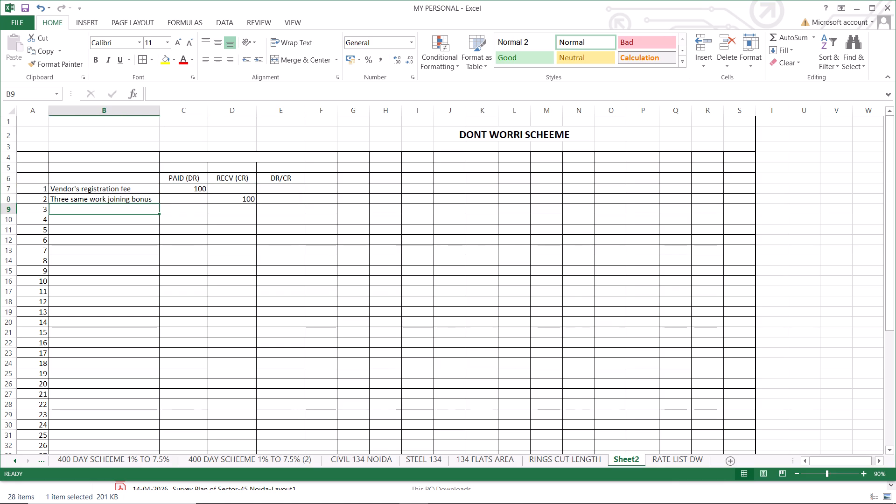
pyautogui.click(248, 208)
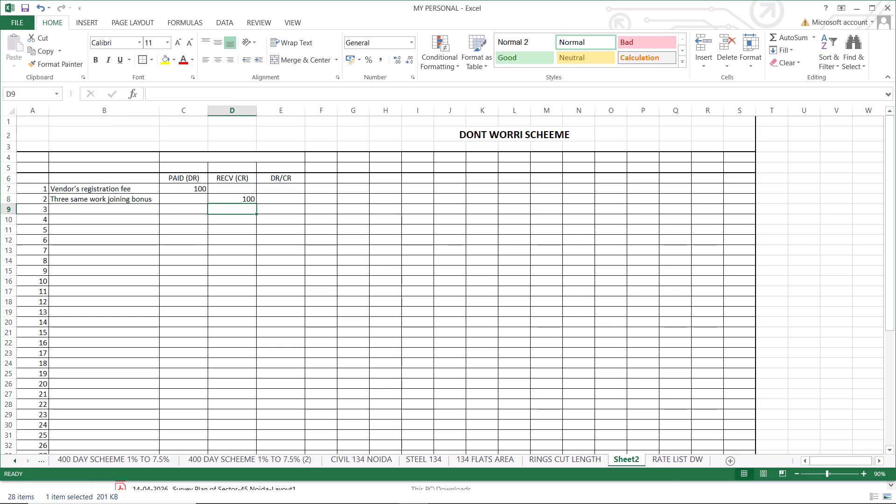
# Enter the description "BONUS FROM OUR SIDE 5%" in cell B9 for item 3.
pyautogui.click(74, 210)
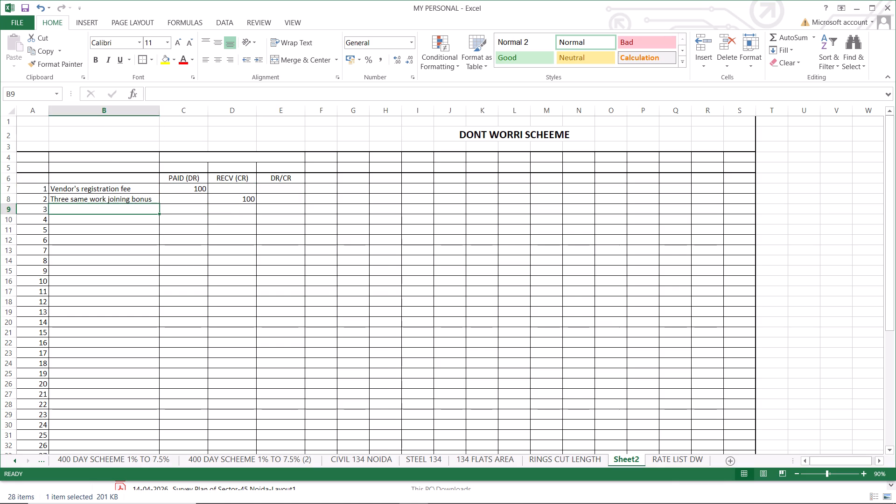
pyautogui.write('BONUS')
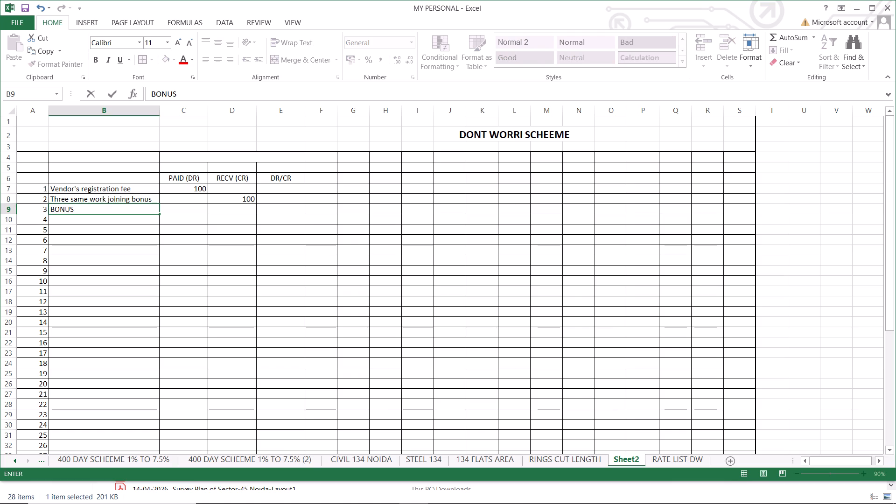
pyautogui.press('space')
pyautogui.write('FROM')
pyautogui.press('space')
pyautogui.write('OUR SIDE')
pyautogui.press('space')
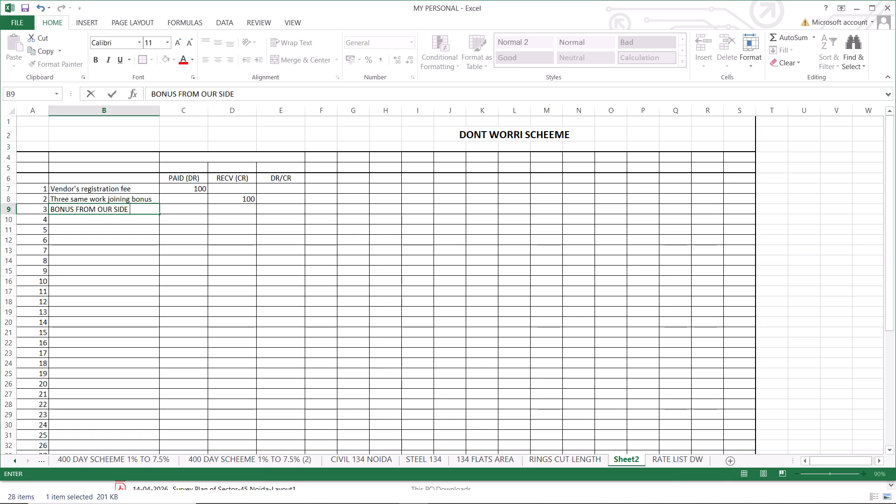
pyautogui.press('5')
pyautogui.hotkey('shift', '%')
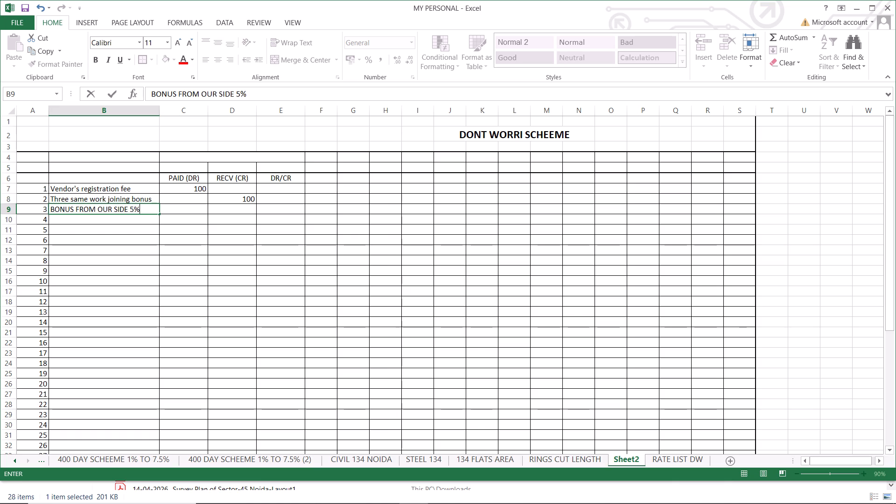
pyautogui.click(237, 208)
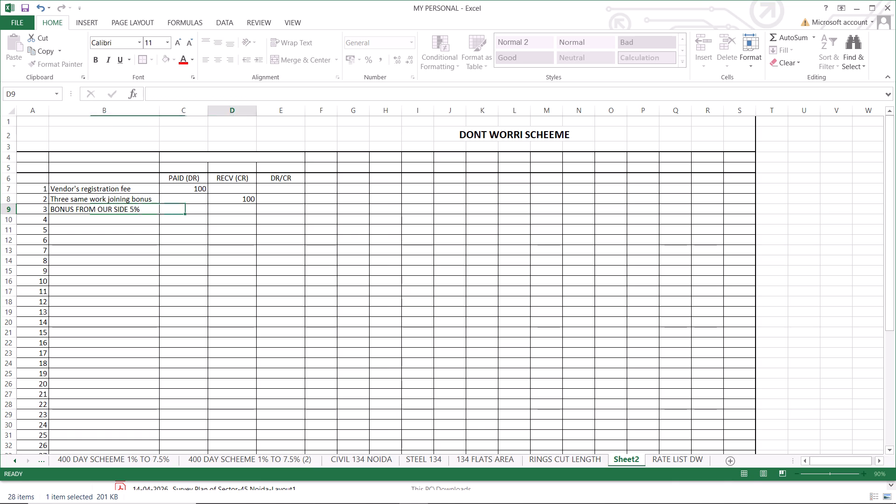
# Extend the item 3 description in cell B9 with "ON YOUR MONTH BUSINESS" after the 5%.
pyautogui.doubleClick(143, 208)
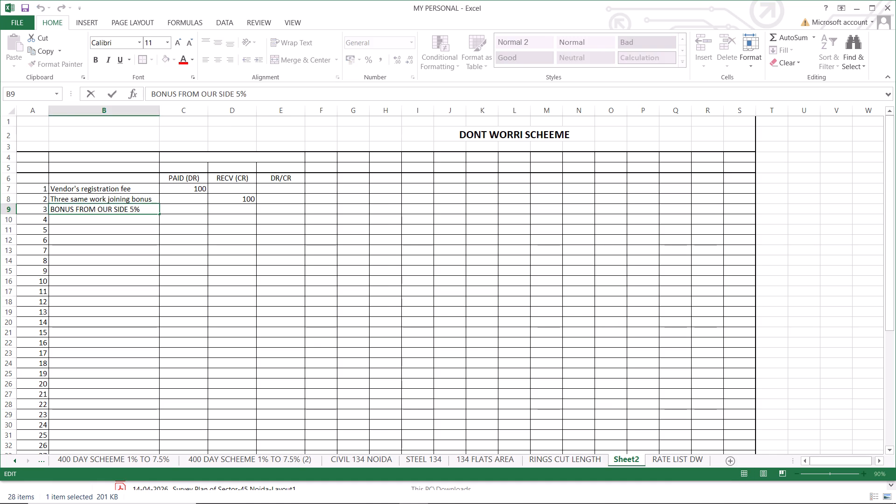
pyautogui.press('space')
pyautogui.write('ON')
pyautogui.press('space')
pyautogui.write('YO')
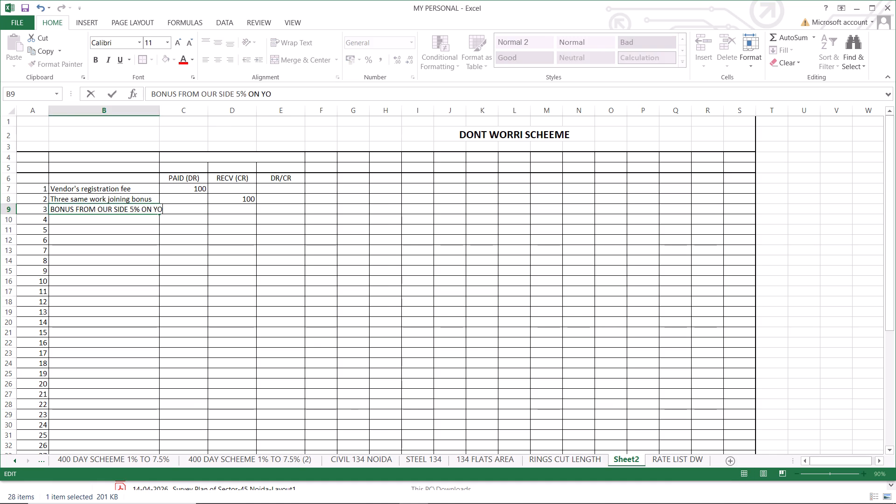
pyautogui.write('UR')
pyautogui.press('space')
pyautogui.write('MONTH')
pyautogui.press('space')
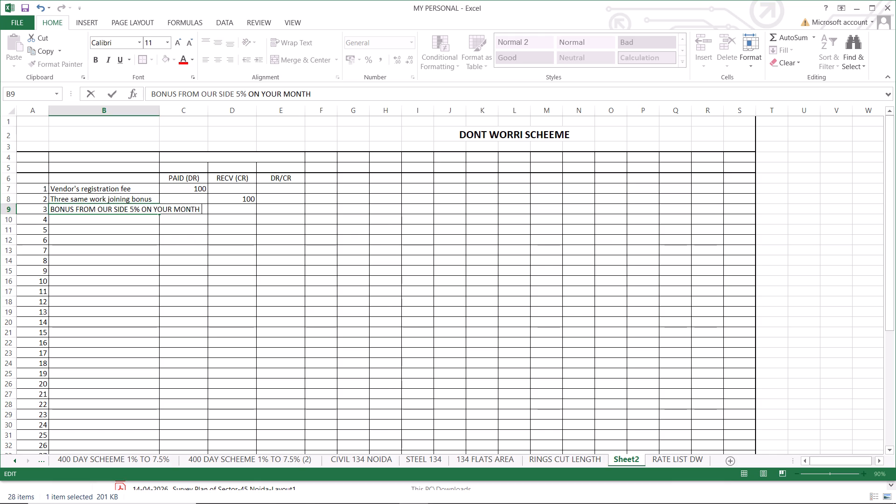
pyautogui.write('BUSINESS')
pyautogui.click(198, 259)
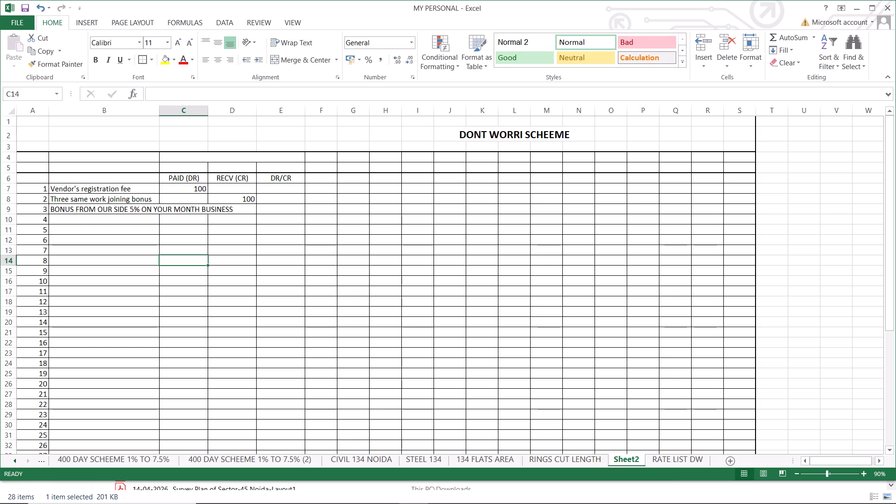
# Widen column B so the full bonus description in row 9 fits, leaving spare room beyond it.
pyautogui.moveTo(161, 108); pyautogui.dragTo(331, 105)
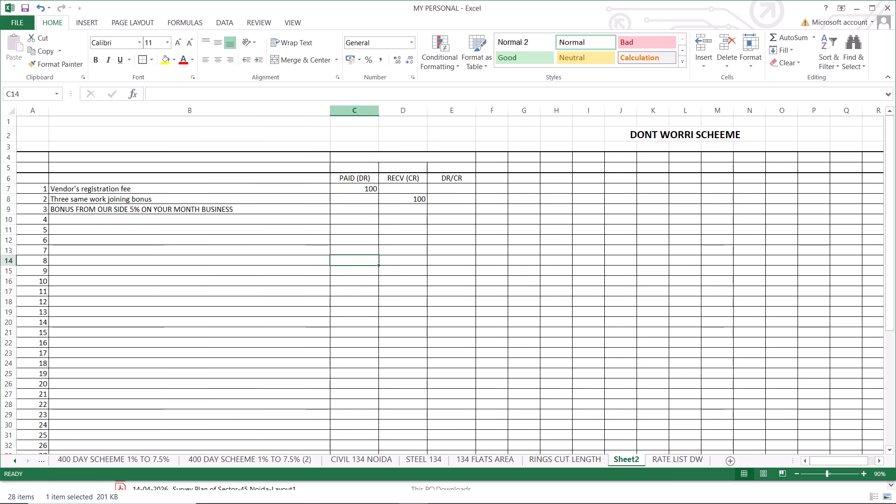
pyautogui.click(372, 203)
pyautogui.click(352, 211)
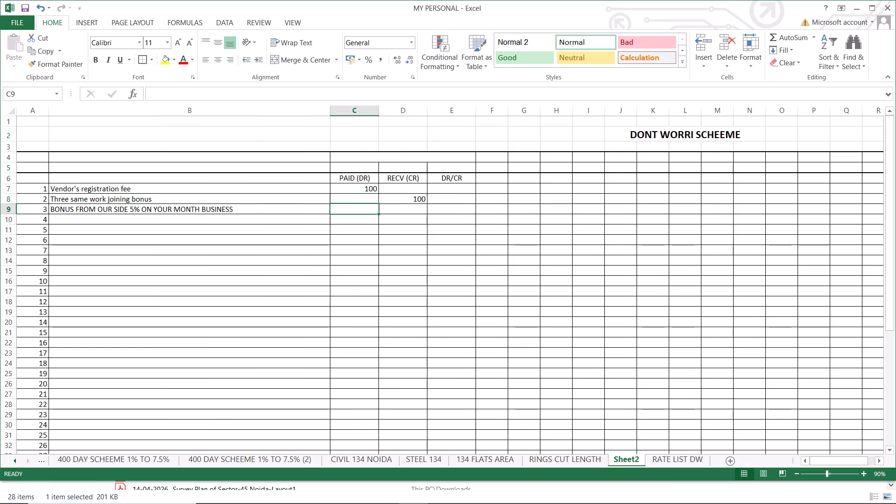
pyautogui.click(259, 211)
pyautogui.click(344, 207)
# Extend the item 3 description in cell B9 with "FOR EXAMPLE ON 50000", set off by a few spaces.
pyautogui.doubleClick(271, 210)
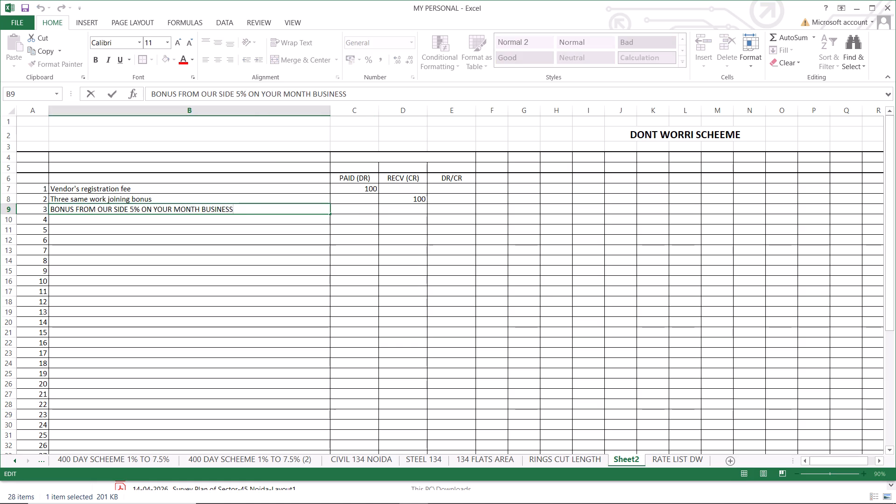
pyautogui.press('space')
pyautogui.press('space')
pyautogui.press('space')
pyautogui.write('FOR EXAMO')
pyautogui.press('BackSpace')
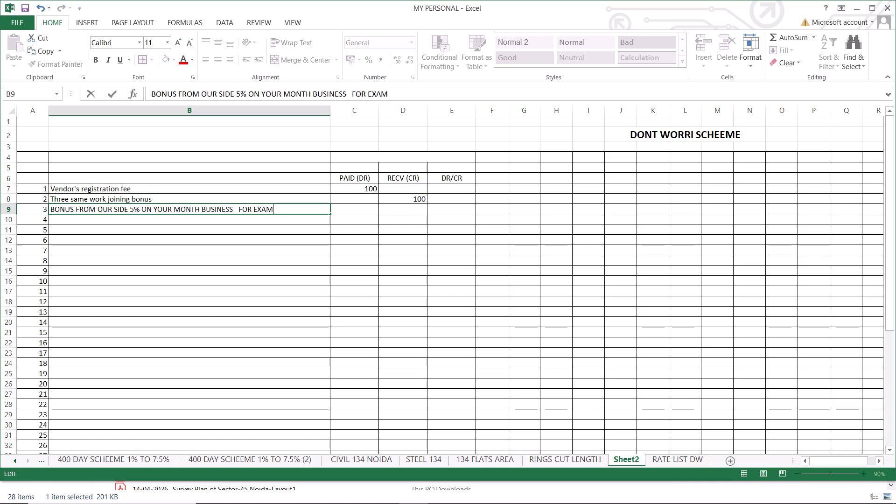
pyautogui.write('PLE')
pyautogui.press('space')
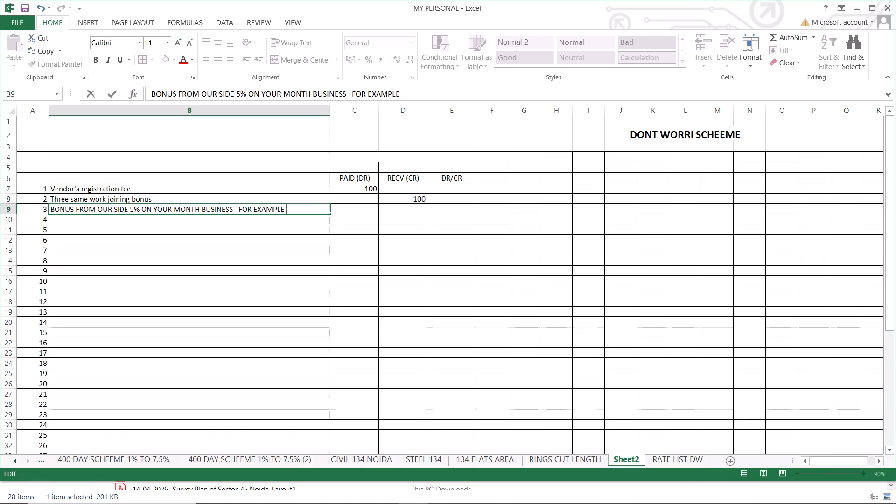
pyautogui.write('ON')
pyautogui.press('space')
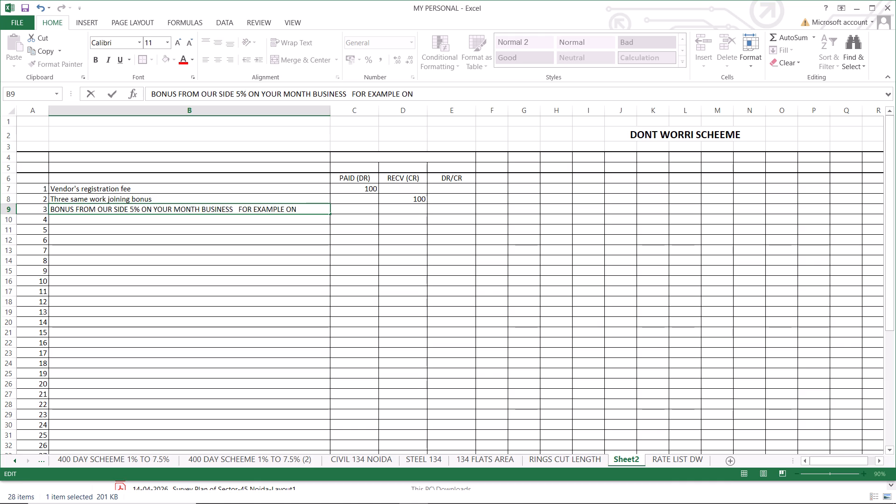
pyautogui.press('5')
pyautogui.write('000')
pyautogui.press('0')
pyautogui.click(359, 209)
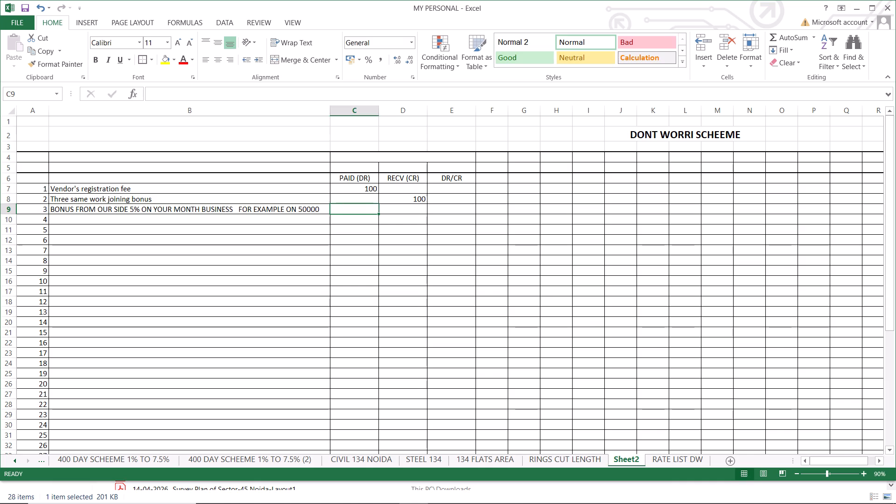
# Enter the formula =50000*.05 in cell D9 as the RECV (CR) amount for item 3.
pyautogui.click(405, 207)
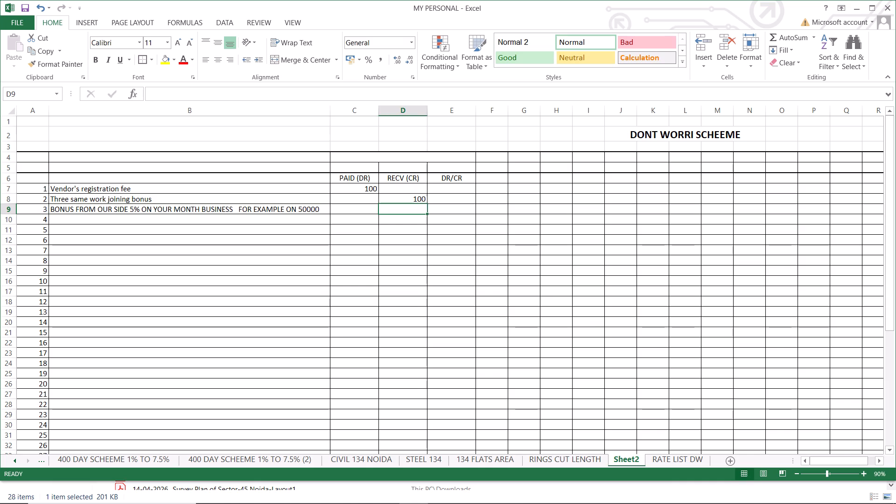
pyautogui.press('=')
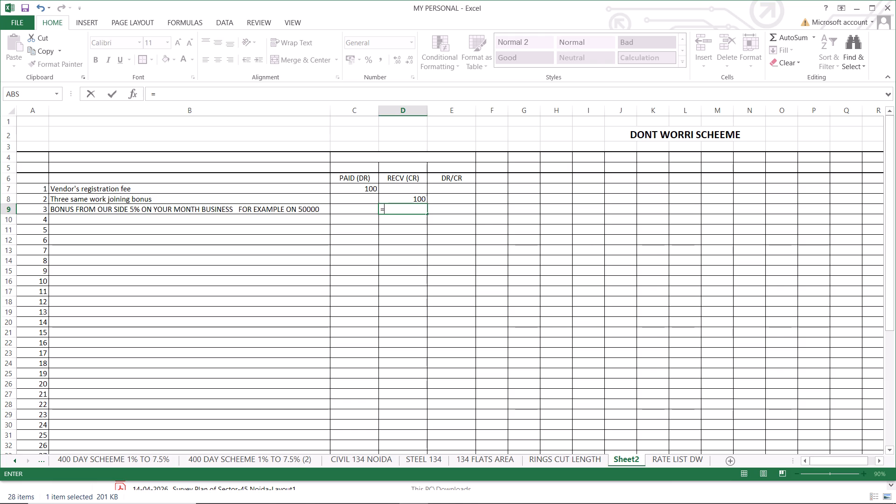
pyautogui.write('5000')
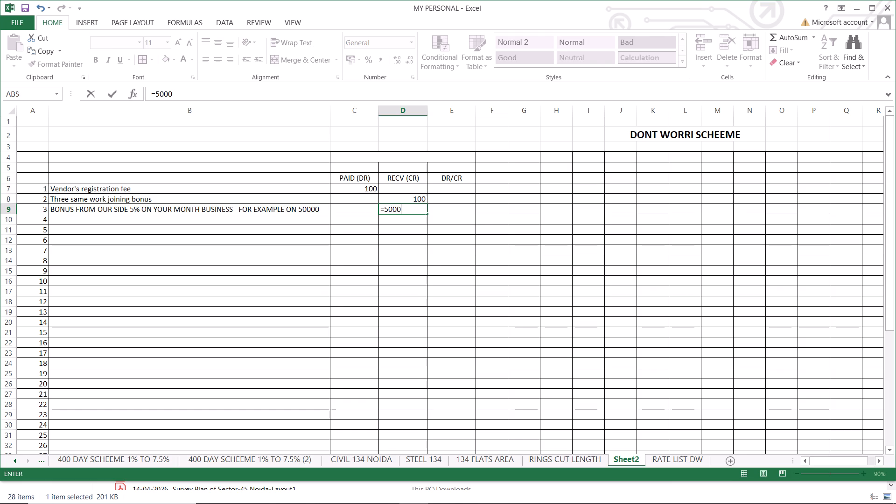
pyautogui.press('0')
pyautogui.press('*')
pyautogui.write('.05')
pyautogui.press('Return')
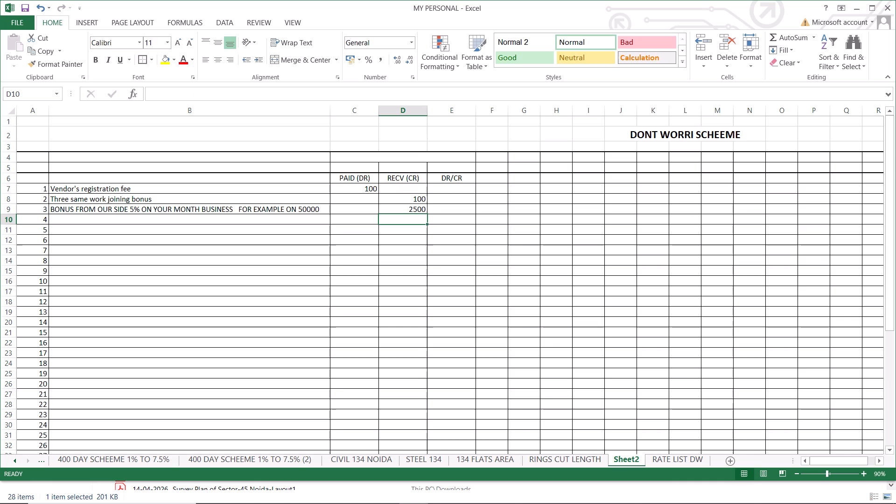
pyautogui.click(440, 207)
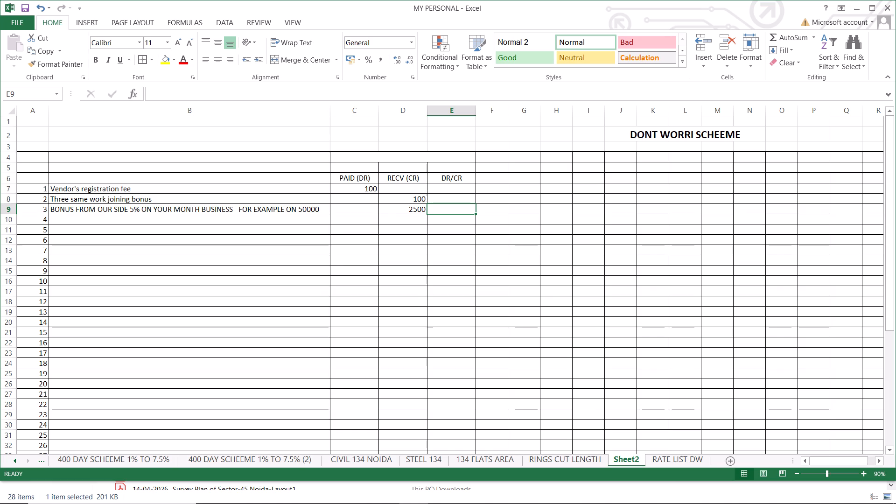
# Replace the spaces before "FOR EXAMPLE" in the item 3 description in cell B9 with four dots "....".
pyautogui.click(223, 221)
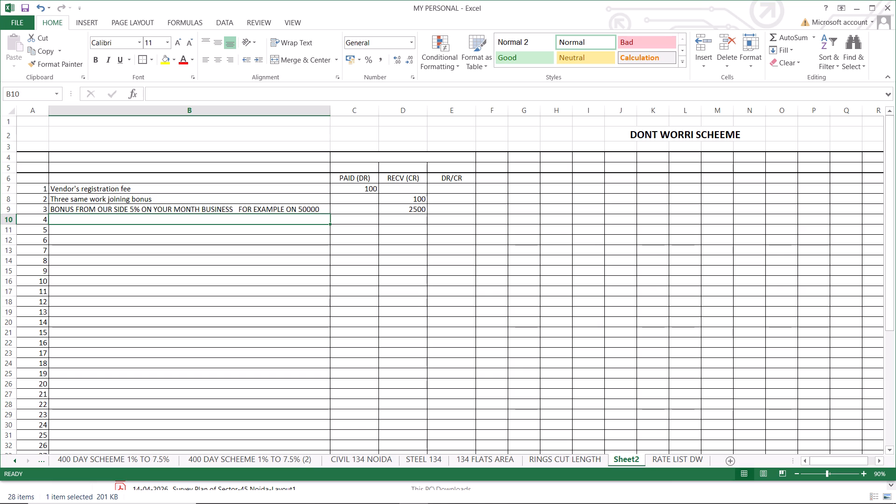
pyautogui.doubleClick(239, 209)
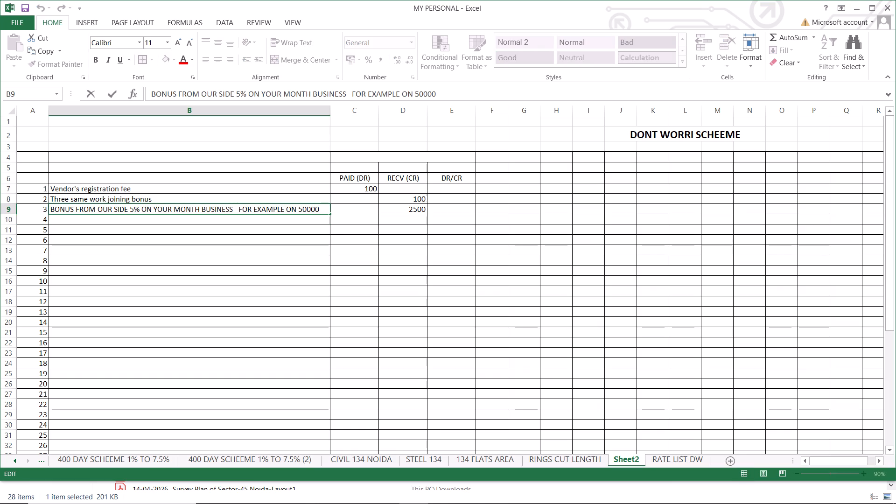
pyautogui.press('BackSpace')
pyautogui.press('BackSpace')
pyautogui.press('BackSpace')
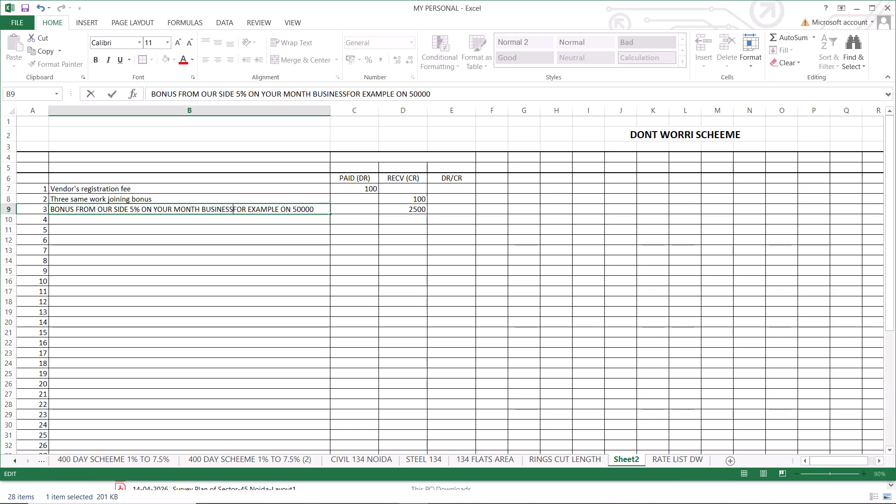
pyautogui.write('....')
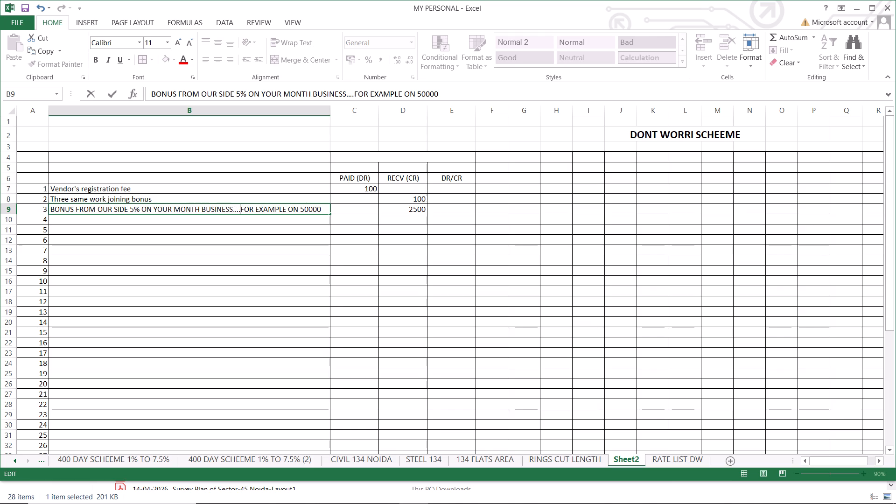
pyautogui.click(302, 205)
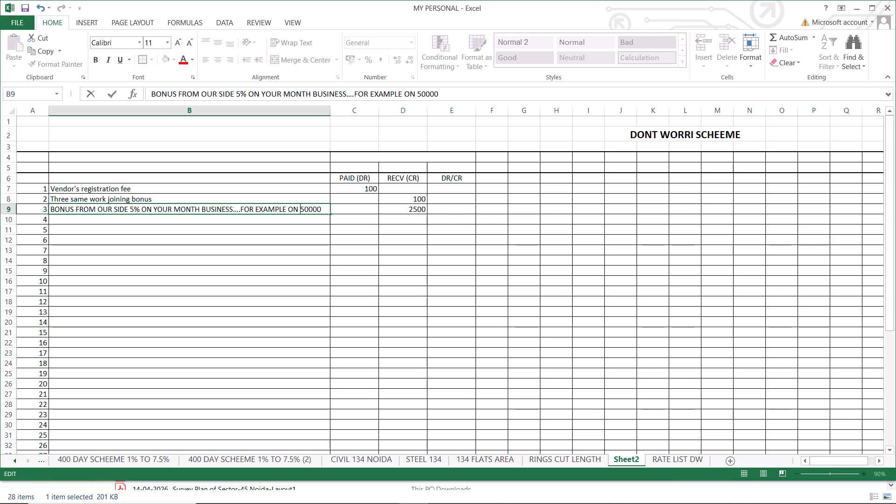
pyautogui.click(409, 210)
pyautogui.click(110, 221)
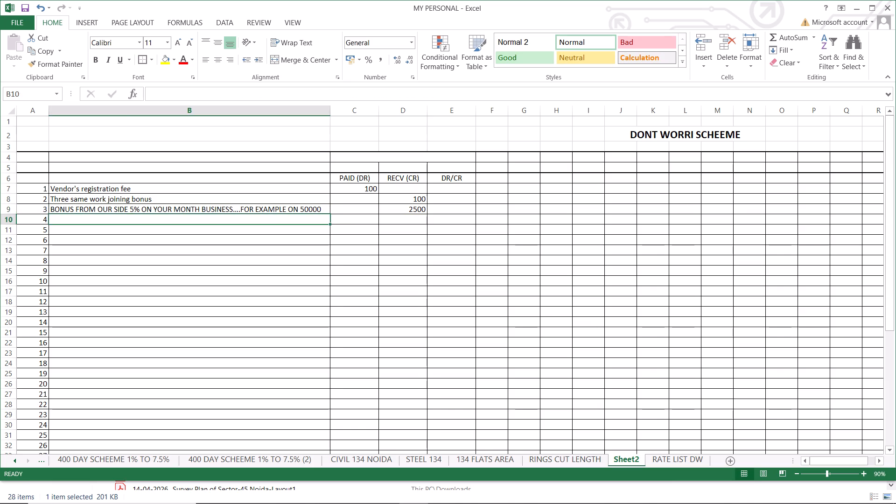
# Replace the item 1 description in cell B7 with "VENDOR REGISTRATION FEE" in capitals.
pyautogui.click(91, 187)
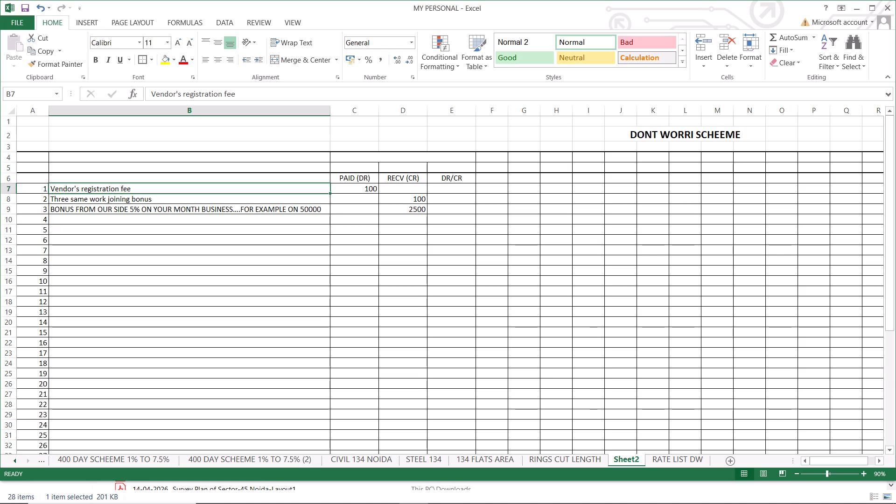
pyautogui.write('VE')
pyautogui.write('NDOR RE')
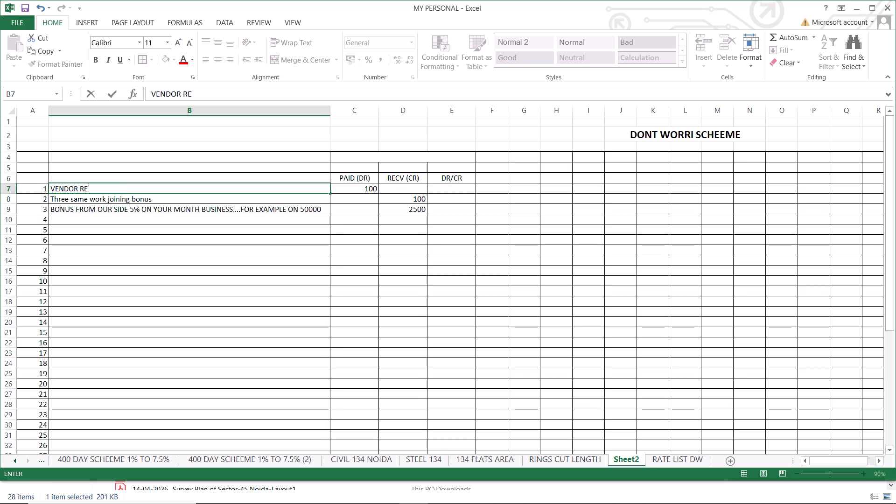
pyautogui.write('GISTRATION FEE')
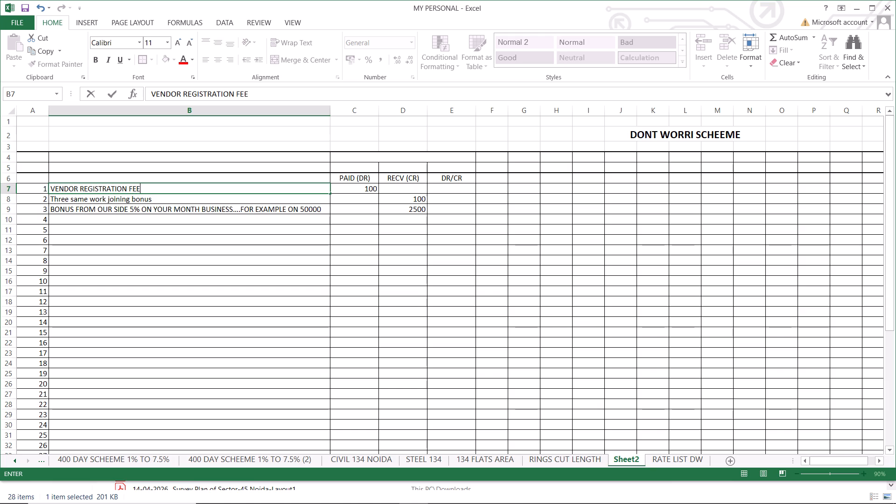
# Replace the item 2 description in cell B8 with "3 JOINING IN COMPANY ANY VENDORS IN ANY PROFESSION" in capitals.
pyautogui.click(163, 197)
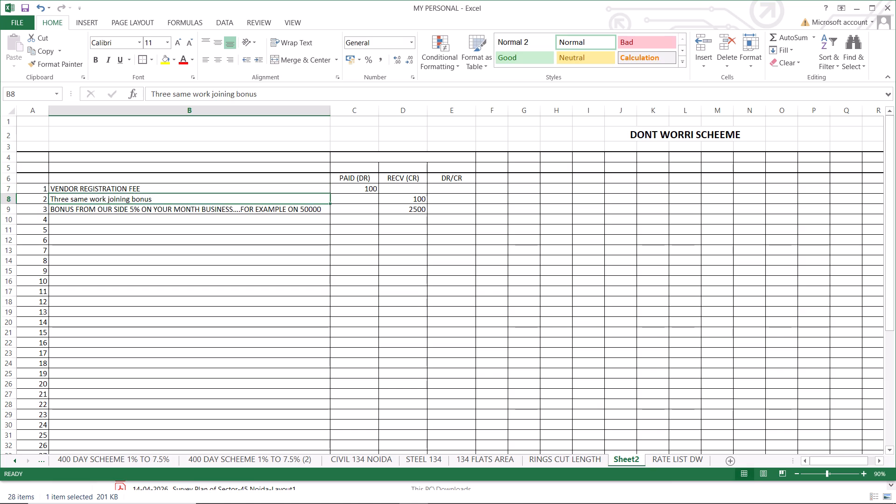
pyautogui.write('3 JOINING IN SAME')
pyautogui.press('space')
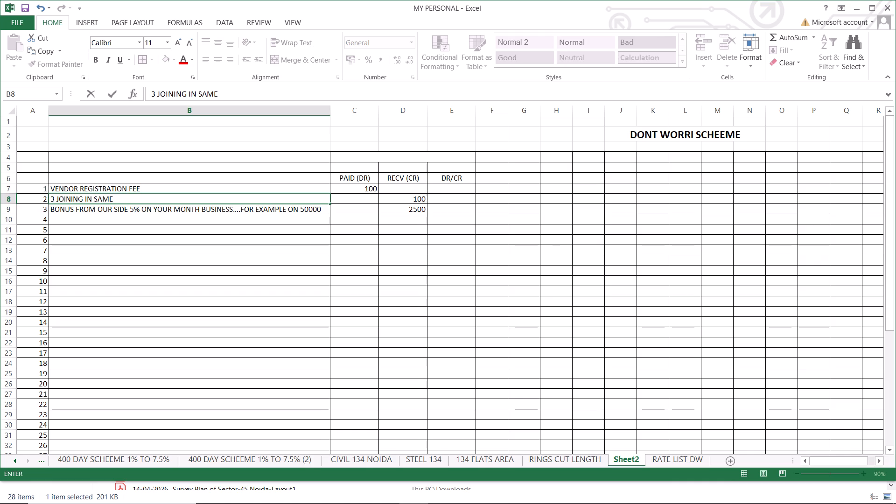
pyautogui.press('BackSpace')
pyautogui.press('BackSpace')
pyautogui.press('BackSpace')
pyautogui.press('BackSpace')
pyautogui.press('BackSpace')
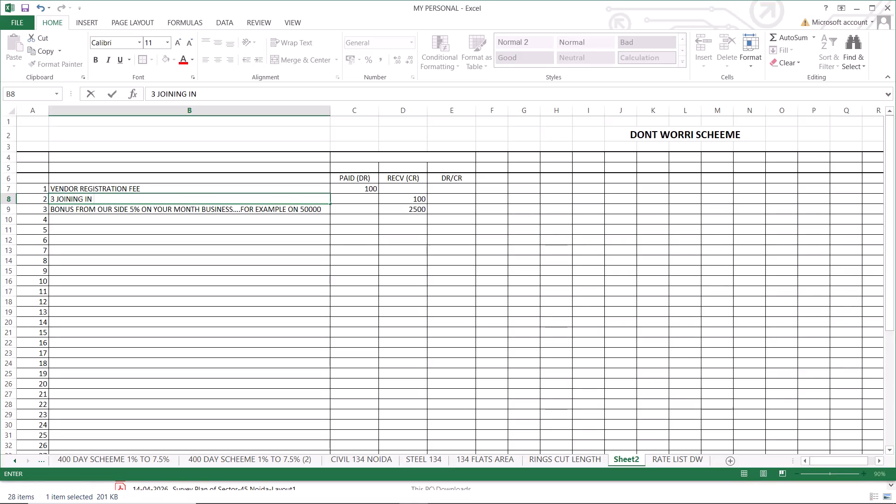
pyautogui.write('COMP')
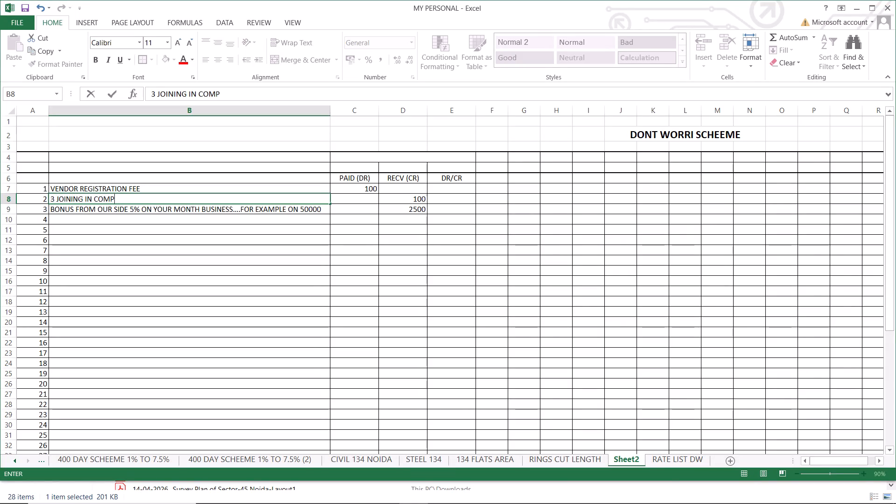
pyautogui.write('ANY ANY VE')
pyautogui.write('ND')
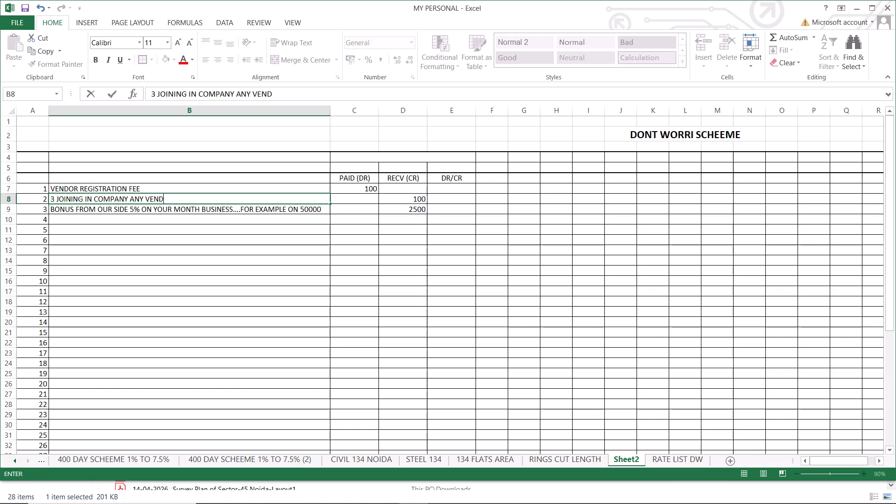
pyautogui.press('o')
pyautogui.press('r')
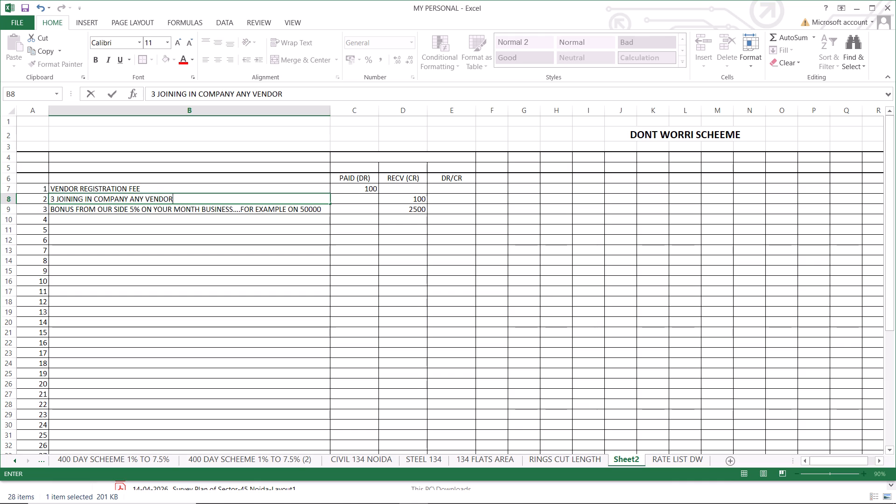
pyautogui.write('S')
pyautogui.press('space')
pyautogui.write('IN ANY')
pyautogui.press('space')
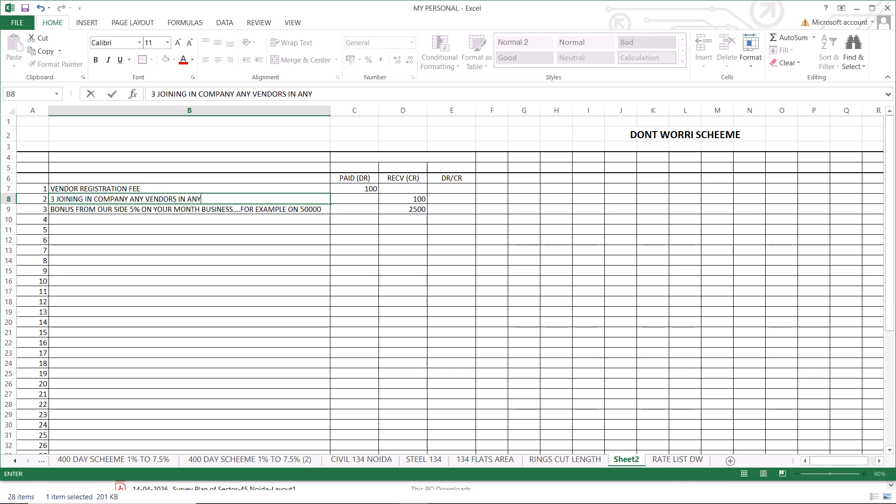
pyautogui.write('PR')
pyautogui.write('OFESSION')
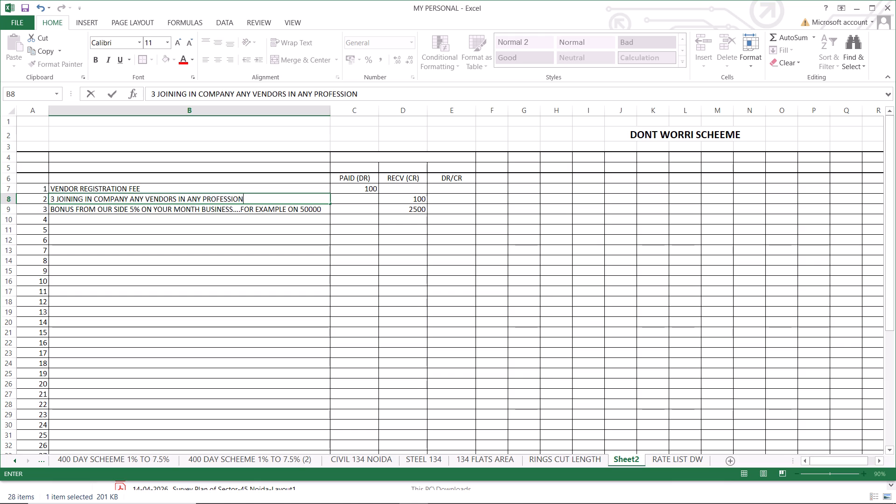
pyautogui.press('space')
pyautogui.click(172, 263)
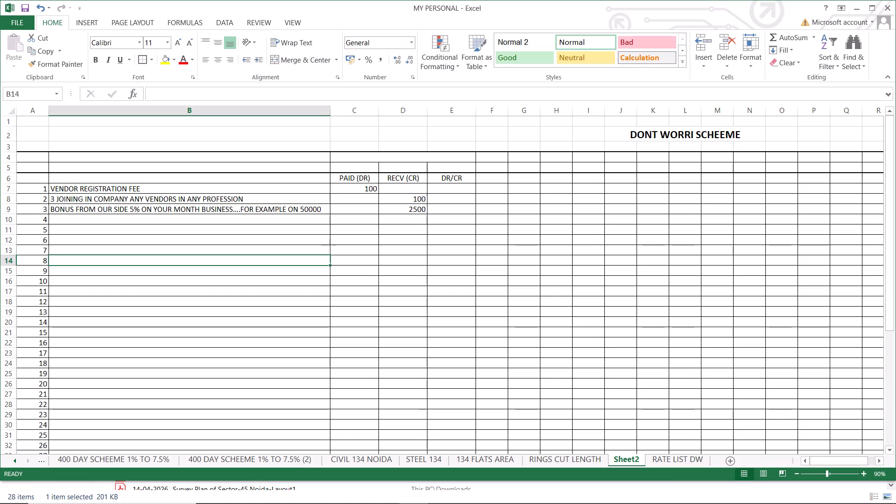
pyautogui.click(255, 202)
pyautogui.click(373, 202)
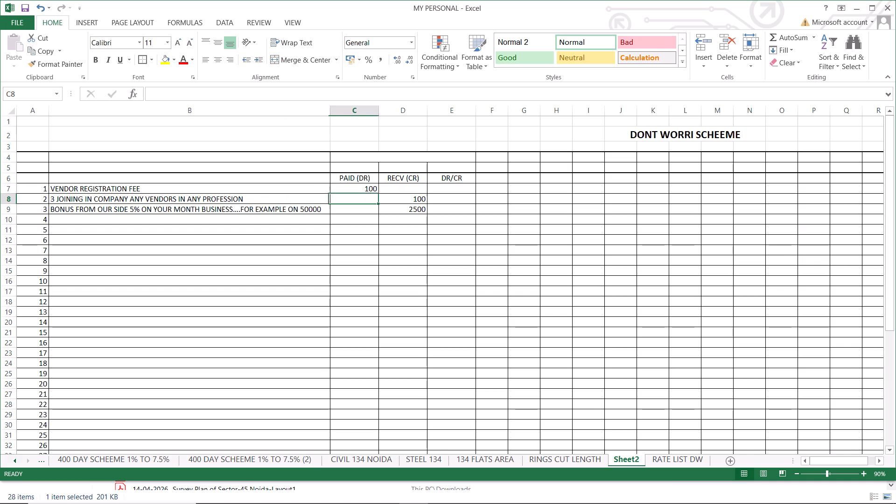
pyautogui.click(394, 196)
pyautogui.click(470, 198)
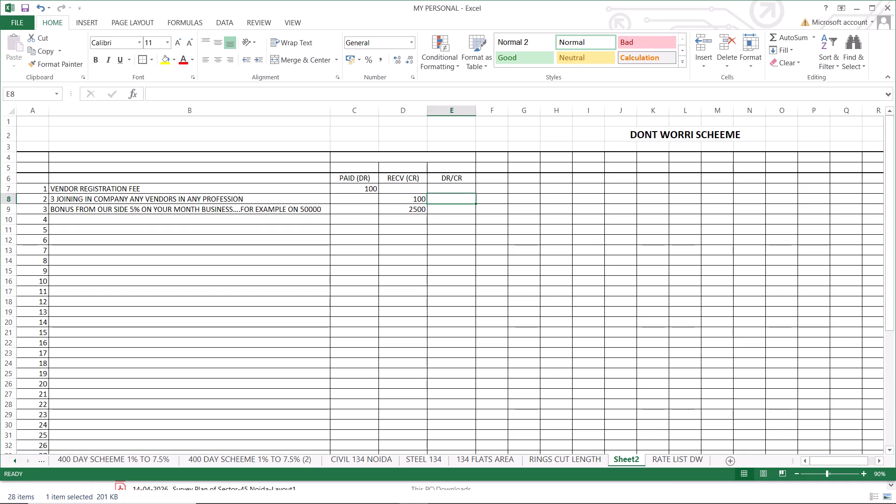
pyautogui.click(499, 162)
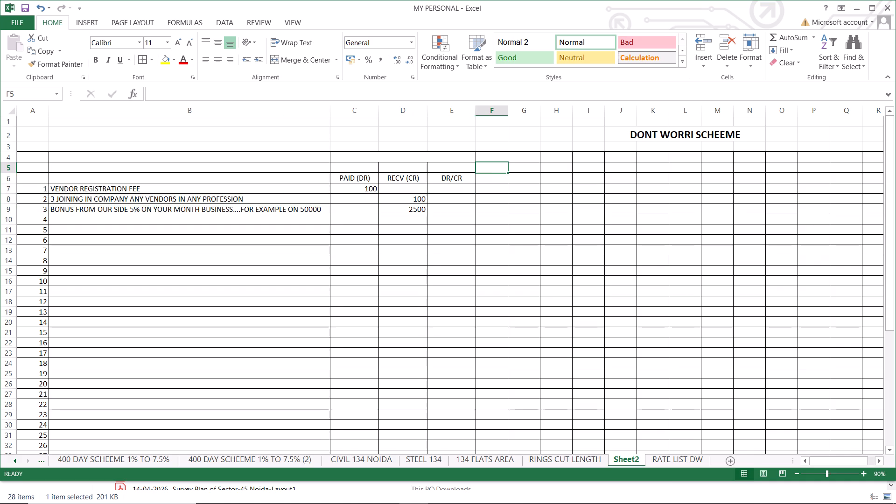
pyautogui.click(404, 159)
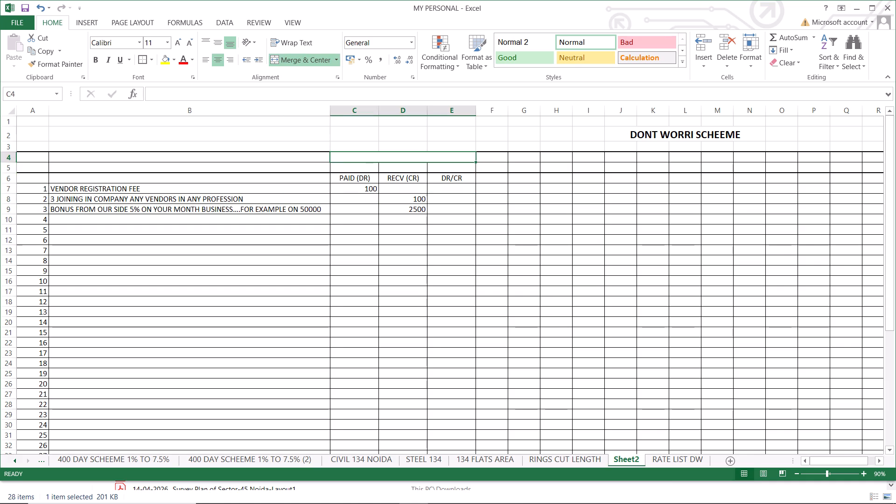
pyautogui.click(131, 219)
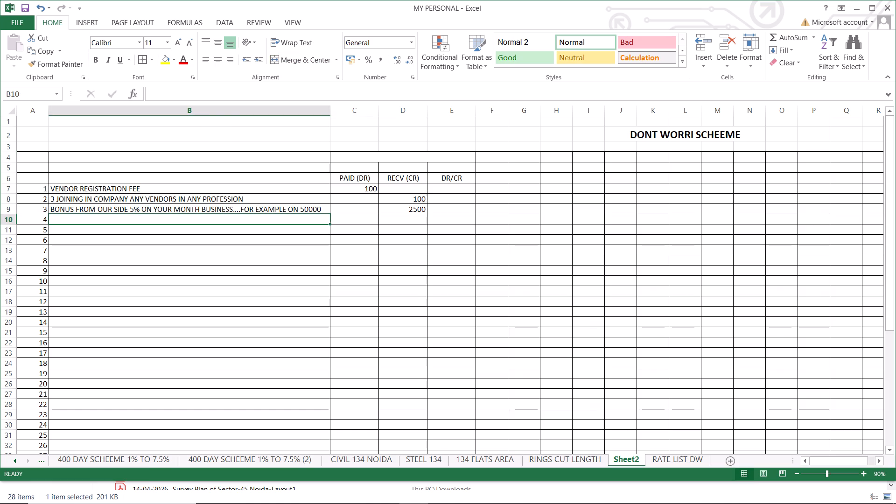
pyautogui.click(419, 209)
# Enter "3 PERSON JOINING BONUS EVERY MONTH TO YOU 2% ON BUSINESS" as the item 4 description in cell B10.
pyautogui.click(159, 218)
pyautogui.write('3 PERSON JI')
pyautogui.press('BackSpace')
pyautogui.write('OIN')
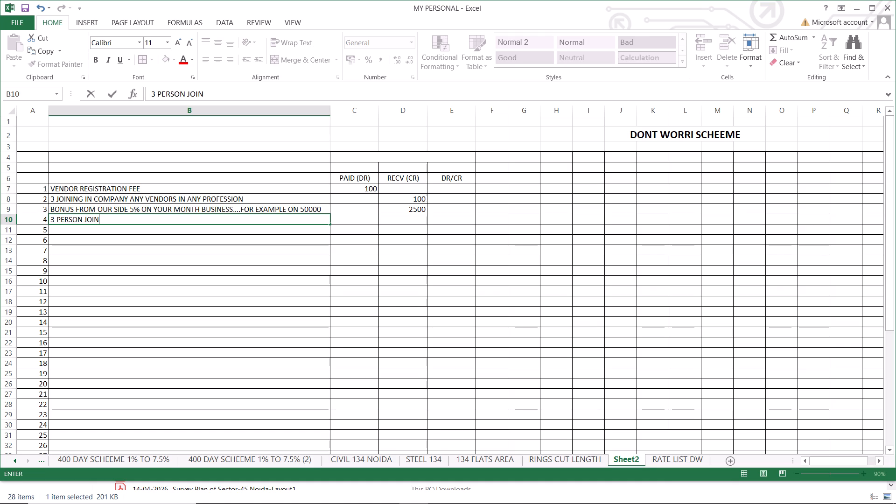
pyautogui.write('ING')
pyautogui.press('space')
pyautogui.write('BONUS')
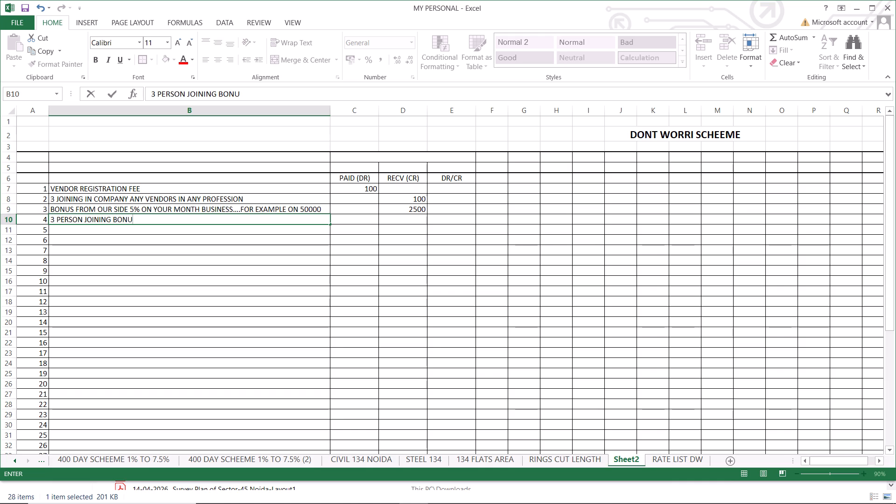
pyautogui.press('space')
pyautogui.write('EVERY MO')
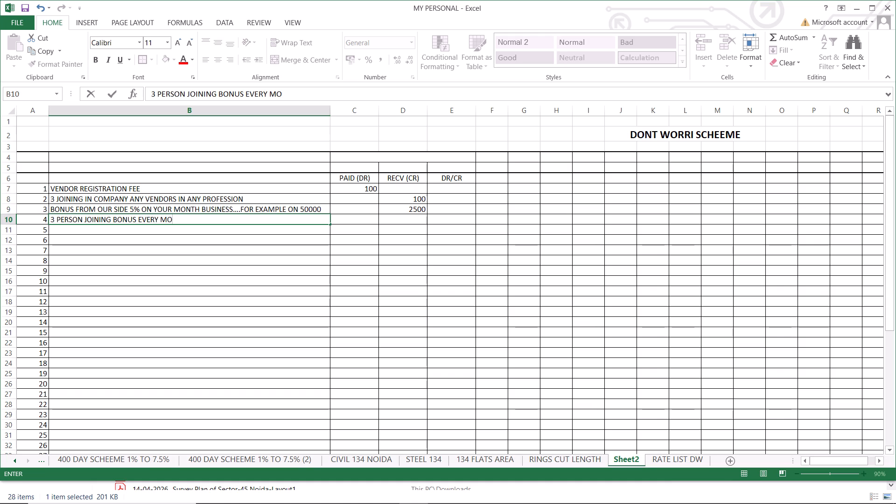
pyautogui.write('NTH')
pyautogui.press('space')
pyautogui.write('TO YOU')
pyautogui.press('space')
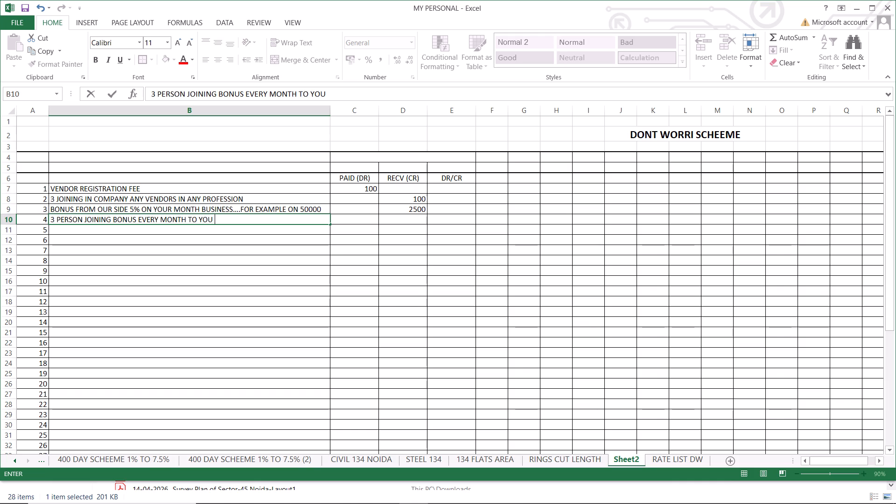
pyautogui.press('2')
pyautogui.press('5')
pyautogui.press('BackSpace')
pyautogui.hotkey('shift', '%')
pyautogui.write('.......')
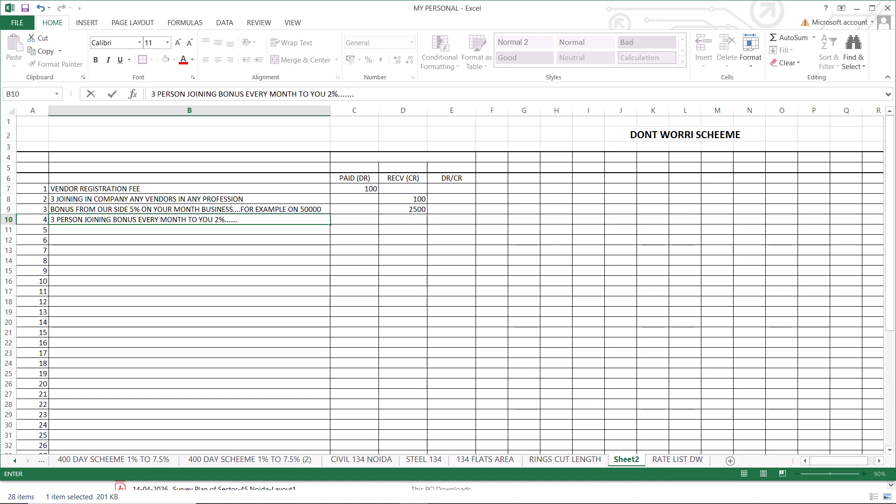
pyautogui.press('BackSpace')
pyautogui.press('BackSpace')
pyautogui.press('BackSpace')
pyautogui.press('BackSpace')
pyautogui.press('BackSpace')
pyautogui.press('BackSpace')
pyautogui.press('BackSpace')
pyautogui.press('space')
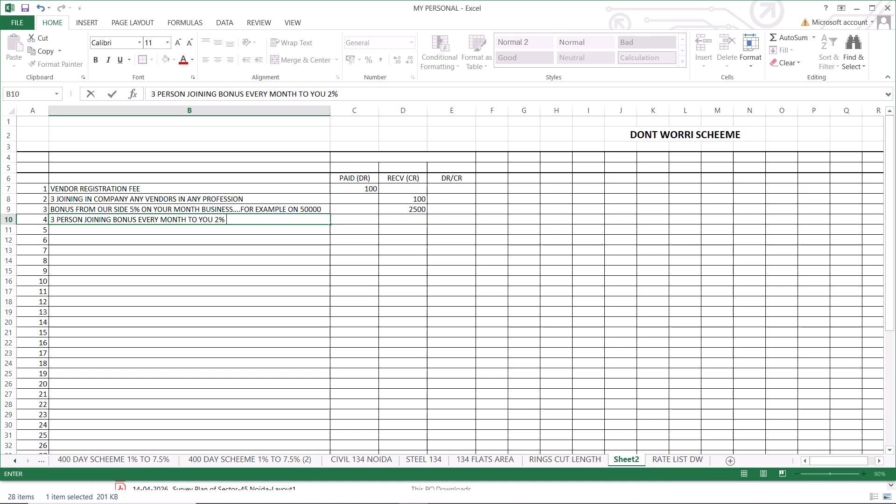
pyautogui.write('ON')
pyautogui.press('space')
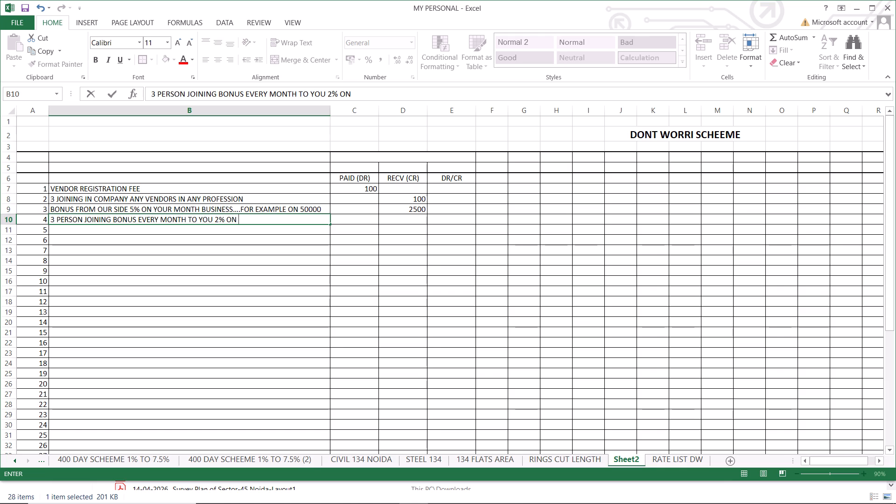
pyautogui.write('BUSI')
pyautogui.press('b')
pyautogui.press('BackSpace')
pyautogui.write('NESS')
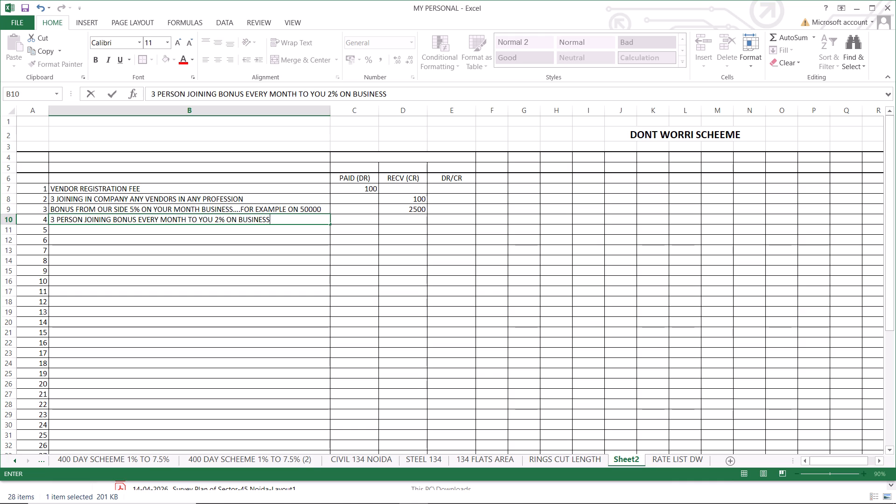
# Complete the item 4 description in cell B10 by adding "OF 3P....EXM 150000" after "BUSINESS".
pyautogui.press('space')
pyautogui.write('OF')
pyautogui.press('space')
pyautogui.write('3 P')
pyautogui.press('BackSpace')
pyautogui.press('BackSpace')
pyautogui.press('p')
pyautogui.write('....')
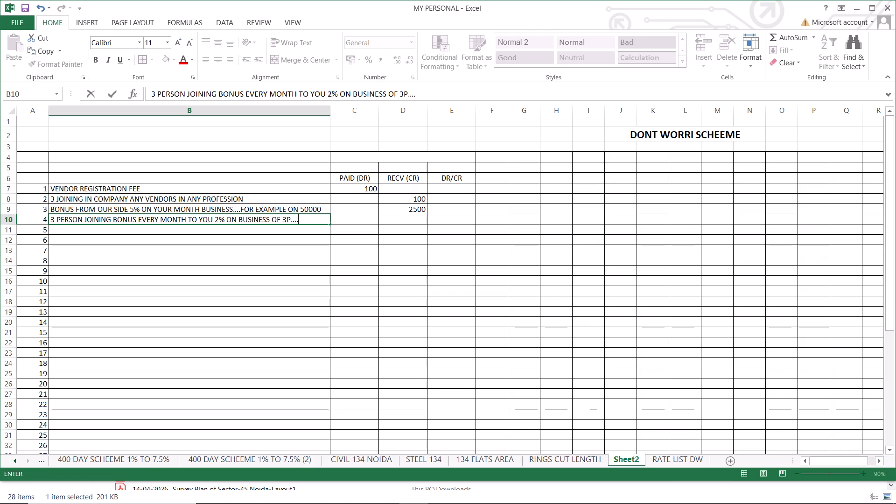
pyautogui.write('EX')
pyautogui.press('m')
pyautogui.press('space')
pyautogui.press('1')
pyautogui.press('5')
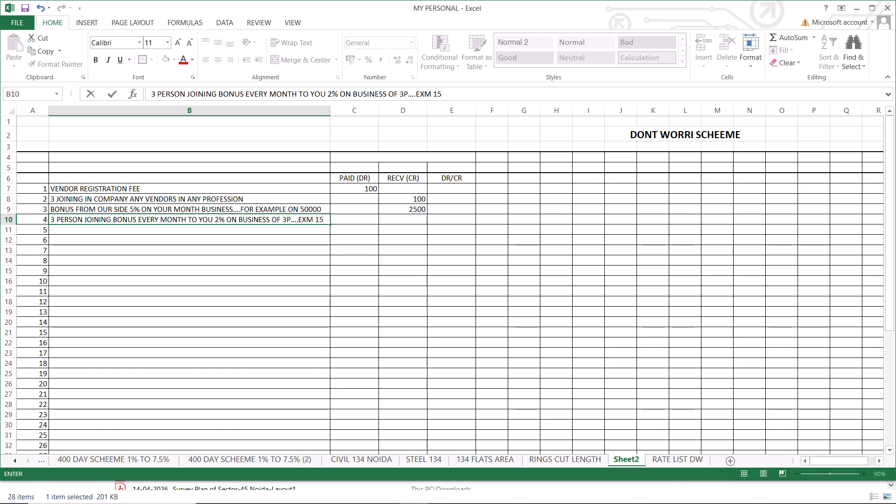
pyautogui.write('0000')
pyautogui.click(323, 275)
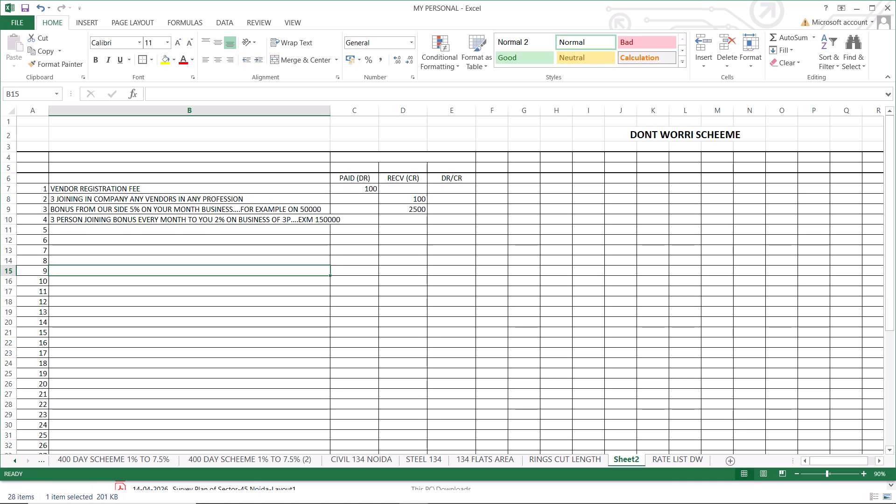
# Widen column B to about 80 characters so the item 4 description fits.
pyautogui.moveTo(330, 109); pyautogui.dragTo(355, 110)
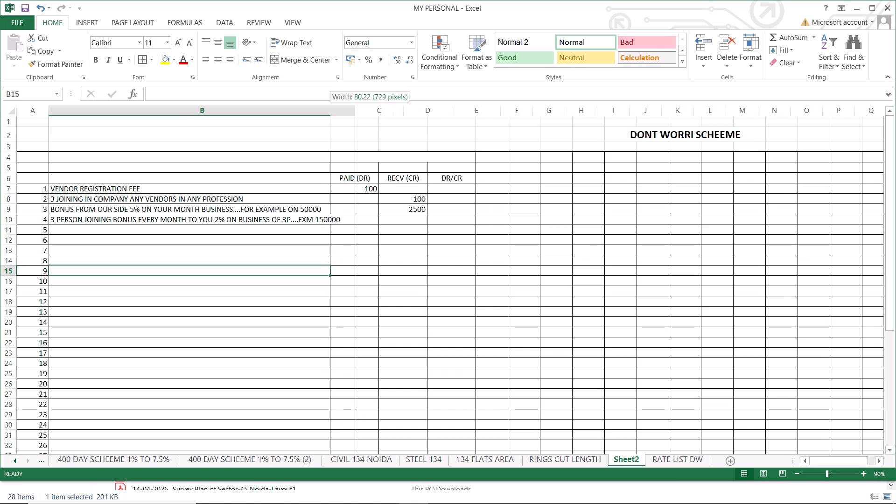
pyautogui.moveTo(355, 110); pyautogui.dragTo(356, 111)
# Enter the formula =150000*.02 as item 4's RECV (CR) amount in cell D10.
pyautogui.click(440, 219)
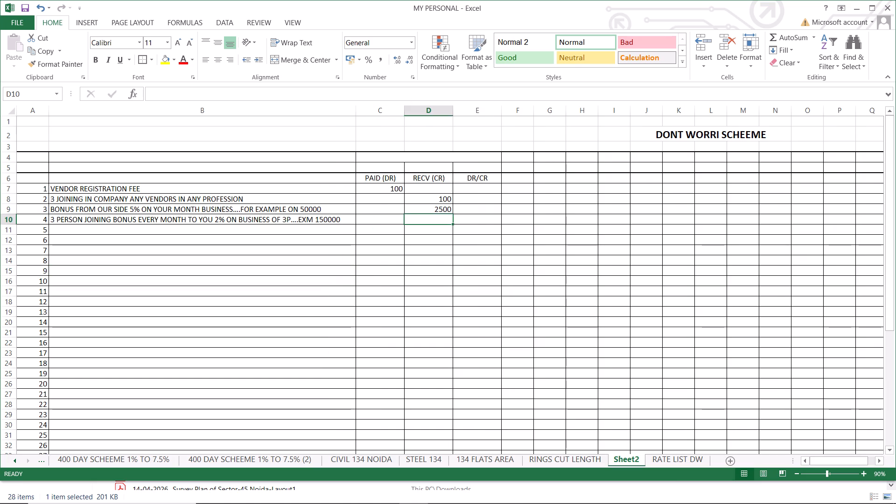
pyautogui.press('=')
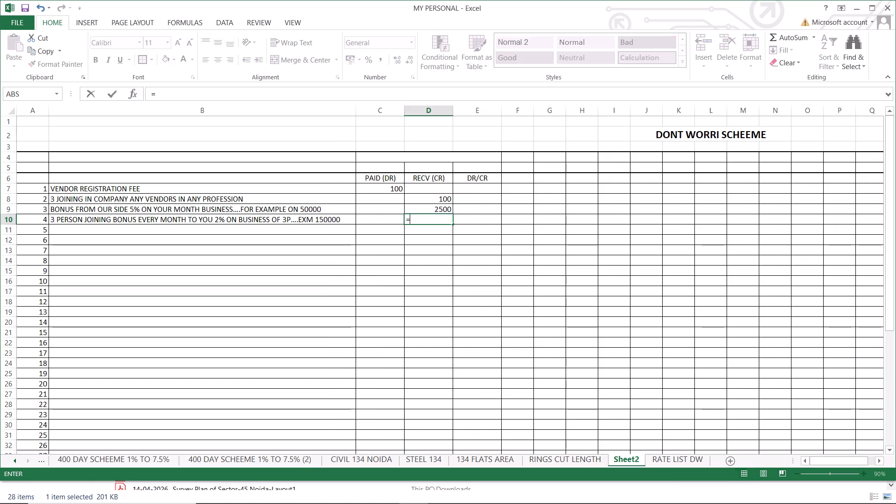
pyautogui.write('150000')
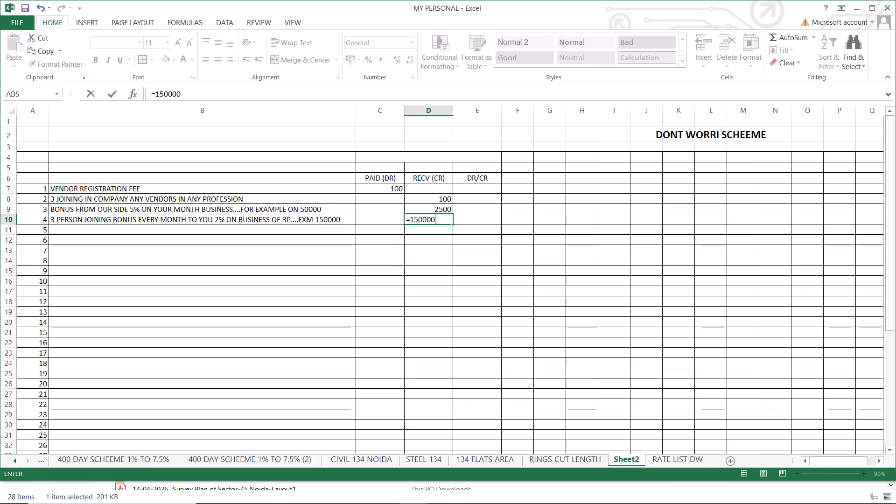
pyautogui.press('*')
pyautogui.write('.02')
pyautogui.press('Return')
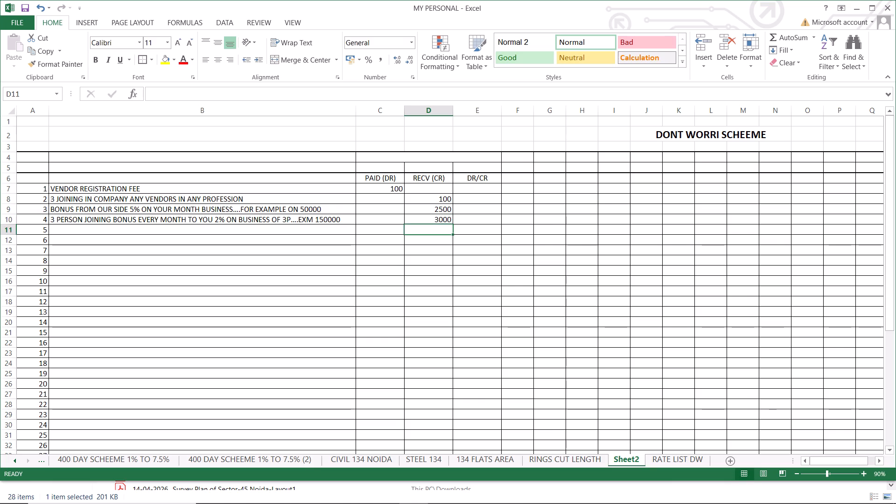
# Review the paid and received amounts for items 1 to 4, including the combined received amounts in D8:D10.
pyautogui.click(440, 262)
pyautogui.moveTo(441, 196); pyautogui.dragTo(439, 211)
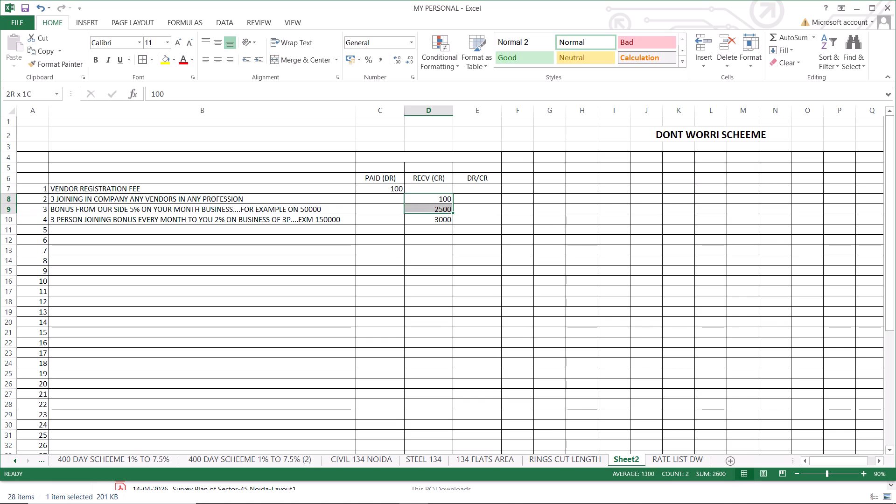
pyautogui.moveTo(439, 211); pyautogui.dragTo(439, 218)
pyautogui.click(440, 219)
pyautogui.click(443, 209)
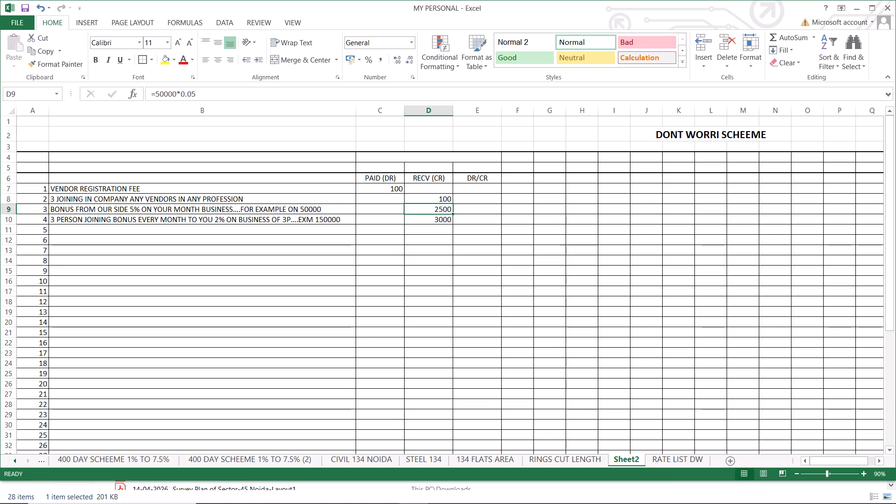
pyautogui.click(311, 218)
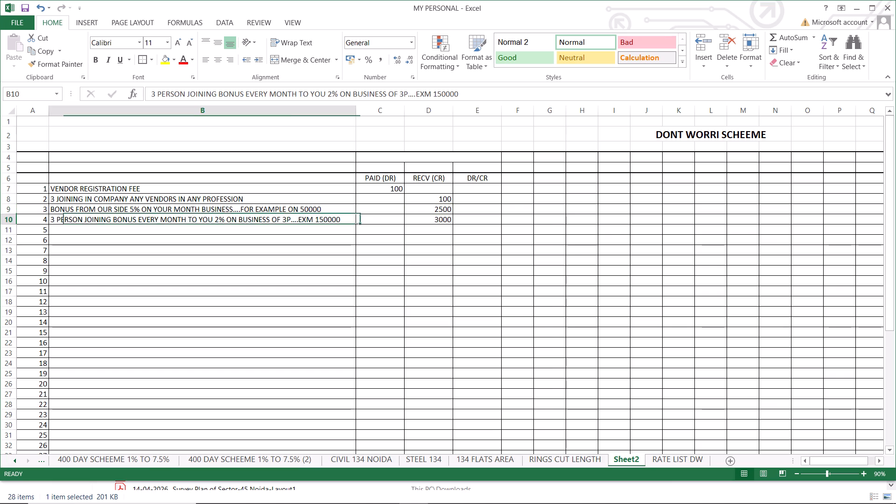
pyautogui.click(139, 222)
pyautogui.click(168, 219)
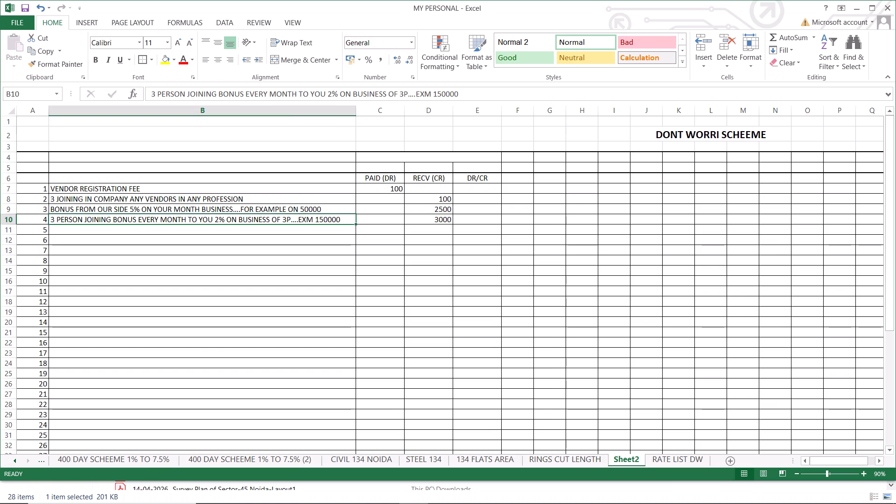
pyautogui.click(389, 217)
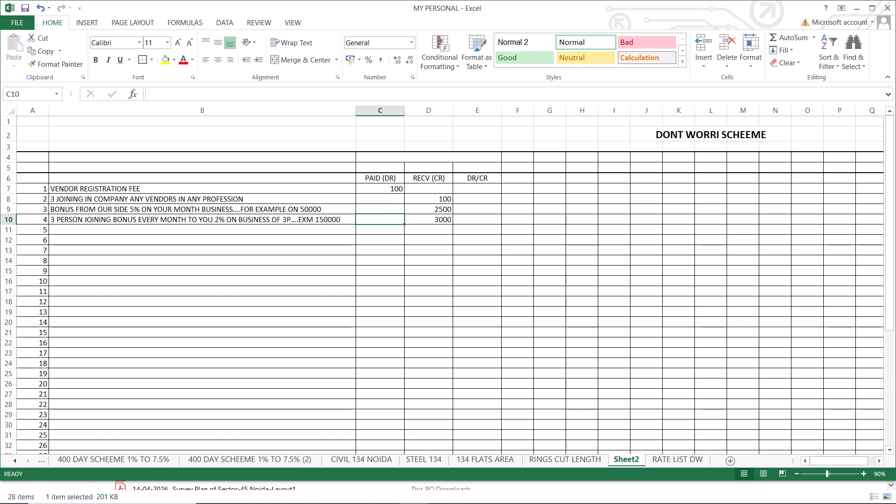
pyautogui.click(439, 218)
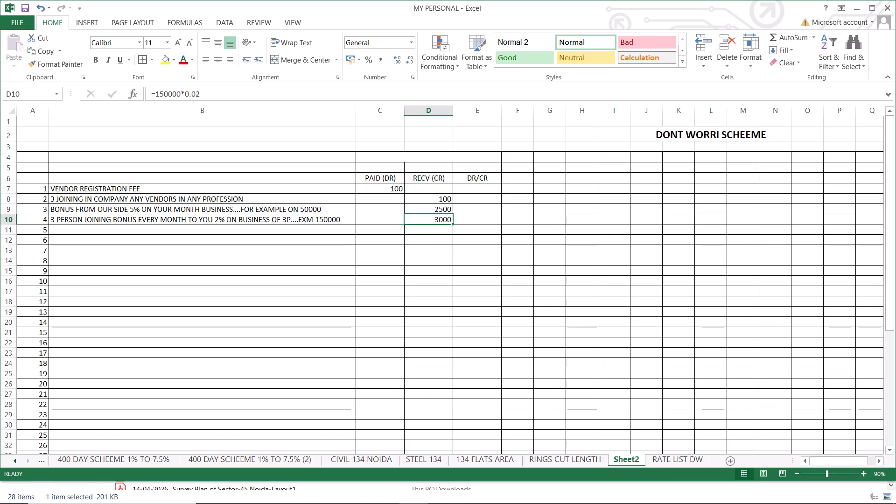
pyautogui.click(382, 188)
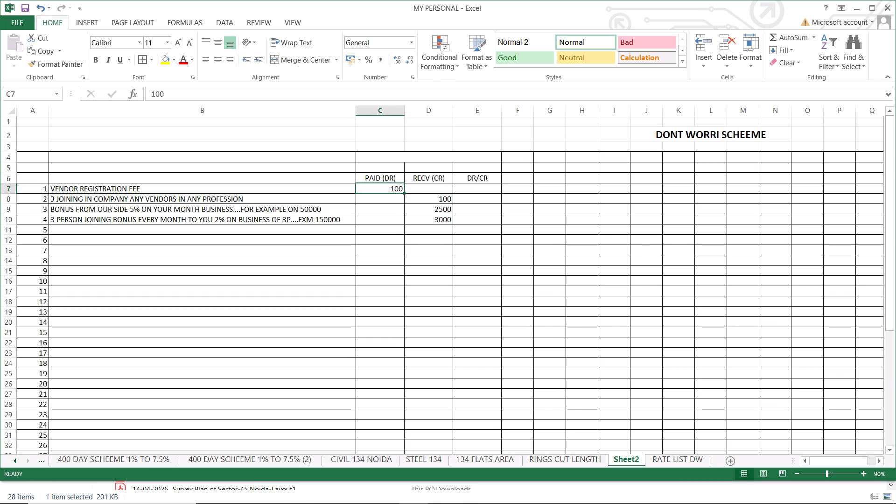
pyautogui.click(438, 200)
pyautogui.click(437, 212)
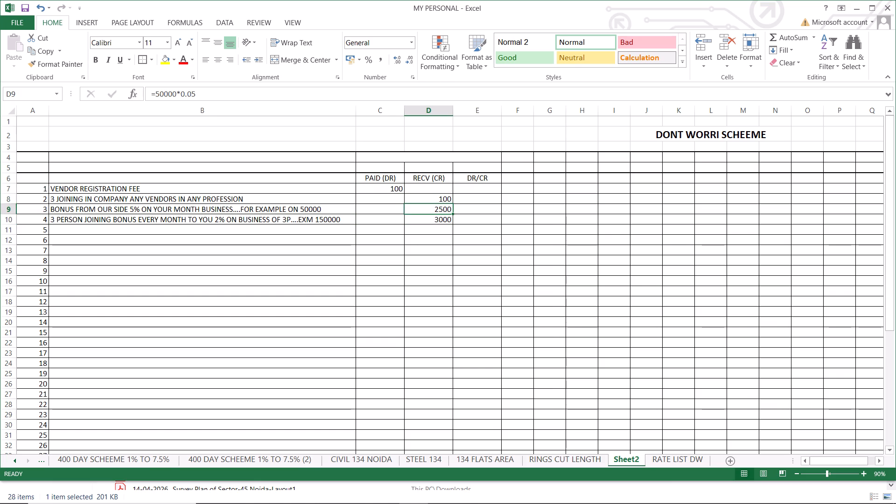
pyautogui.click(439, 221)
pyautogui.moveTo(442, 197); pyautogui.dragTo(441, 217)
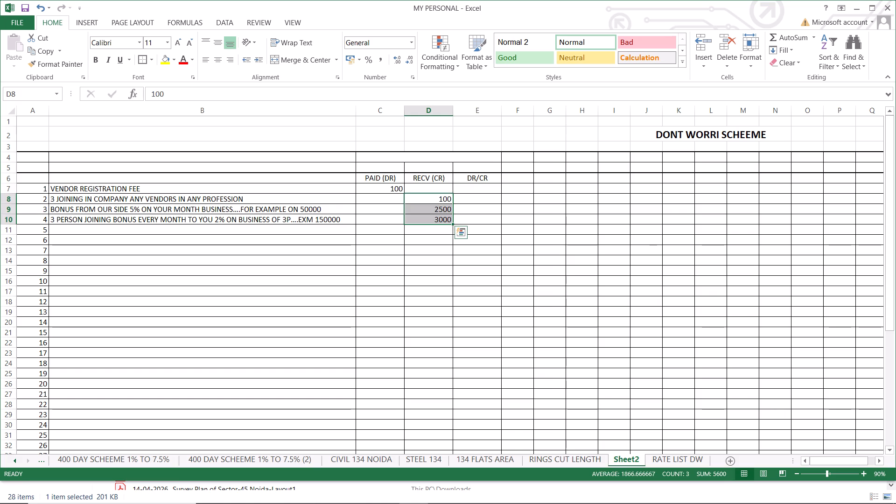
# Enter "YOUR BUSINESS AMOUNT 50000, DEDUCT 25%" as the item 5 description in cell B11.
pyautogui.click(77, 231)
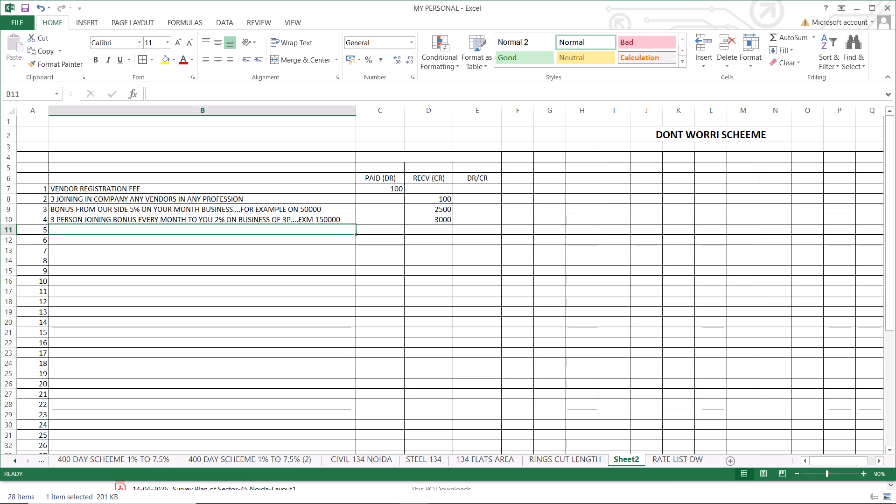
pyautogui.write('YOUR BUSINESS AM')
pyautogui.write('OUNT')
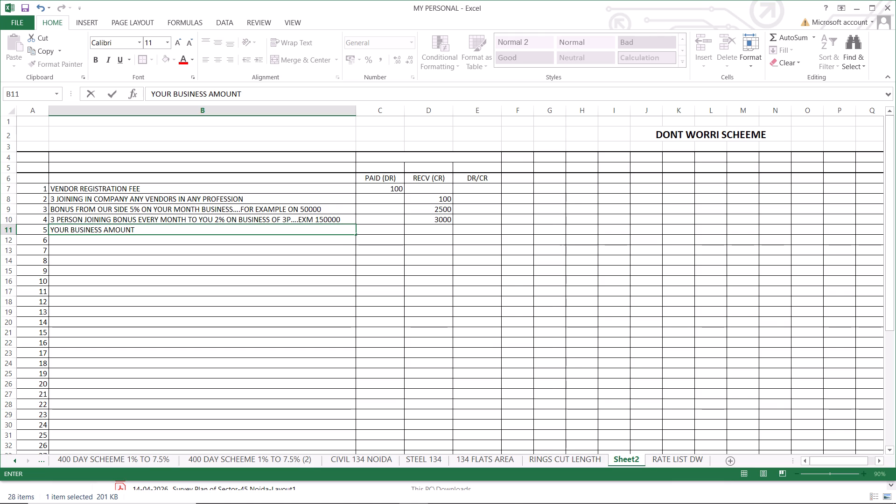
pyautogui.press('space')
pyautogui.write('50000')
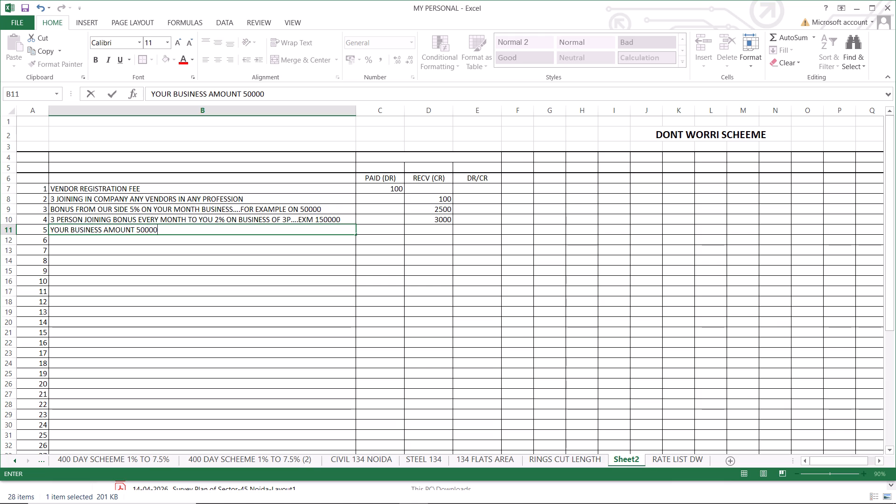
pyautogui.write(',')
pyautogui.press('space')
pyautogui.write('DED')
pyautogui.press('u')
pyautogui.write('CT')
pyautogui.press('space')
pyautogui.press('2')
pyautogui.press('5')
pyautogui.hotkey('shift', '%')
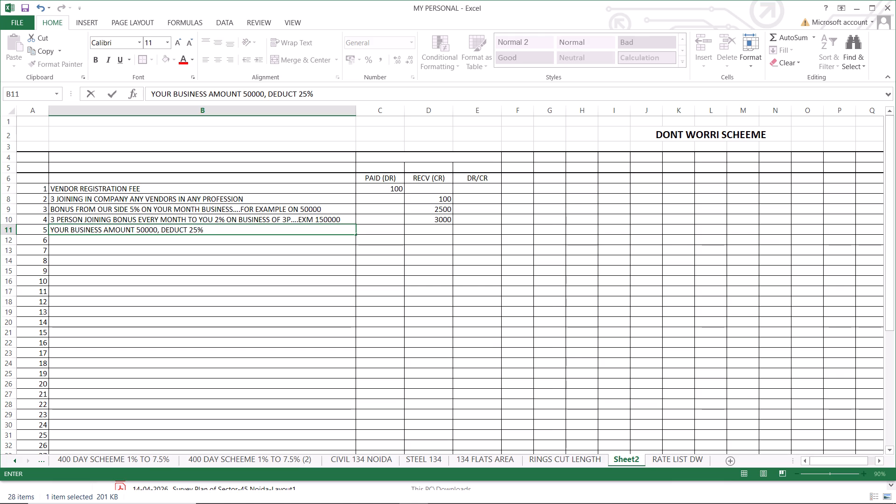
pyautogui.press('space')
pyautogui.click(398, 231)
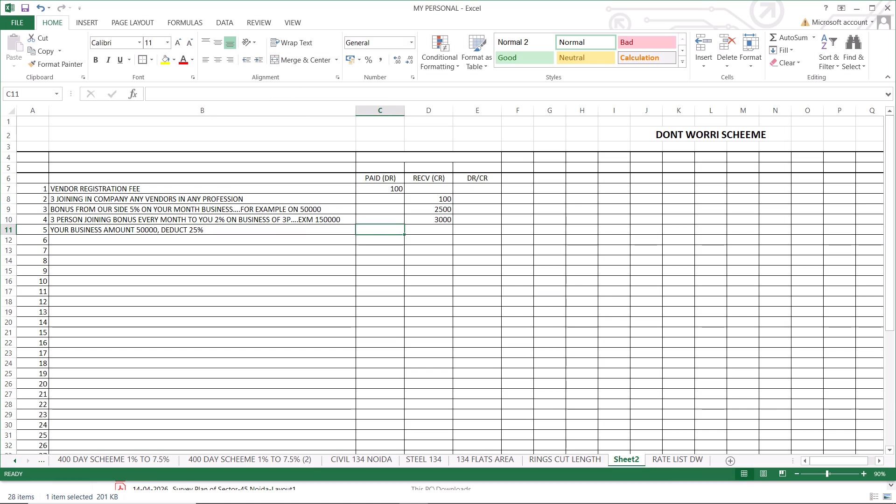
# Enter the formula =50000*.25 as item 5's PAID (DR) amount in cell C11.
pyautogui.click(440, 227)
pyautogui.click(388, 232)
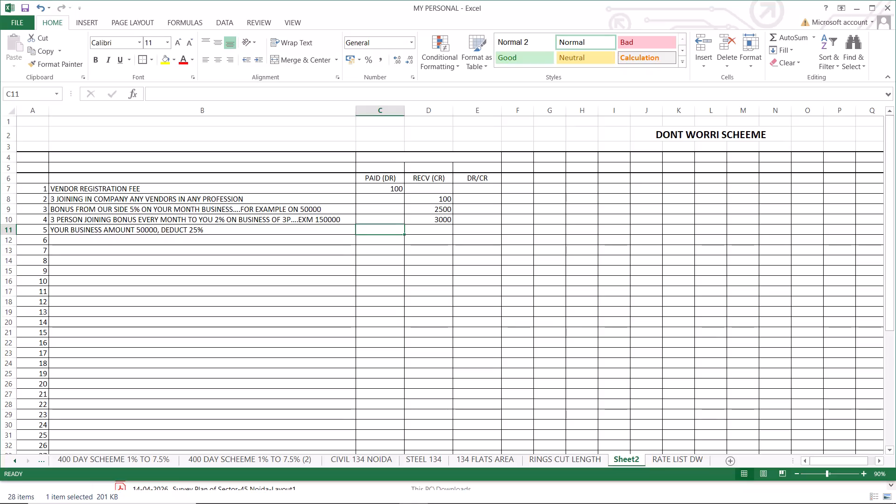
pyautogui.press('=')
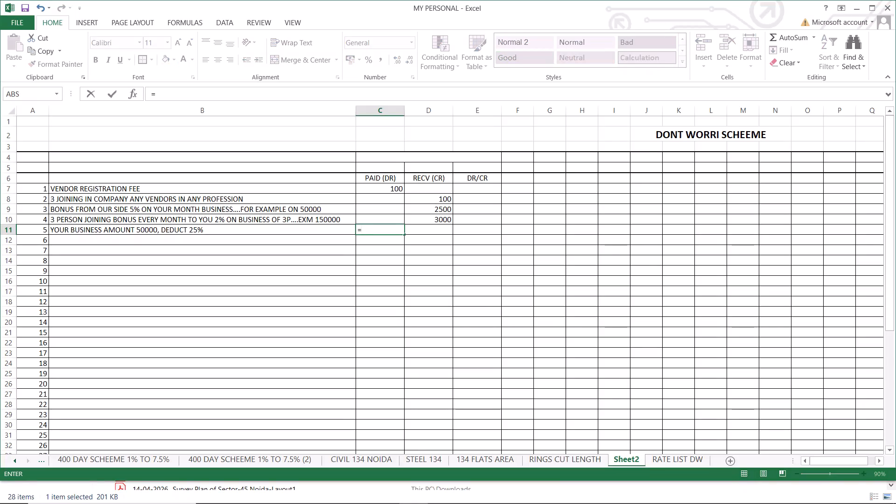
pyautogui.press('5')
pyautogui.write('000')
pyautogui.press('0')
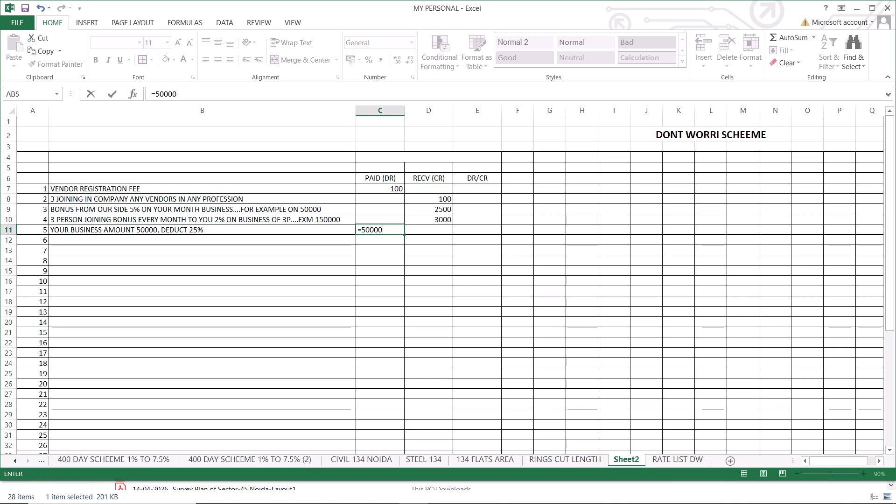
pyautogui.press('*')
pyautogui.write('.25')
pyautogui.press('Return')
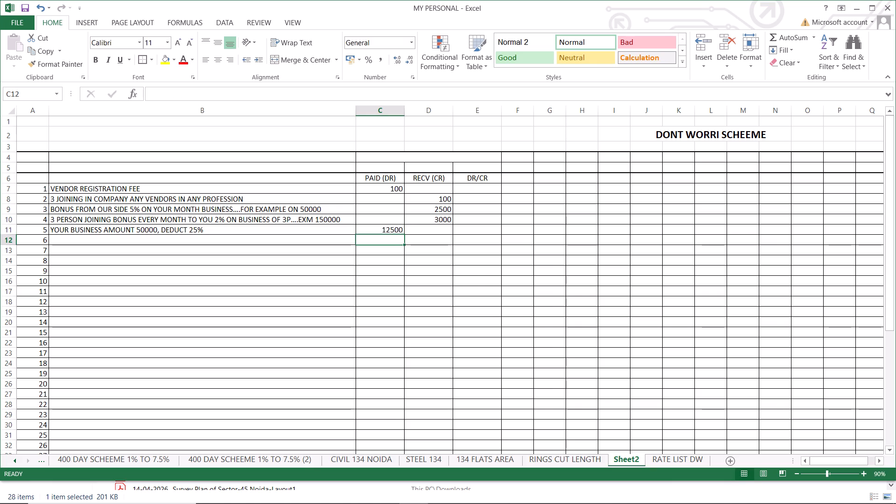
# Enter the formula =50000-C11 as item 5's RECV (CR) amount in cell D11.
pyautogui.click(447, 227)
pyautogui.click(446, 198)
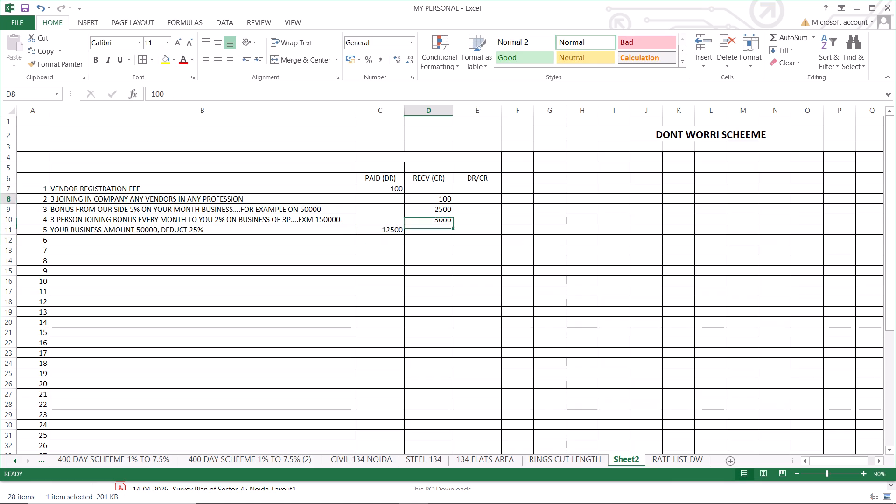
pyautogui.click(438, 231)
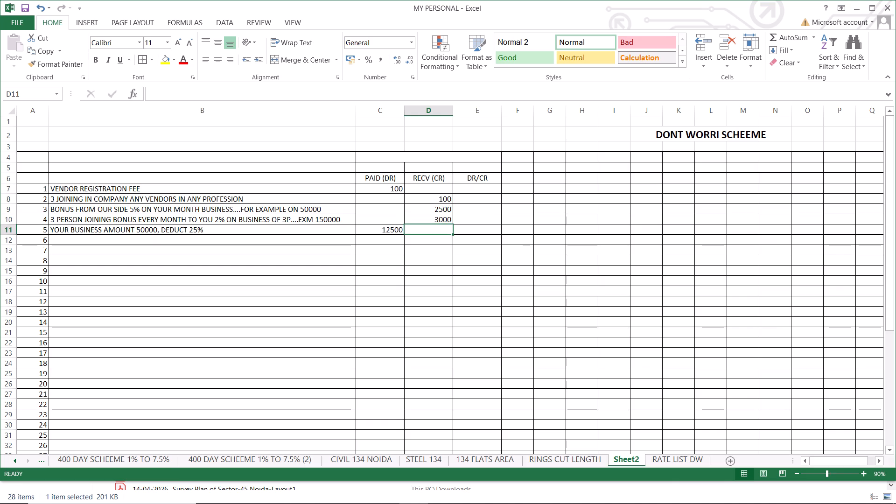
pyautogui.press('=')
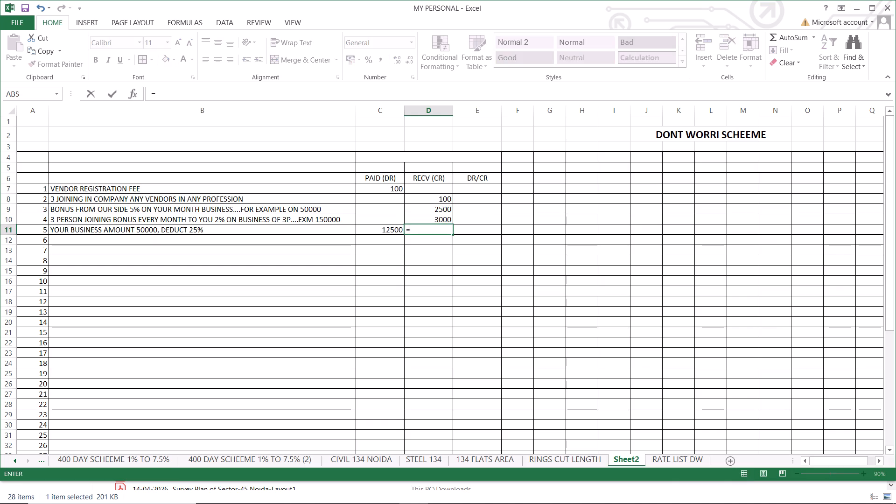
pyautogui.press('5')
pyautogui.write('0000')
pyautogui.click(389, 232)
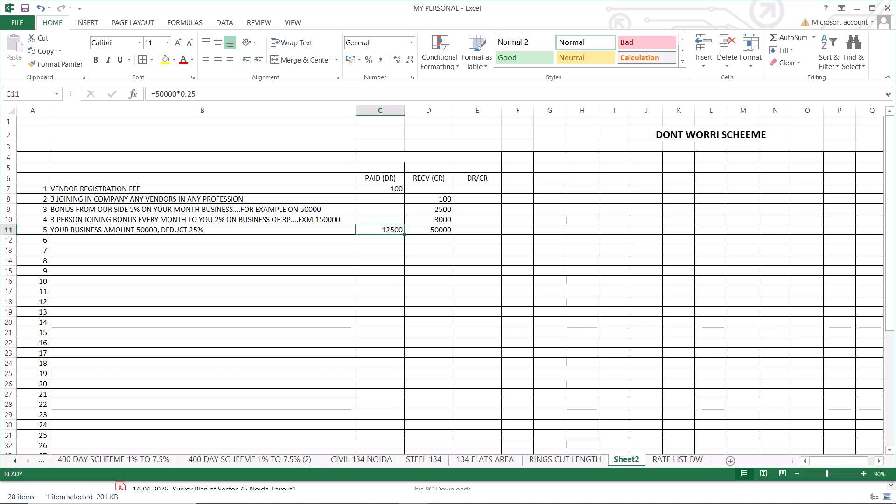
pyautogui.click(432, 229)
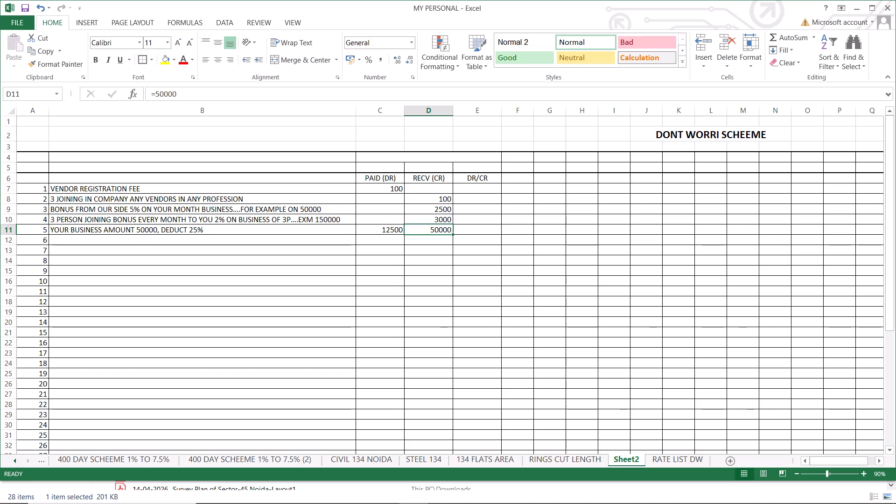
pyautogui.click(178, 89)
pyautogui.press('-')
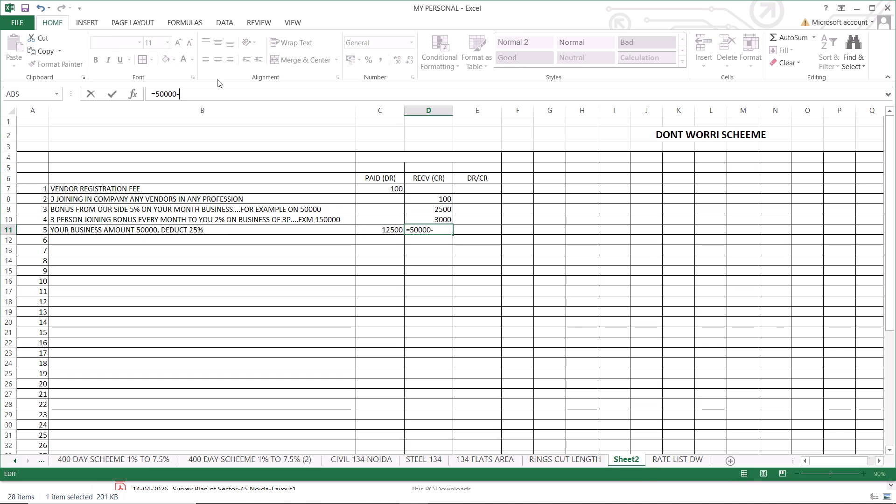
pyautogui.click(396, 231)
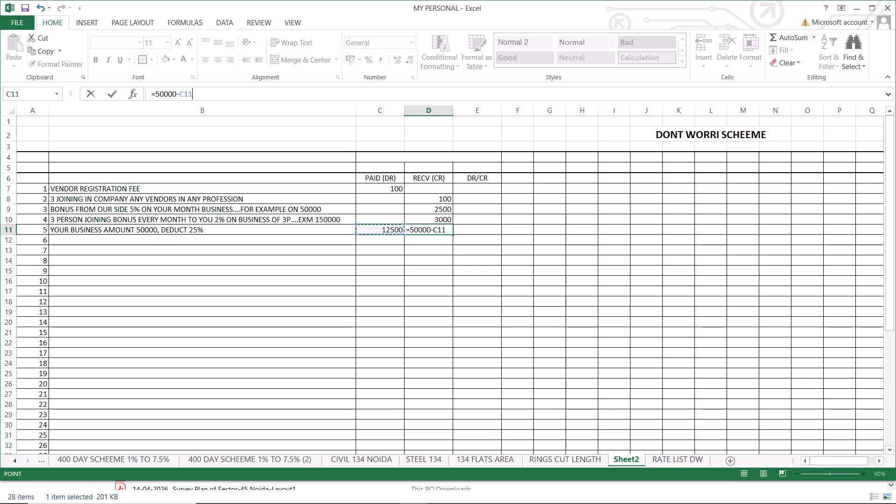
pyautogui.press('Return')
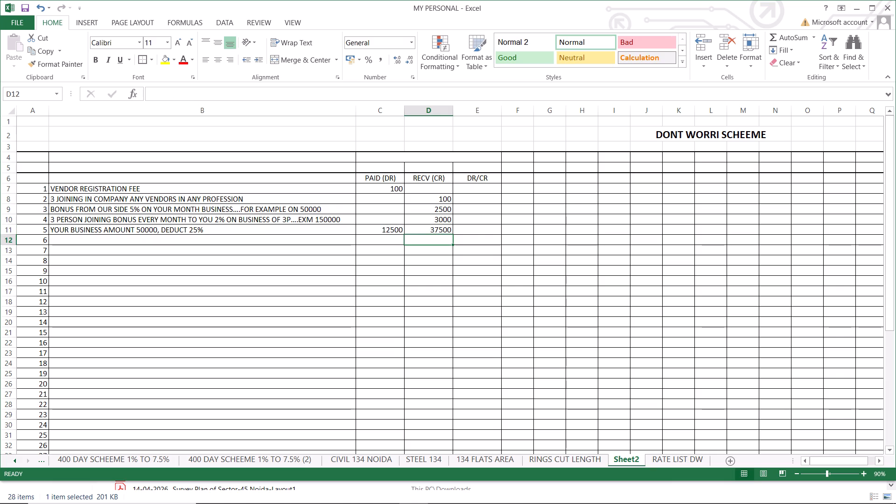
# Compare the combined received amounts in D8:D11 with the combined paid amounts in C7:C11, checking the 25% deduction in C11.
pyautogui.click(439, 230)
pyautogui.moveTo(441, 199); pyautogui.dragTo(434, 226)
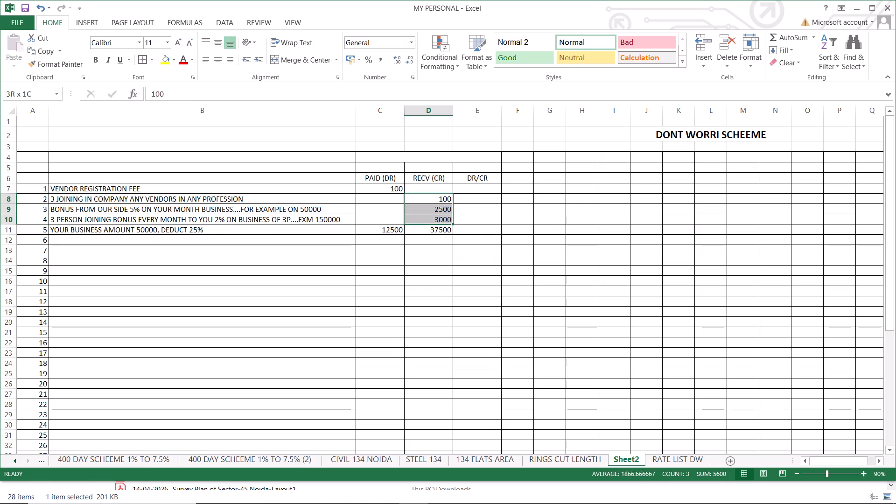
pyautogui.moveTo(434, 226); pyautogui.dragTo(434, 228)
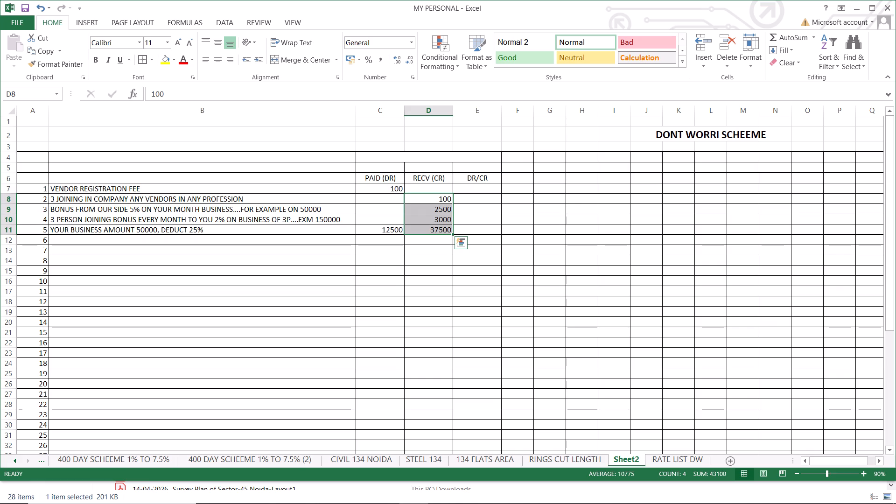
pyautogui.click(390, 231)
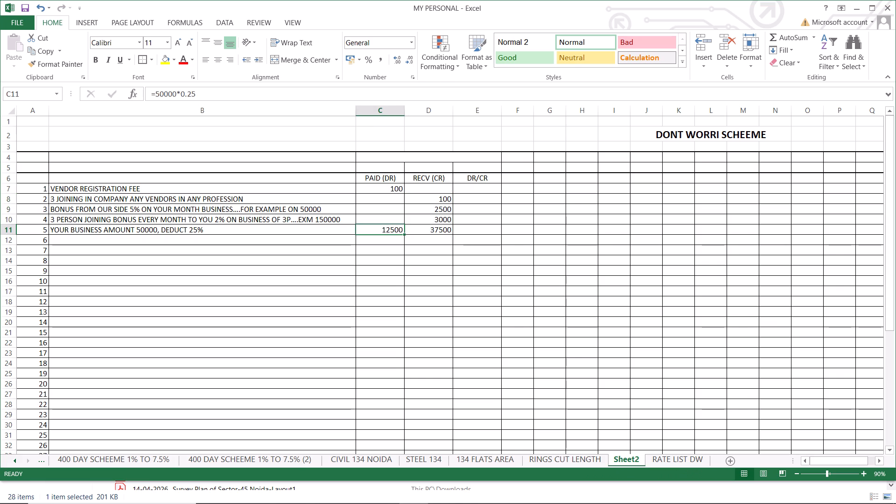
pyautogui.click(442, 197)
pyautogui.click(249, 221)
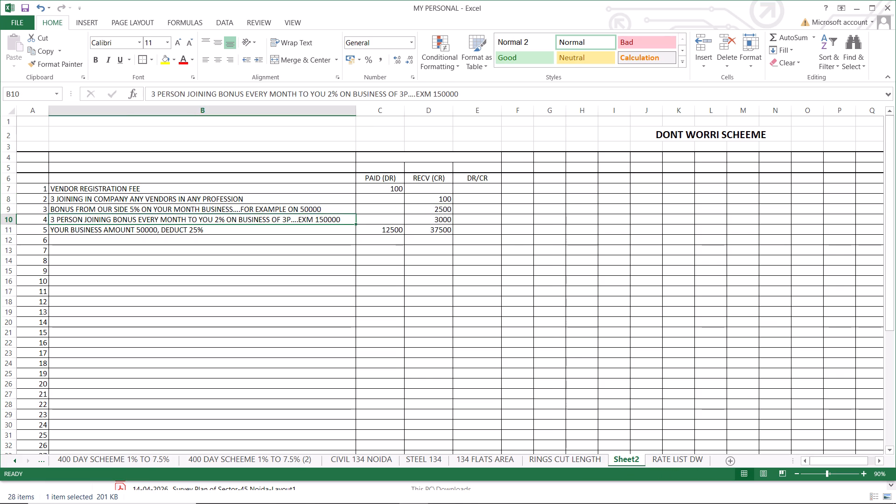
pyautogui.click(445, 220)
pyautogui.moveTo(442, 196); pyautogui.dragTo(448, 232)
pyautogui.click(385, 231)
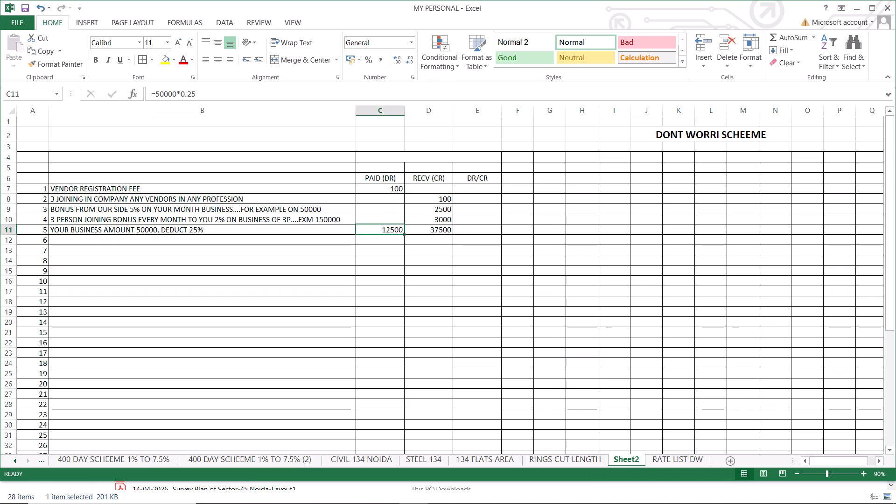
pyautogui.moveTo(443, 199); pyautogui.dragTo(446, 228)
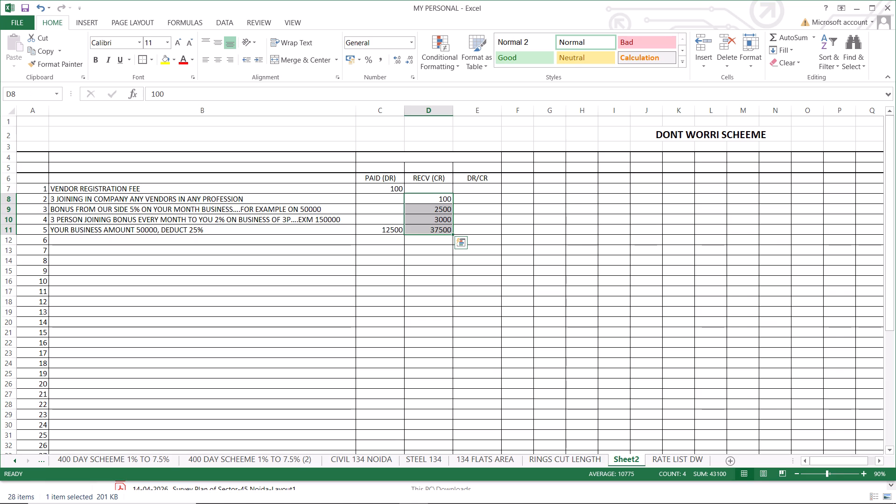
pyautogui.click(392, 233)
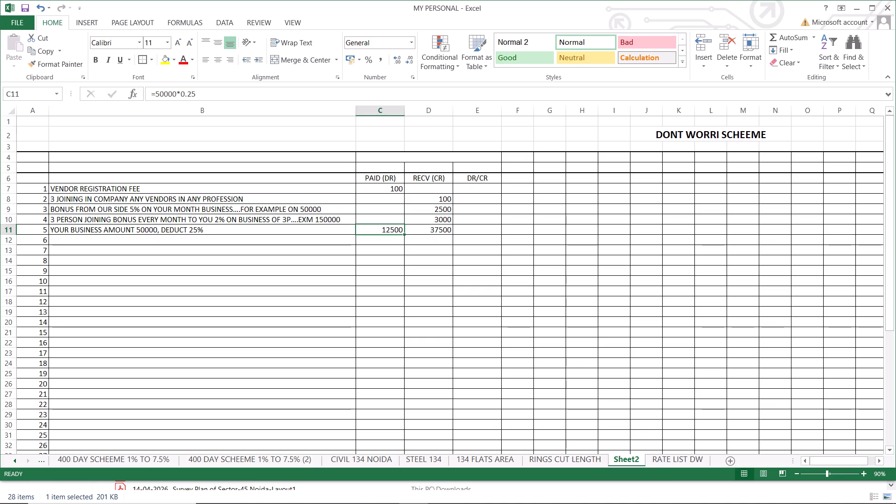
pyautogui.moveTo(398, 189); pyautogui.dragTo(398, 214)
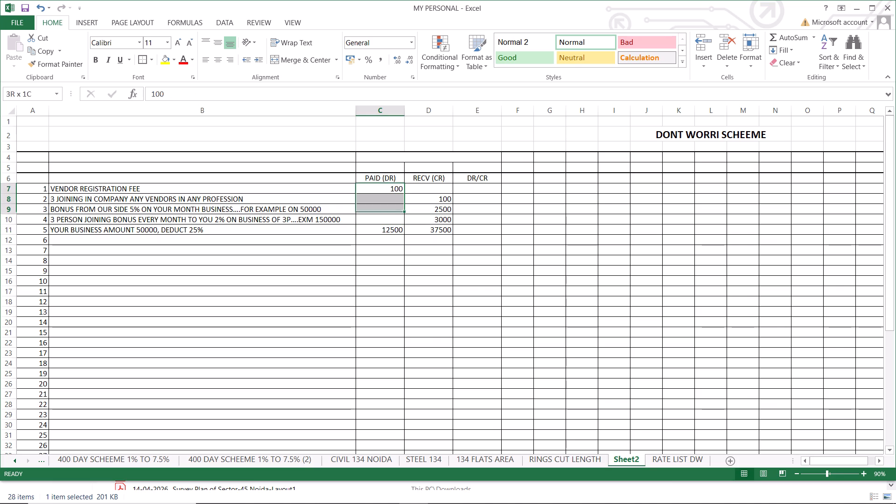
pyautogui.moveTo(398, 214); pyautogui.dragTo(397, 229)
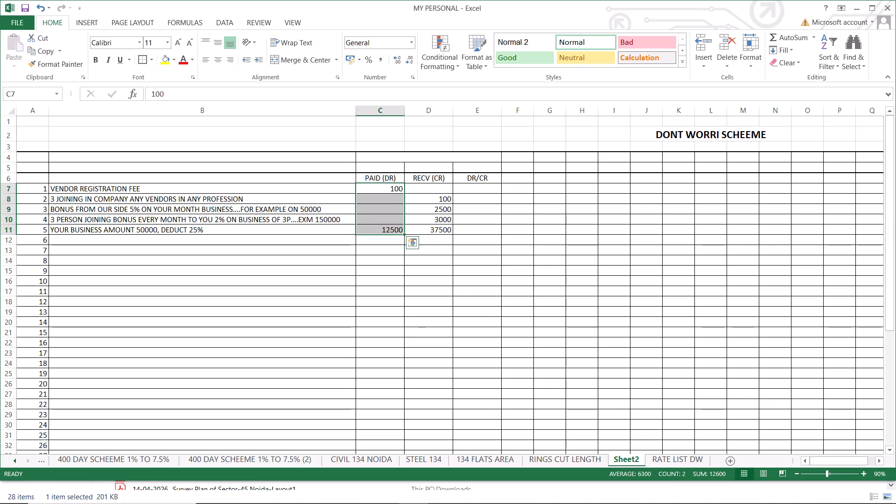
pyautogui.moveTo(441, 198); pyautogui.dragTo(448, 232)
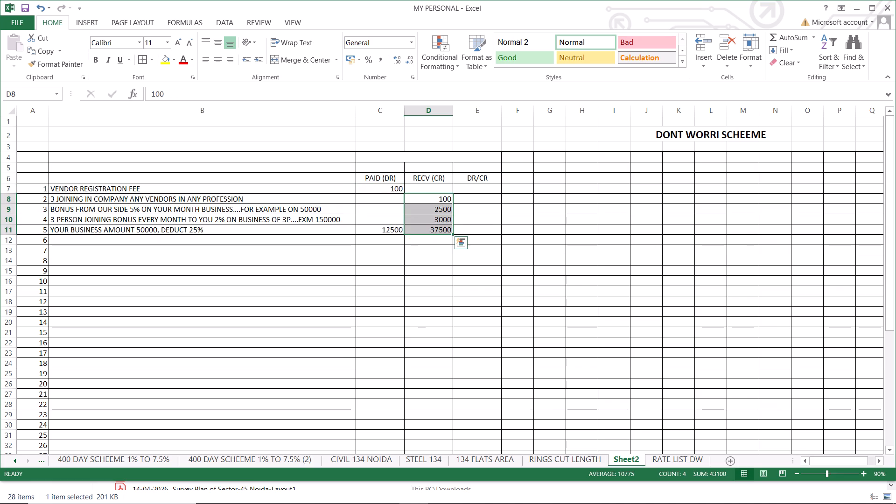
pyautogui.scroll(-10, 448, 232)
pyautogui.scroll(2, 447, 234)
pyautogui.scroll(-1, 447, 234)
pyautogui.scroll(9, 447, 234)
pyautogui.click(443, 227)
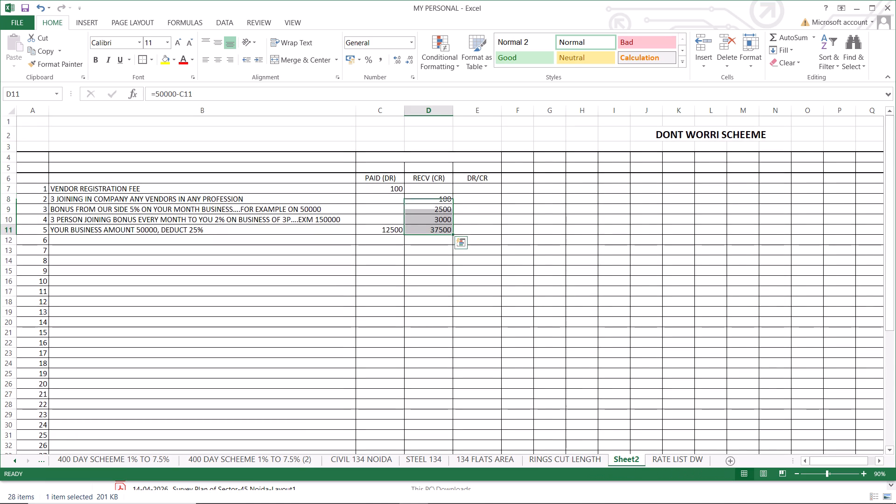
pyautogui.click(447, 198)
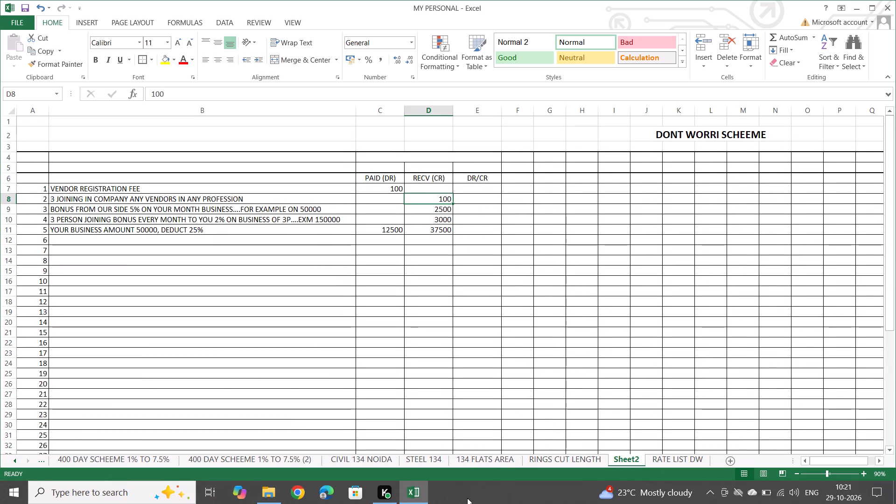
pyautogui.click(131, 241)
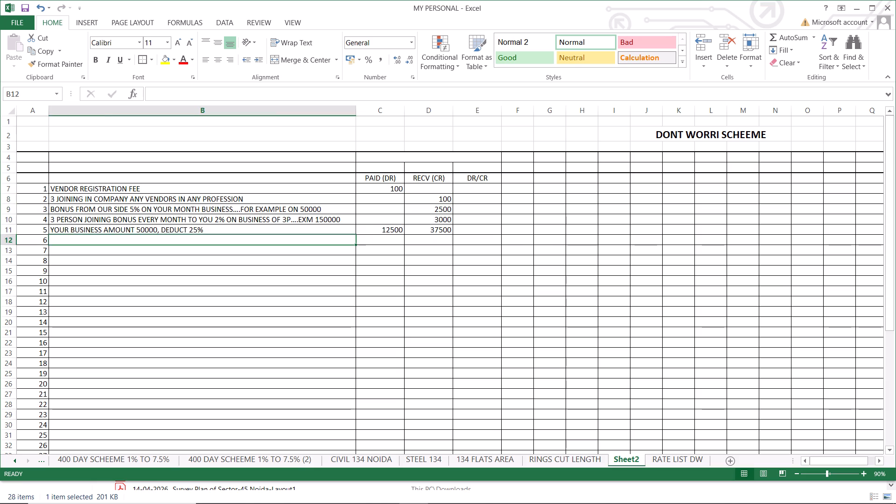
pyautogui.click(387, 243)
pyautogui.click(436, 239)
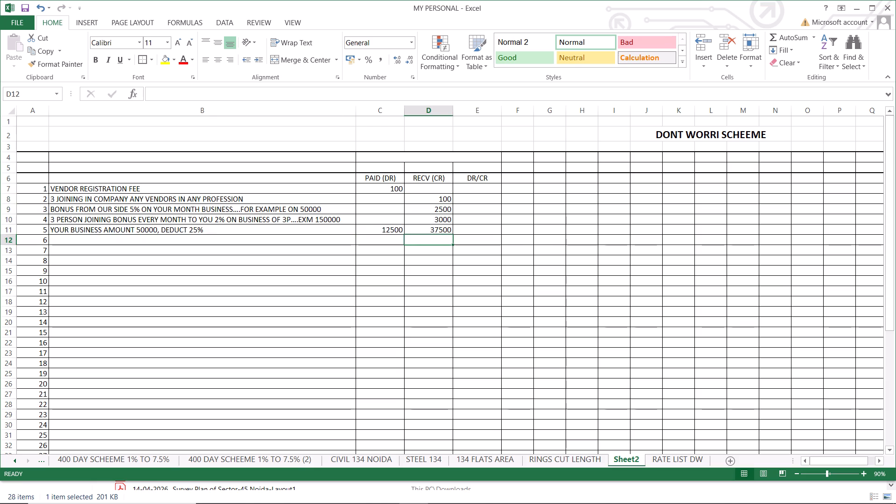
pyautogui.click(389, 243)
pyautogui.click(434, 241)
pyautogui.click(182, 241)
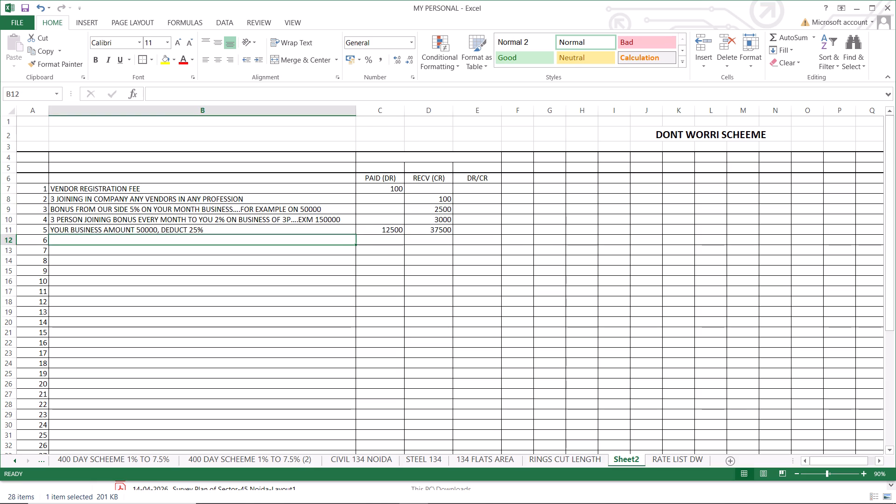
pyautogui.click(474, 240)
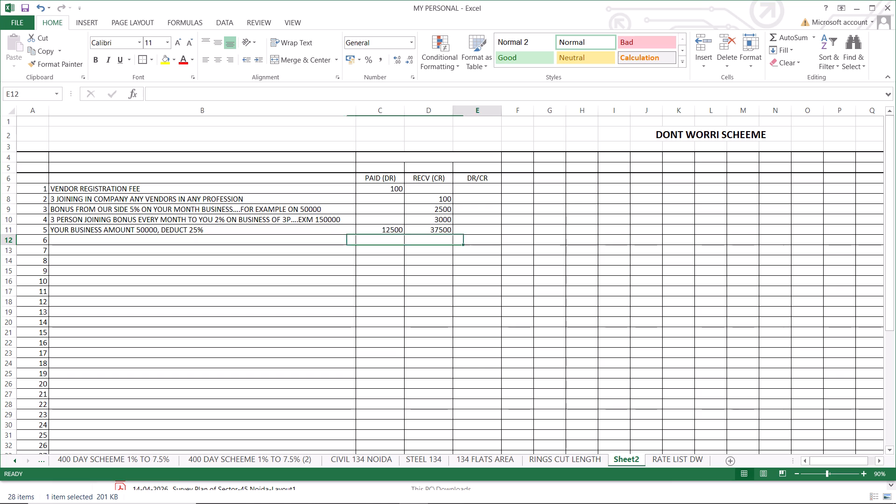
# Review item 5's received amount, the PAID and RECV headings, and the combined paid amounts in C7:C11.
pyautogui.click(477, 190)
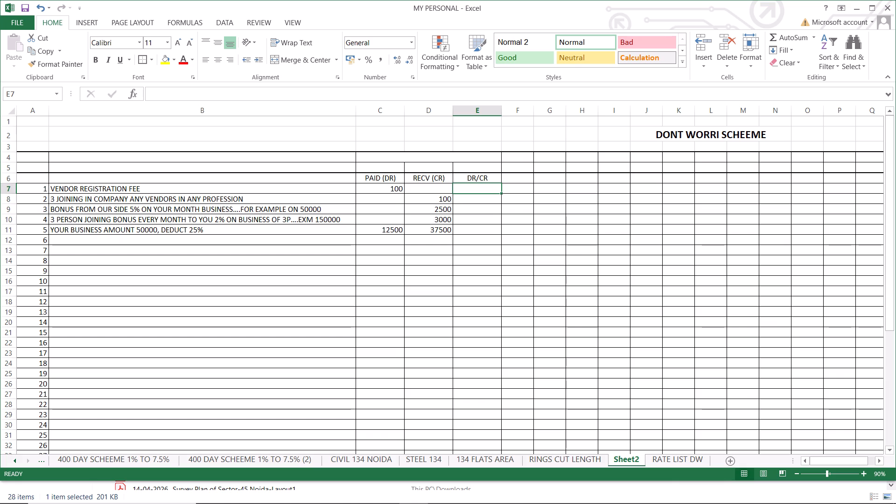
pyautogui.click(439, 231)
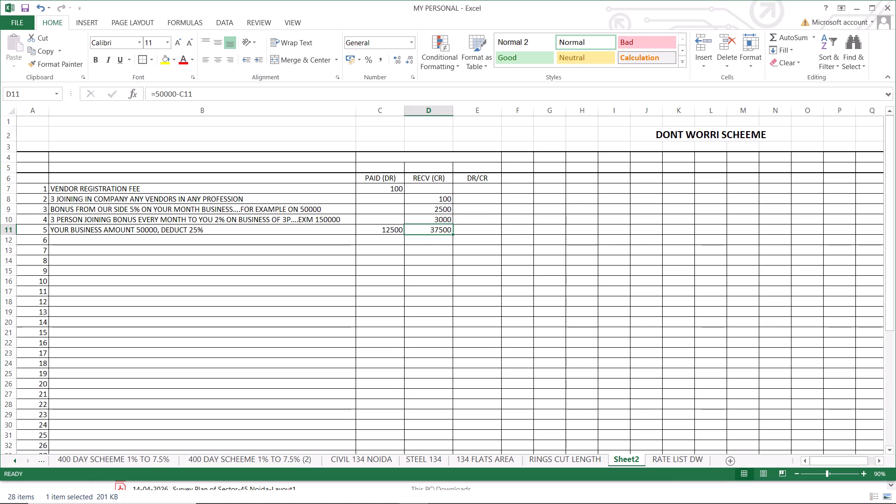
pyautogui.click(439, 178)
pyautogui.click(389, 178)
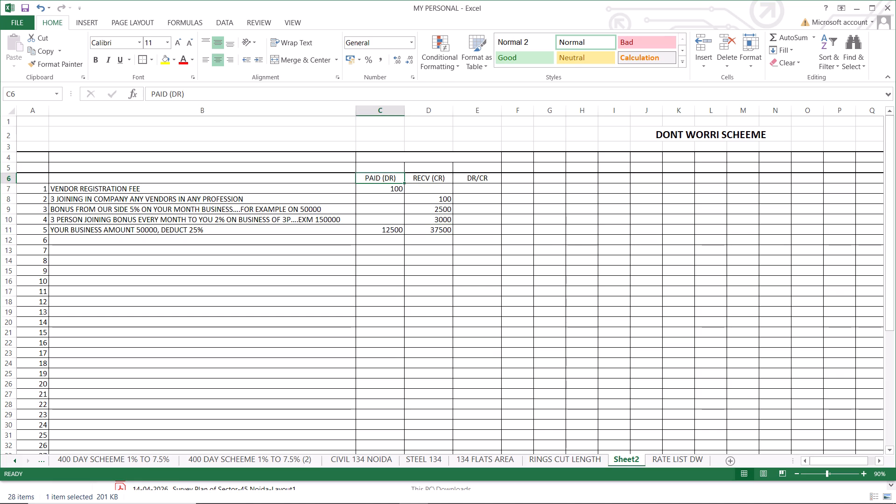
pyautogui.moveTo(396, 189); pyautogui.dragTo(399, 234)
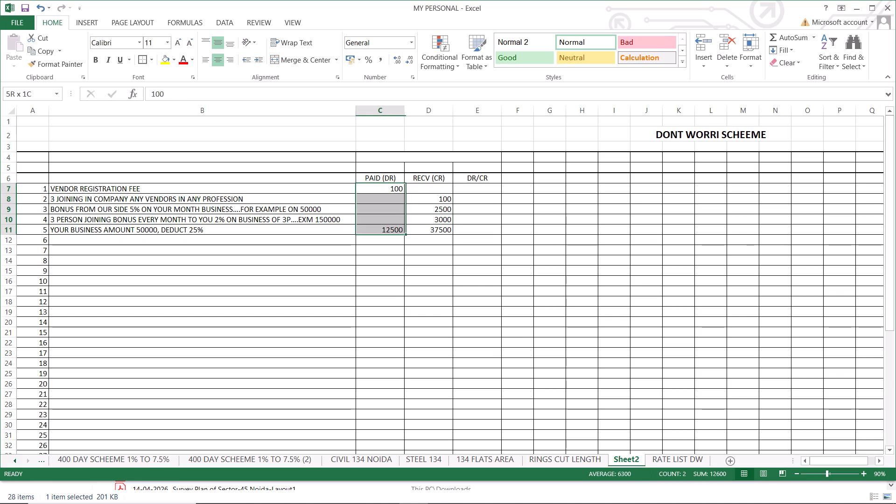
pyautogui.moveTo(399, 234); pyautogui.dragTo(388, 232)
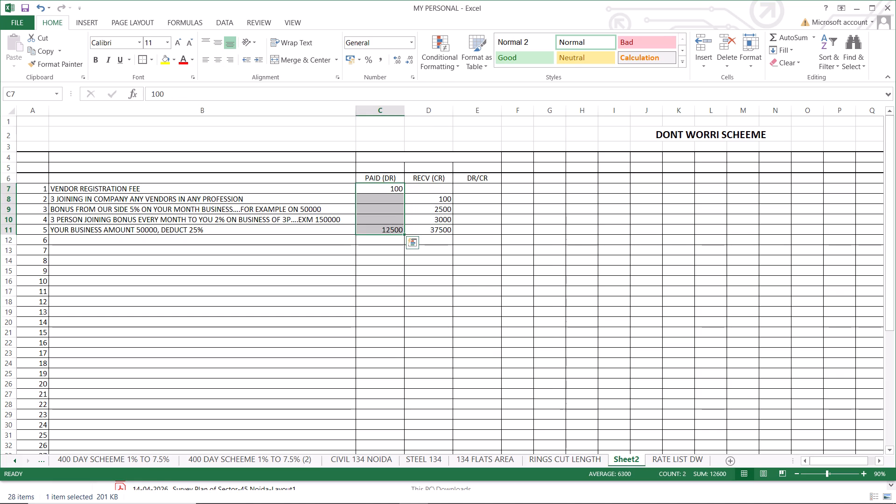
# Review the received amounts in D8:D11 and compare item 5's paid amount in C11 with its received amount in D11.
pyautogui.moveTo(448, 196); pyautogui.dragTo(452, 229)
pyautogui.click(385, 227)
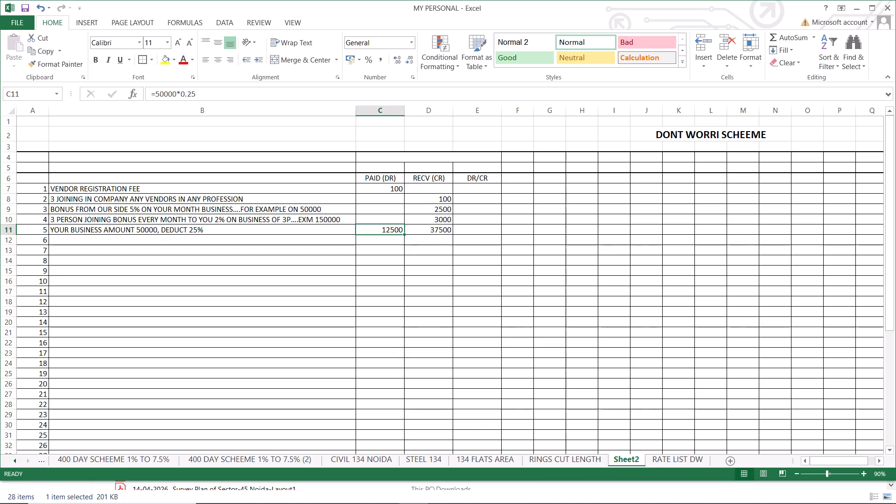
pyautogui.moveTo(441, 218); pyautogui.dragTo(443, 212)
pyautogui.click(384, 230)
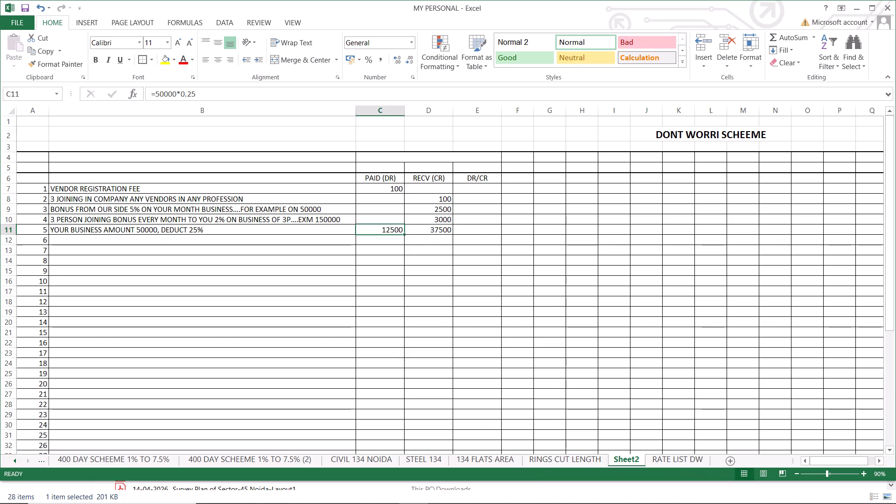
pyautogui.click(442, 229)
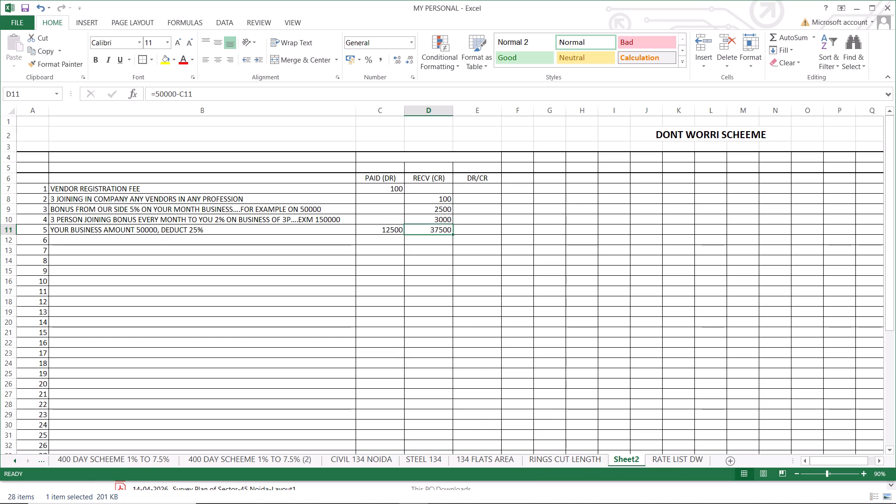
pyautogui.click(378, 230)
pyautogui.click(245, 229)
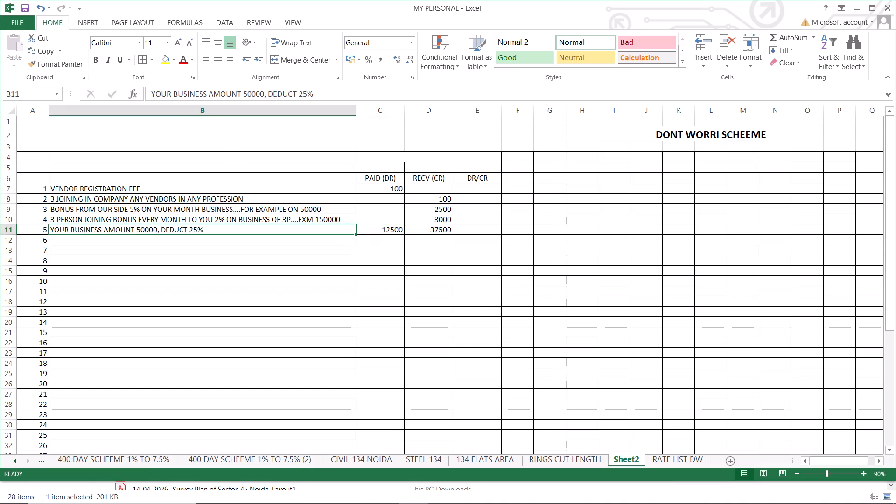
pyautogui.click(397, 230)
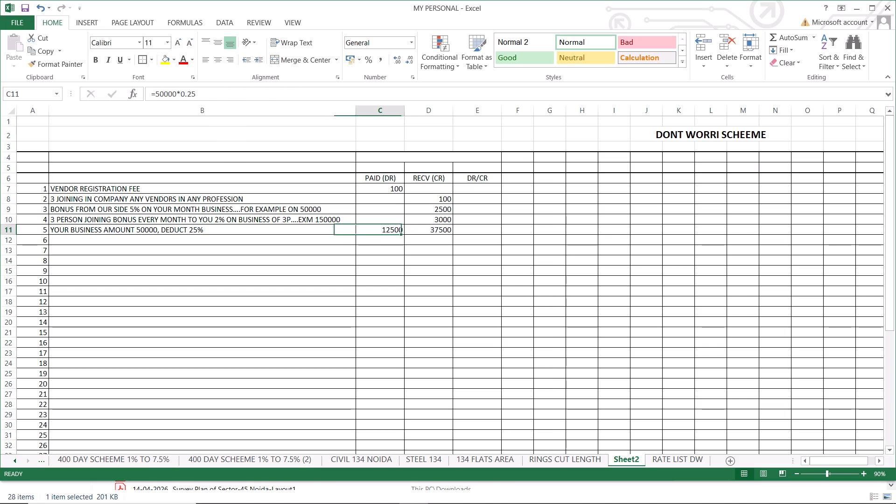
pyautogui.click(442, 230)
pyautogui.click(388, 231)
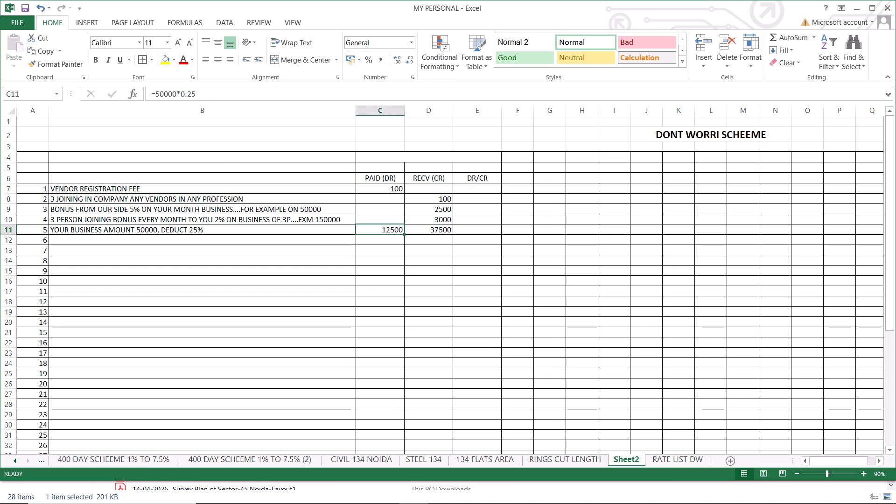
pyautogui.click(435, 231)
pyautogui.click(382, 230)
pyautogui.click(431, 230)
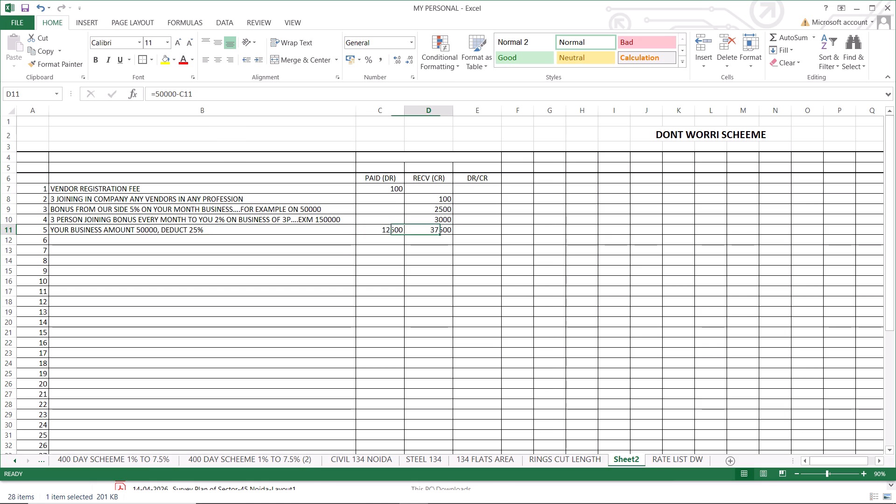
pyautogui.click(398, 231)
pyautogui.click(432, 232)
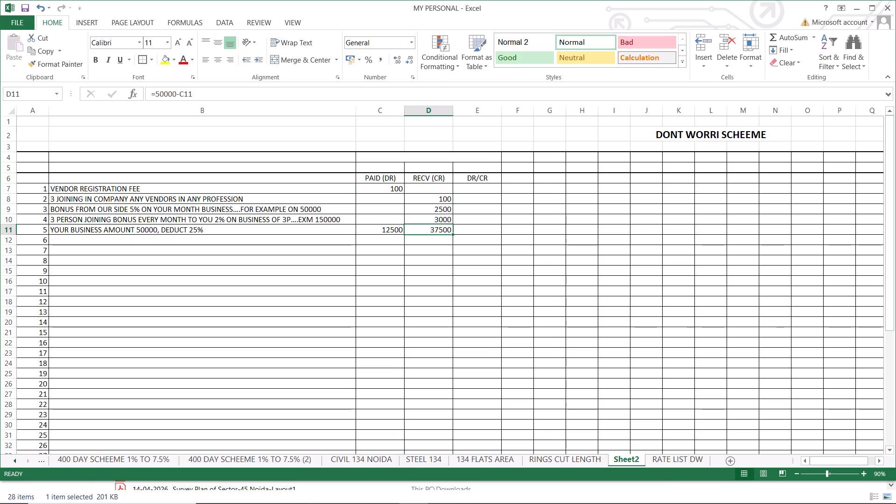
# Make the item descriptions in B7:B11 bold.
pyautogui.moveTo(106, 190); pyautogui.dragTo(267, 231)
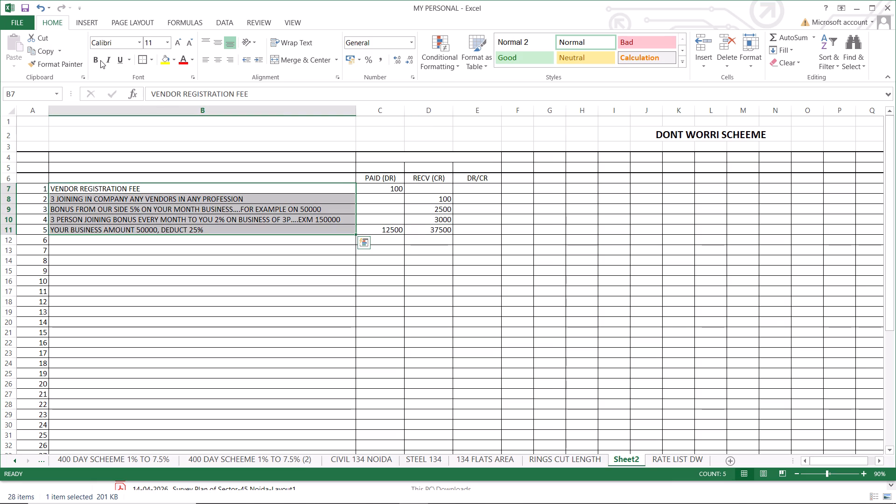
pyautogui.click(98, 60)
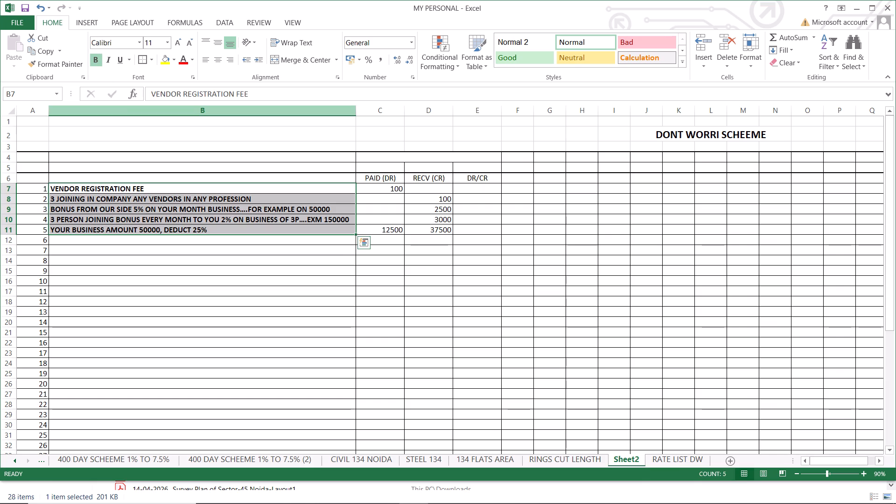
pyautogui.click(265, 268)
# Review the bonus descriptions of items 3 and 4, the combined received amounts in D8:D11, and the empty rows 12 and 13.
pyautogui.click(319, 218)
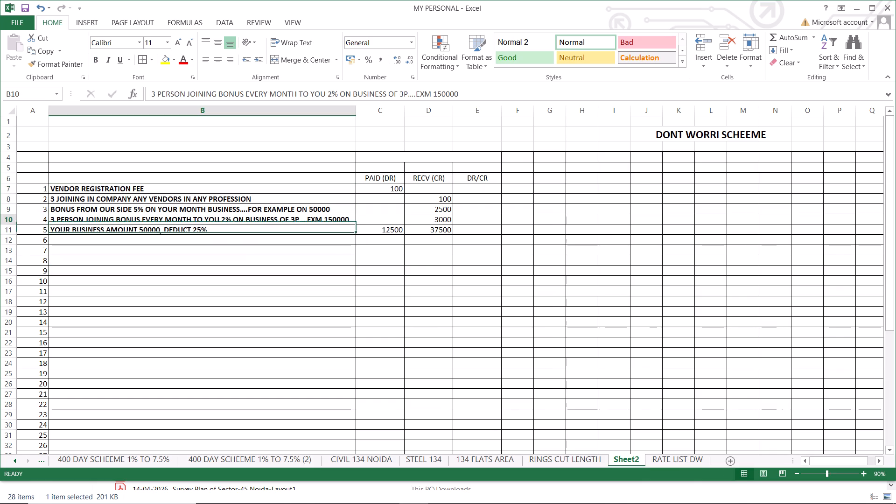
pyautogui.click(319, 212)
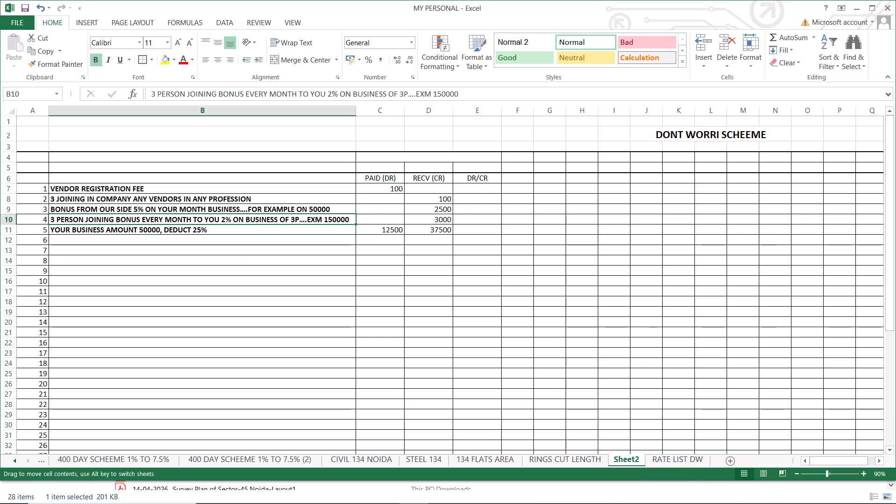
pyautogui.click(330, 209)
pyautogui.click(324, 221)
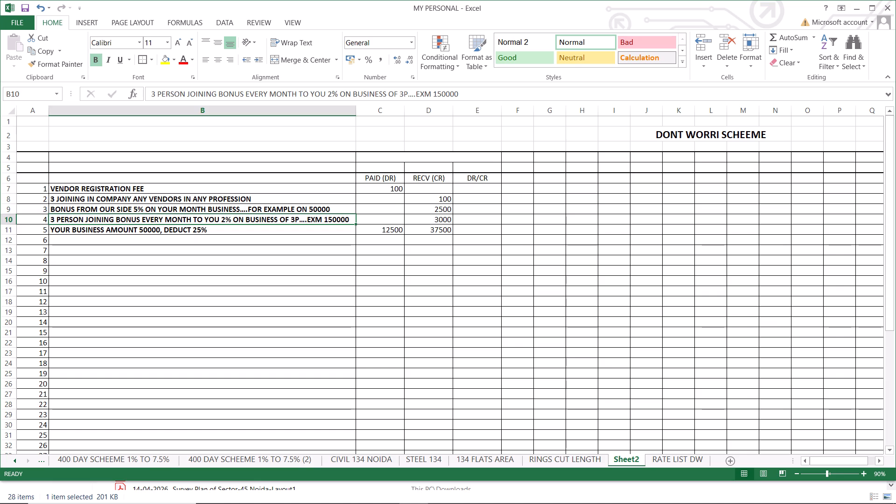
pyautogui.click(448, 224)
pyautogui.moveTo(451, 196); pyautogui.dragTo(452, 231)
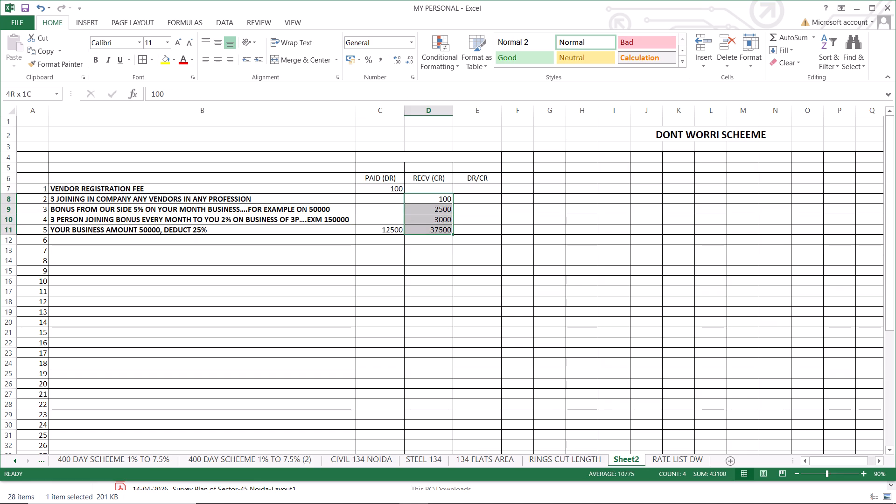
pyautogui.moveTo(452, 231); pyautogui.dragTo(452, 231)
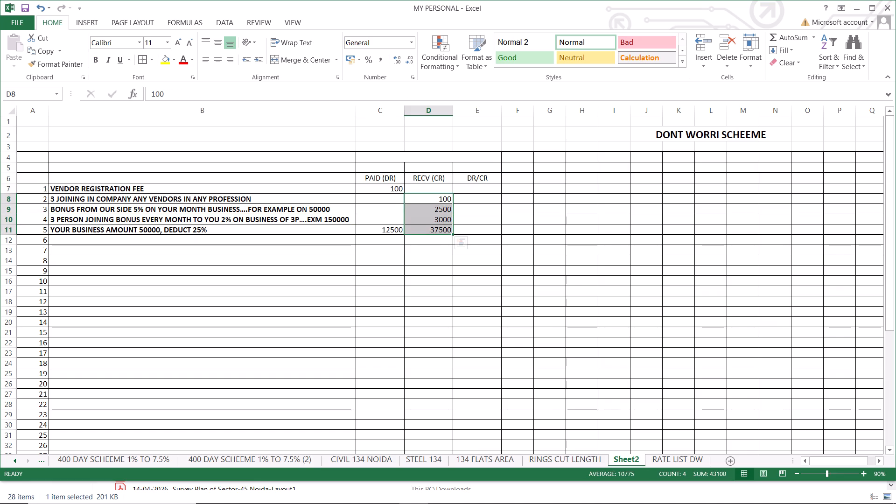
pyautogui.click(86, 242)
pyautogui.click(82, 252)
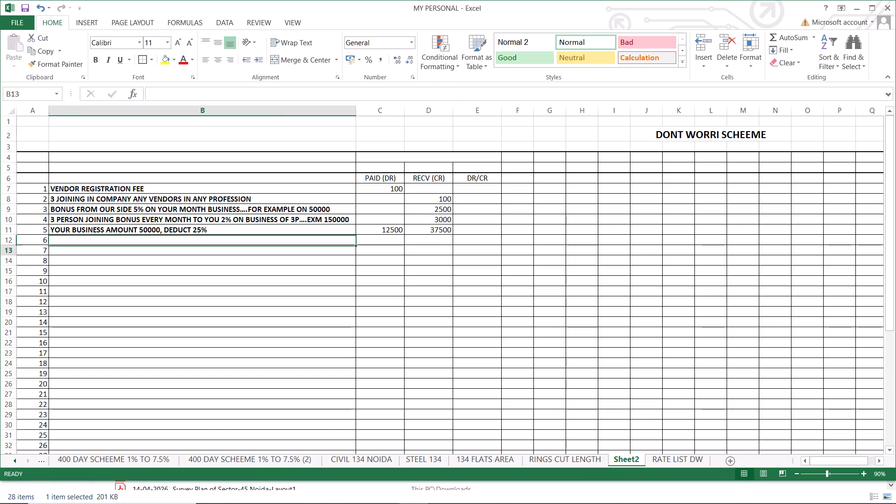
pyautogui.click(80, 241)
pyautogui.click(87, 252)
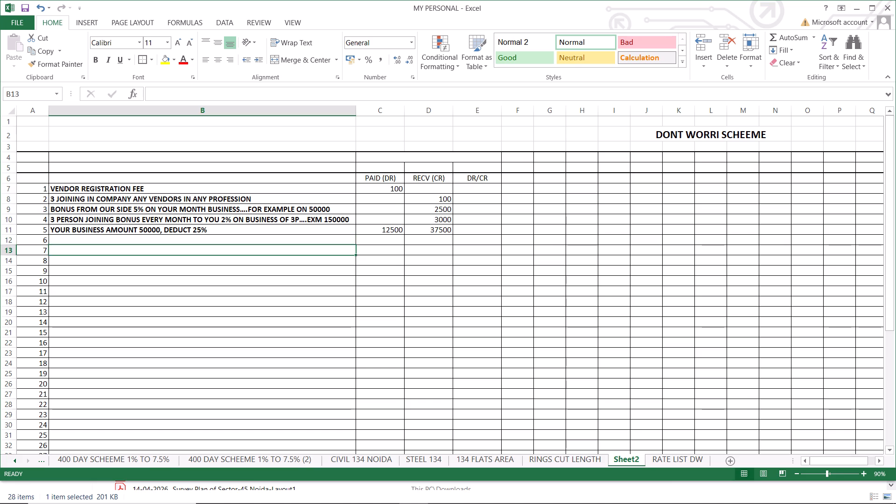
# Go through the descriptions of items 1 to 5 one by one, and examine the paid and received amounts in C7:D11.
pyautogui.click(139, 185)
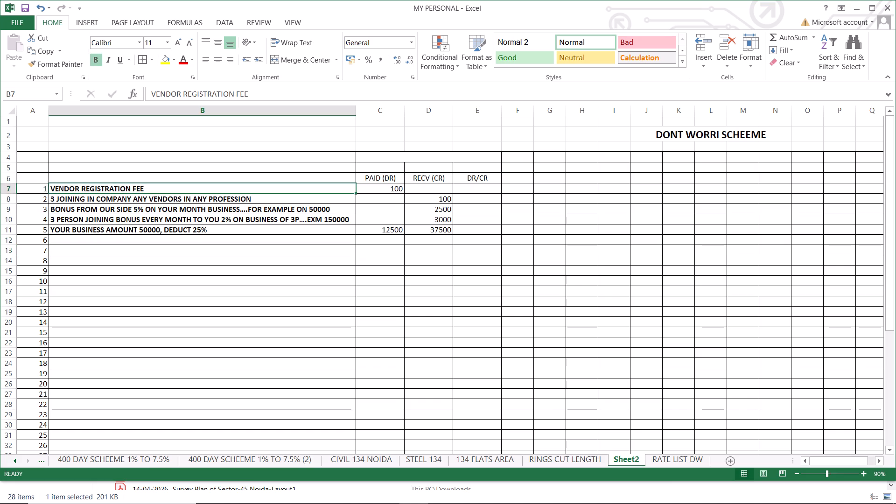
pyautogui.click(129, 199)
pyautogui.click(121, 209)
pyautogui.click(130, 221)
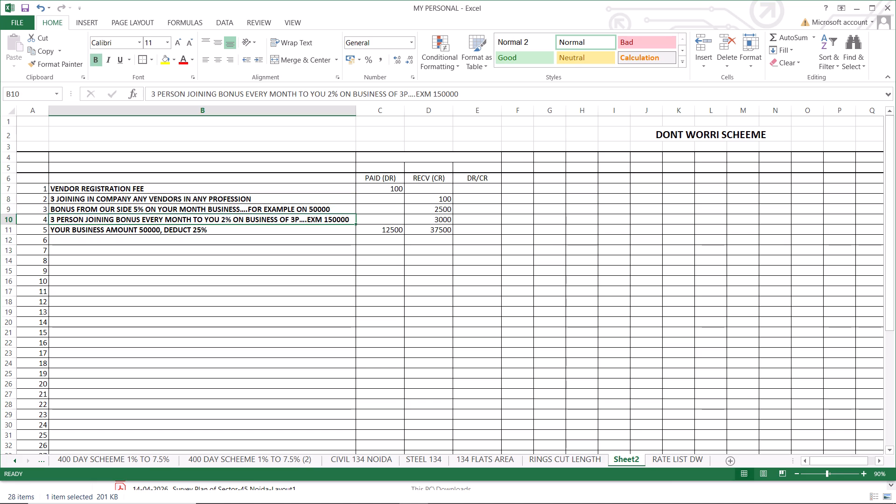
pyautogui.click(139, 231)
pyautogui.moveTo(389, 190); pyautogui.dragTo(391, 191)
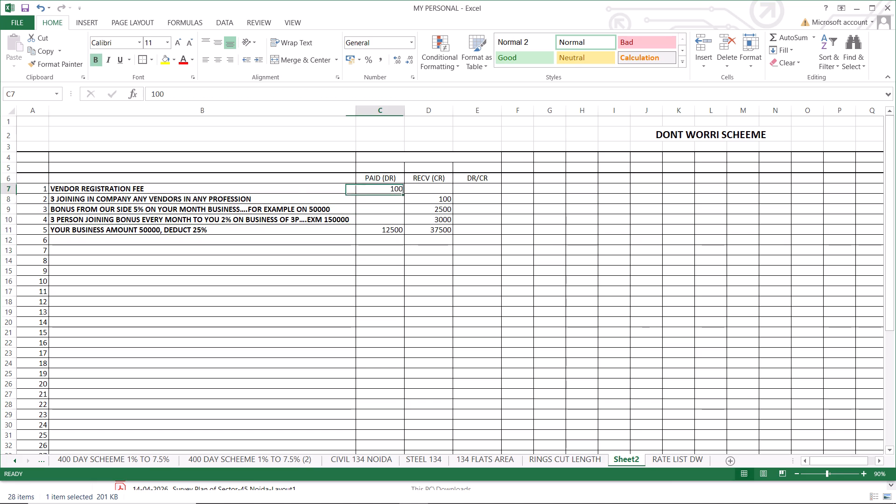
pyautogui.moveTo(391, 191); pyautogui.dragTo(439, 229)
# Set the vendor registration fee's PAID (DR) amount in C7 to 500.
pyautogui.click(396, 189)
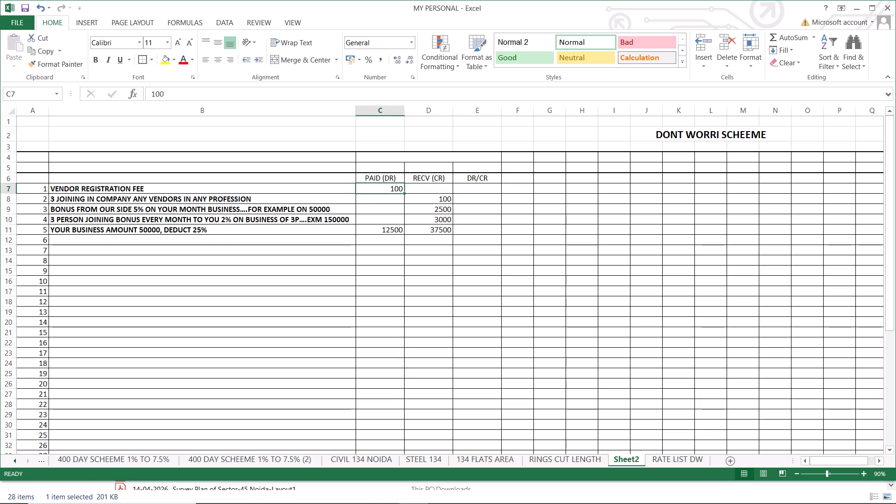
pyautogui.write('500')
pyautogui.press('Return')
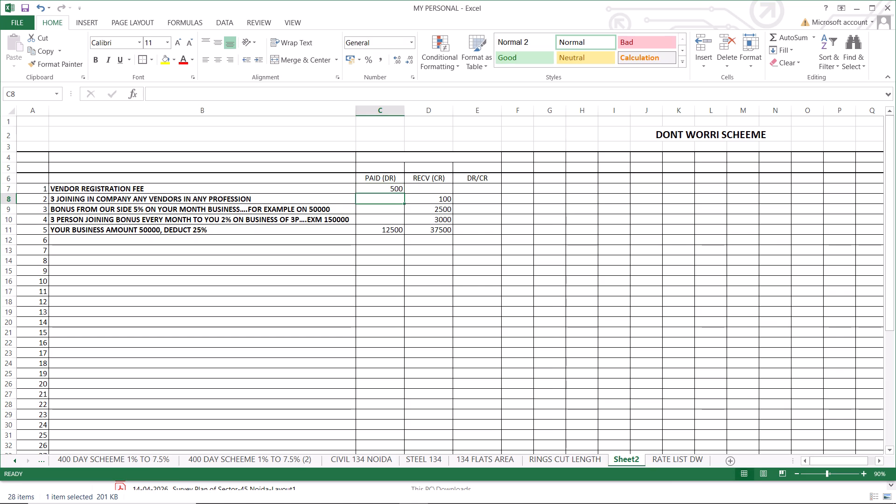
# Set item 2's RECV (CR) amount for the 3 joinings in D8 to 500.
pyautogui.click(441, 195)
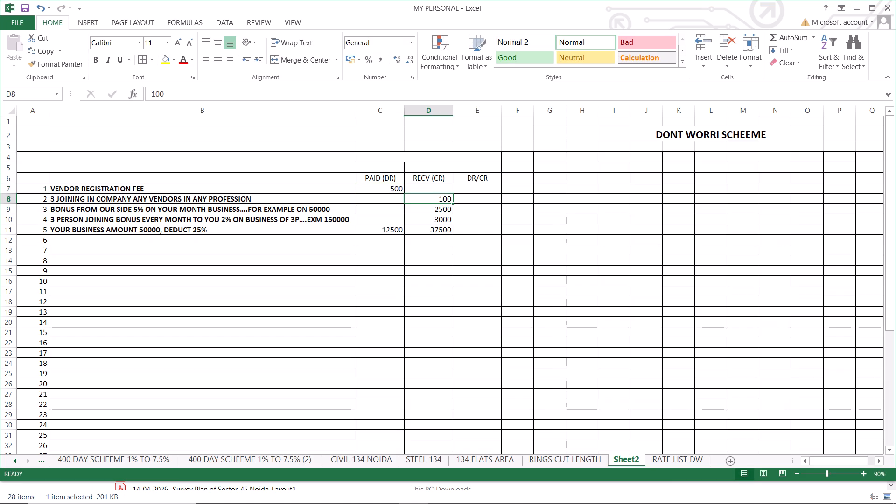
pyautogui.write('500')
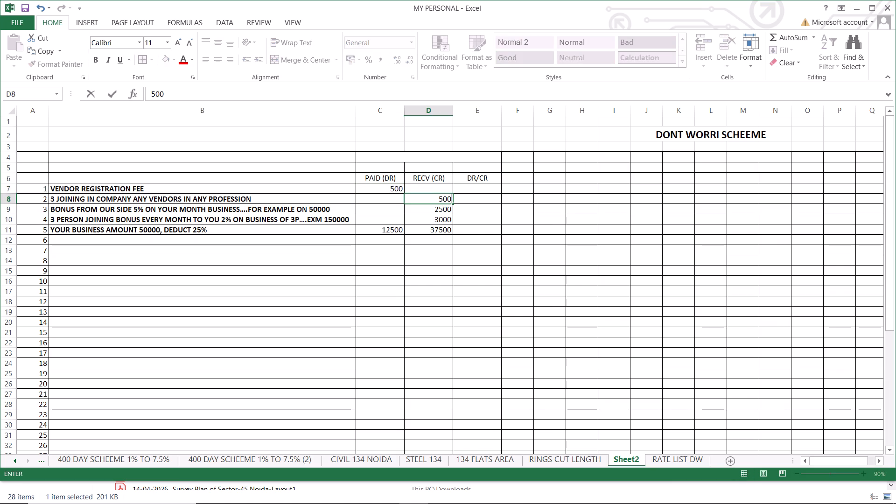
pyautogui.press('Return')
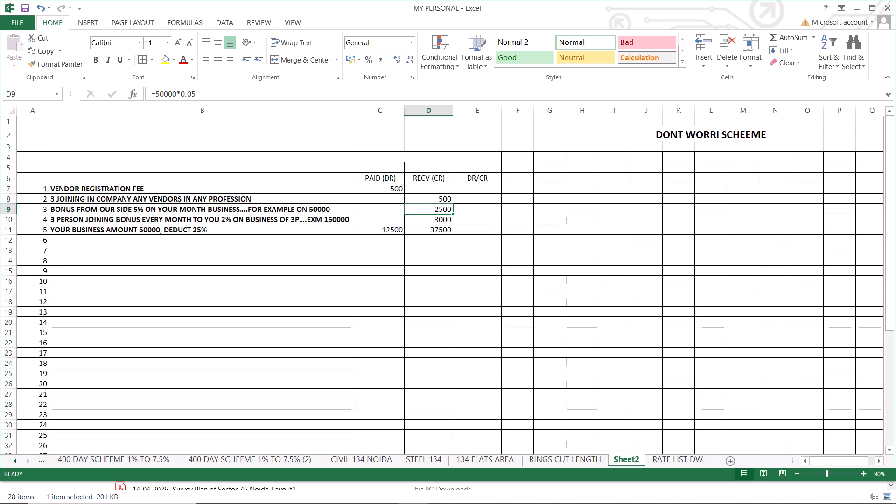
# Review the combined received amounts in D8:D11, the registration fee in C7, and item 5's description with its paid and received amounts.
pyautogui.moveTo(442, 197); pyautogui.dragTo(442, 230)
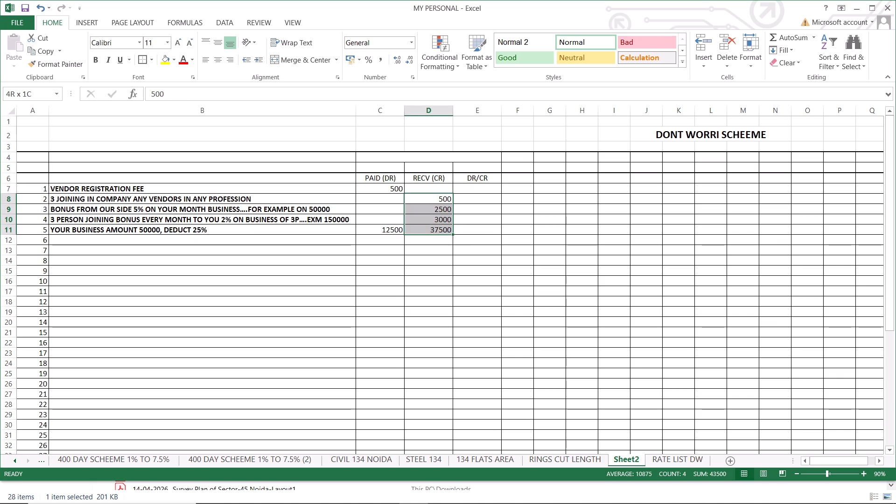
pyautogui.click(387, 189)
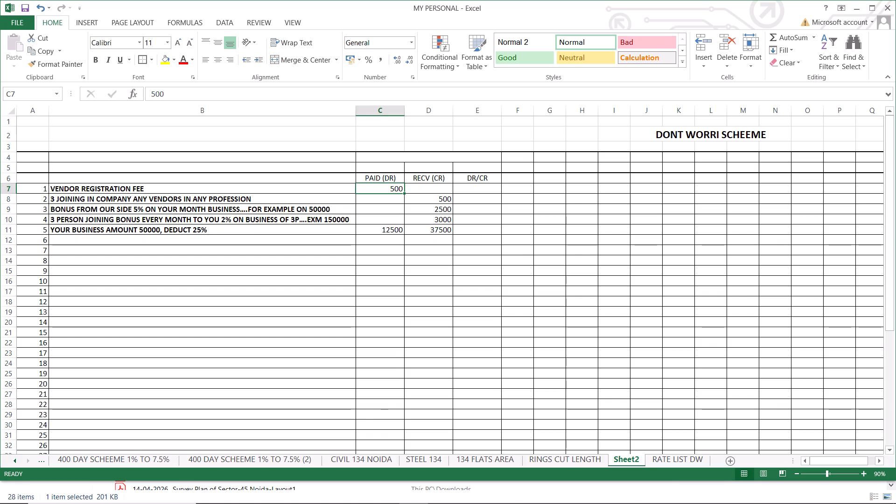
pyautogui.click(445, 196)
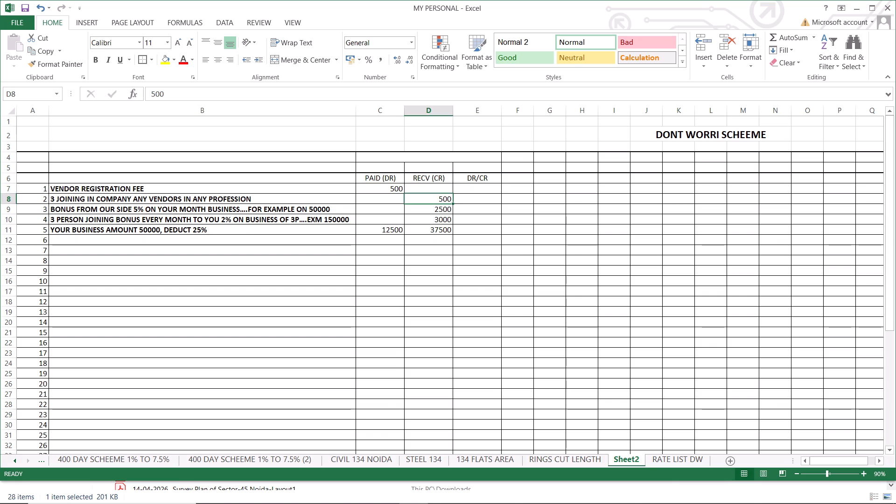
pyautogui.click(441, 231)
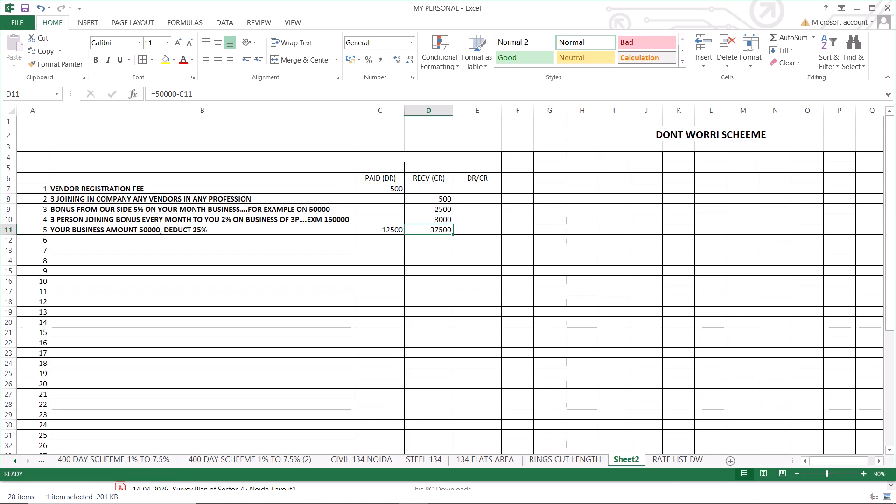
pyautogui.moveTo(377, 231); pyautogui.dragTo(422, 230)
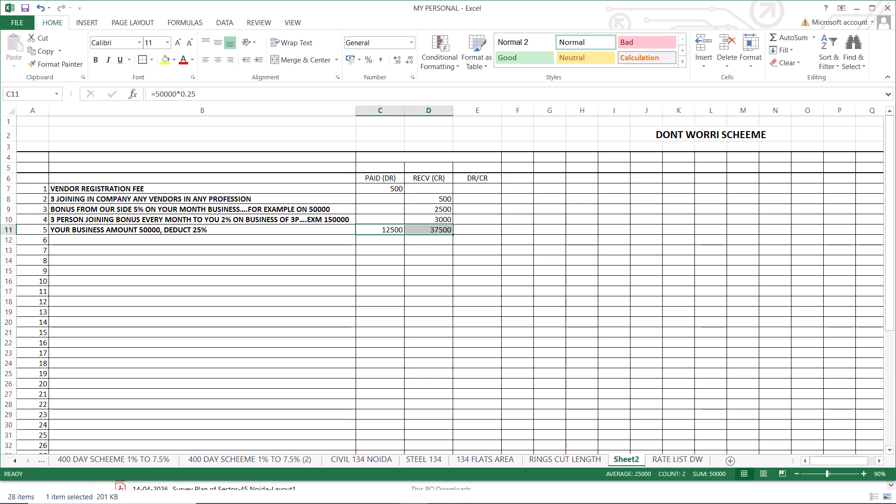
pyautogui.moveTo(386, 189); pyautogui.dragTo(431, 231)
pyautogui.click(250, 231)
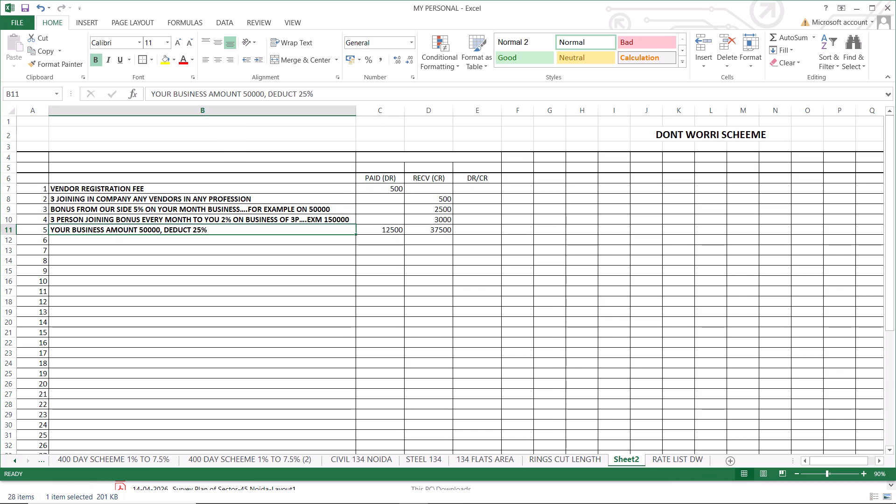
pyautogui.click(386, 233)
# Enter CUSTOMER'S REGISTRATION FEE in B14 as item 8, with a PAID (DR) amount of 100 in C14.
pyautogui.scroll(-2, 386, 233)
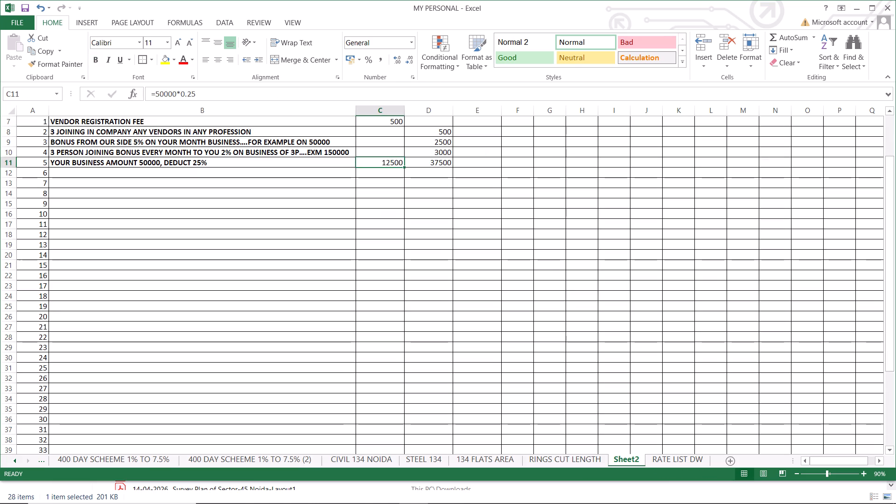
pyautogui.click(99, 191)
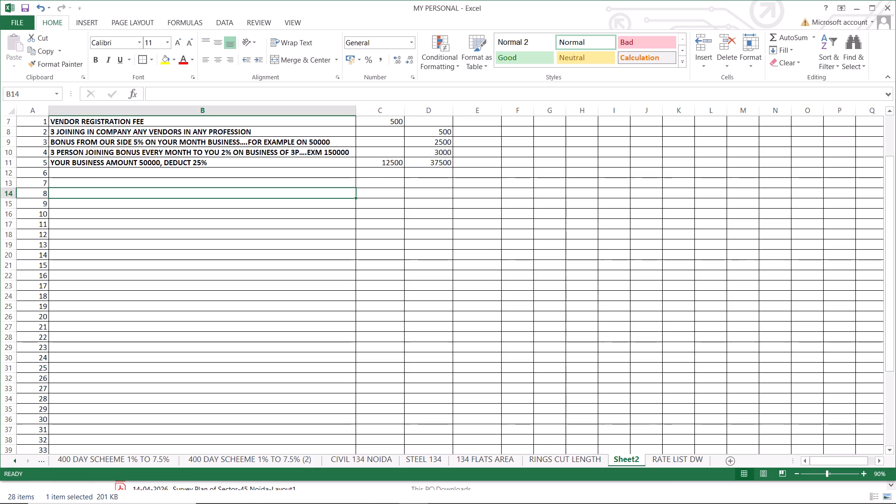
pyautogui.scroll(1, 314, 143)
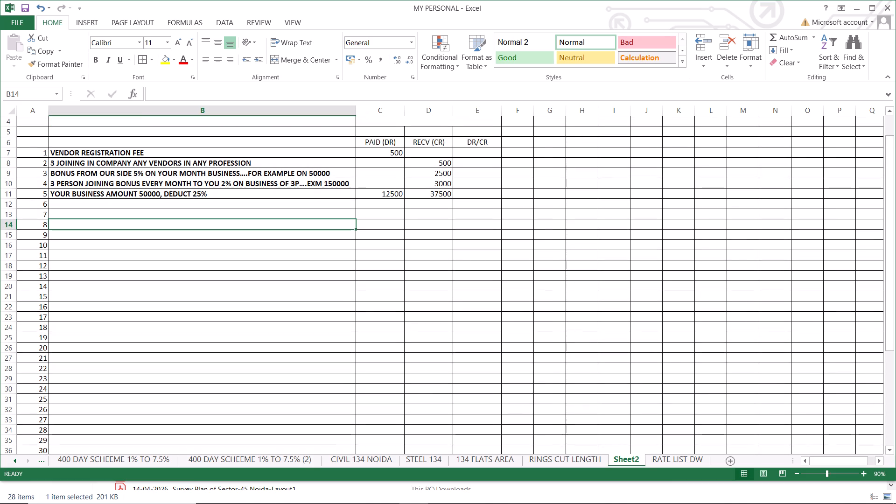
pyautogui.write('CUSTOMER')
pyautogui.write("'S")
pyautogui.press('space')
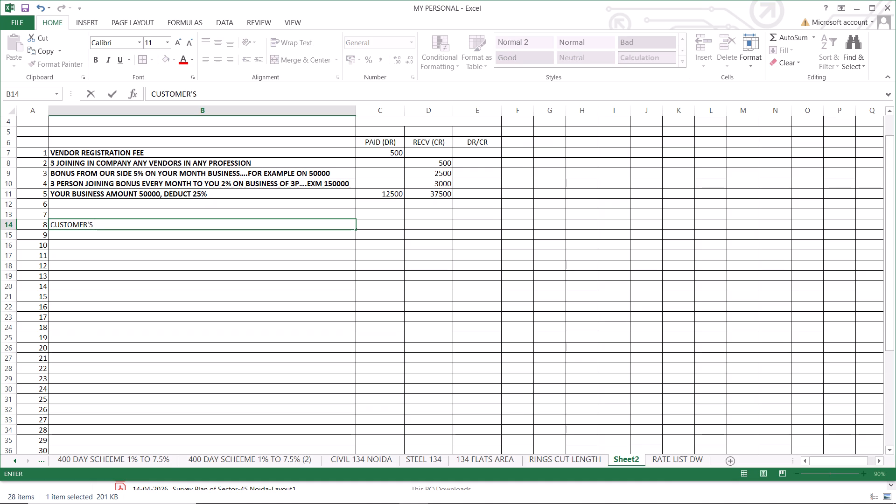
pyautogui.write('RE')
pyautogui.write('GISTR')
pyautogui.write('ATION FEE')
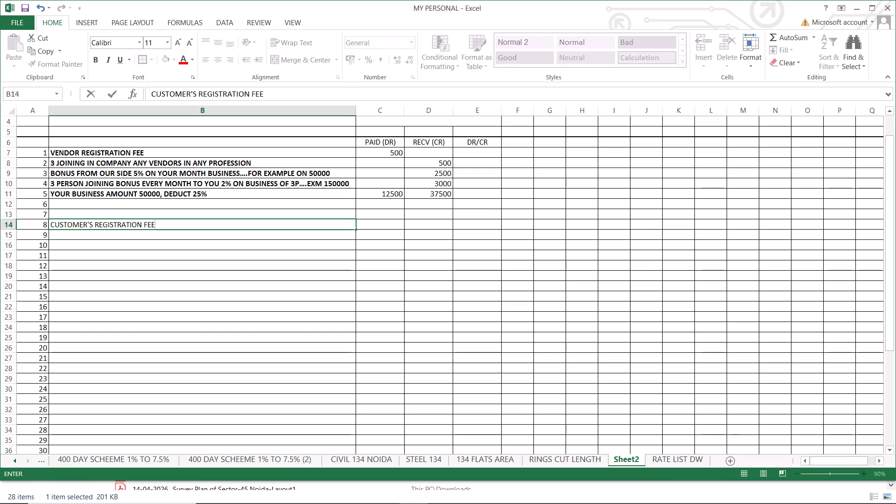
pyautogui.click(382, 222)
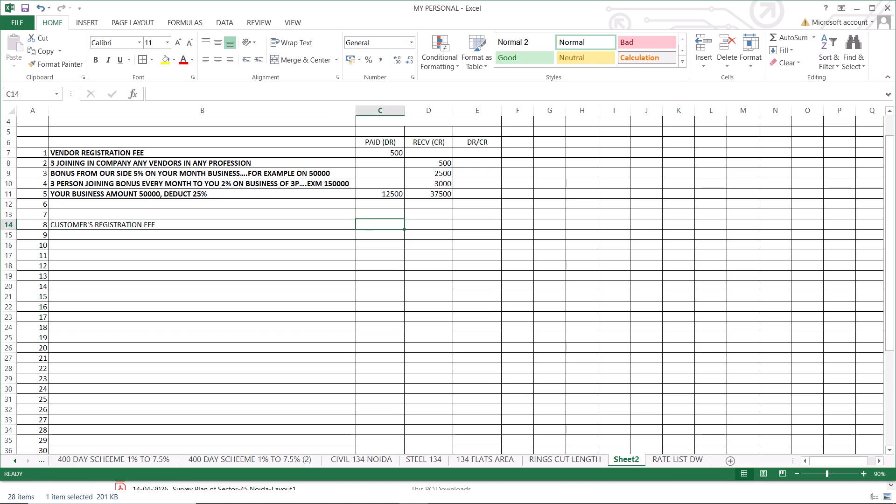
pyautogui.write('100')
pyautogui.click(442, 226)
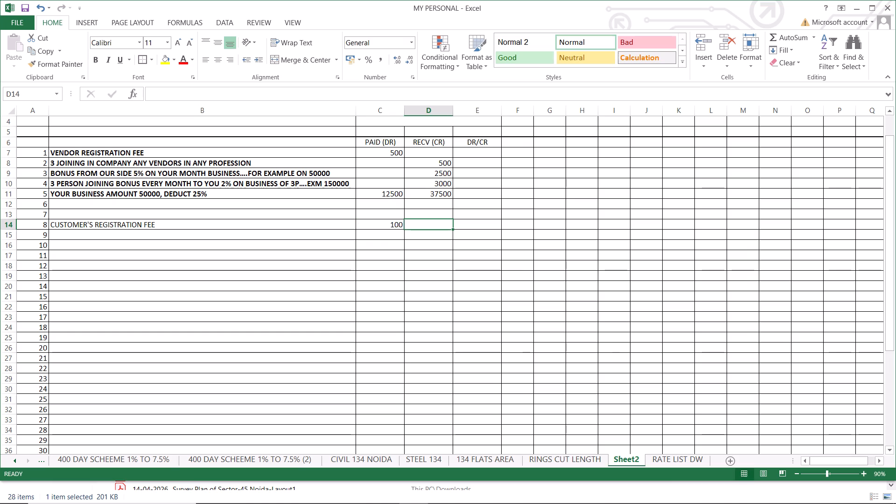
# Make the customer's registration fee description in B14 bold.
pyautogui.click(136, 233)
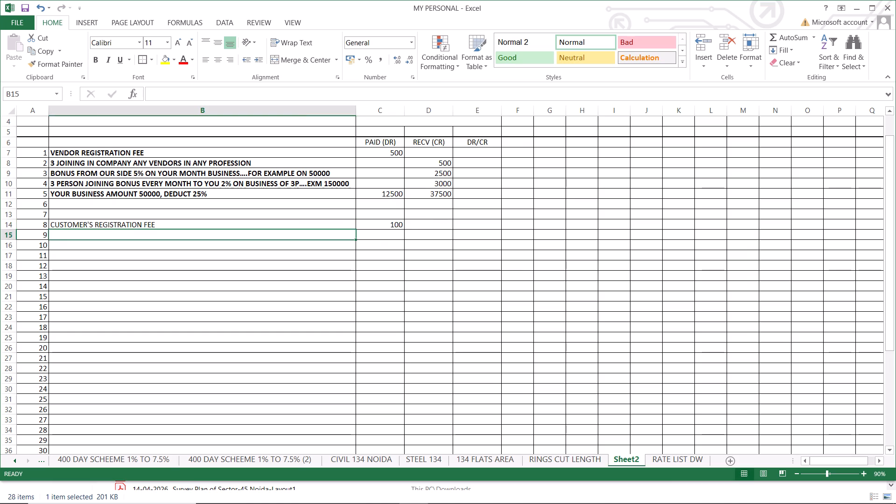
pyautogui.click(130, 228)
pyautogui.click(138, 224)
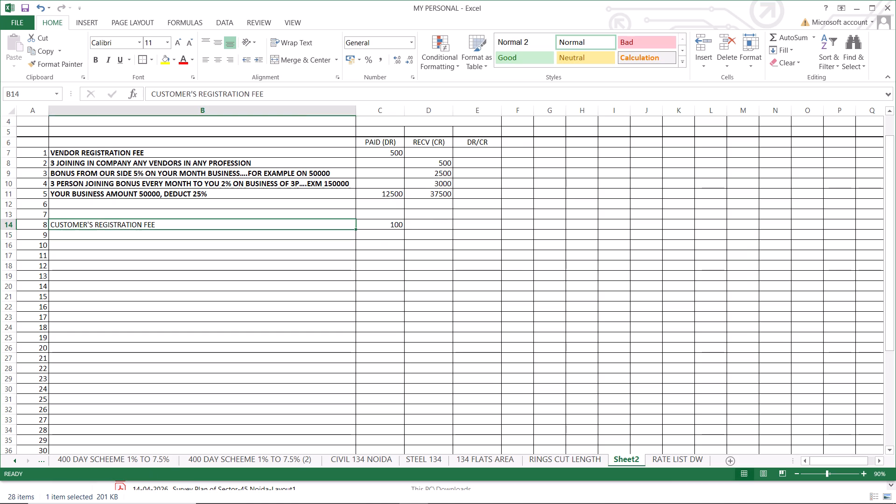
pyautogui.click(95, 59)
# Start item 9's description in B15 with the words ON YOUR REFFERALS.
pyautogui.click(161, 238)
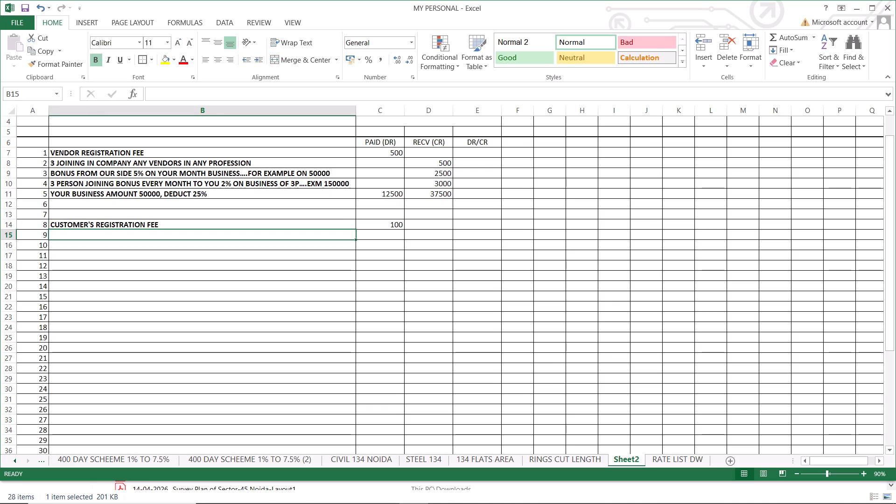
pyautogui.write('ON REFFERALS')
pyautogui.press('space')
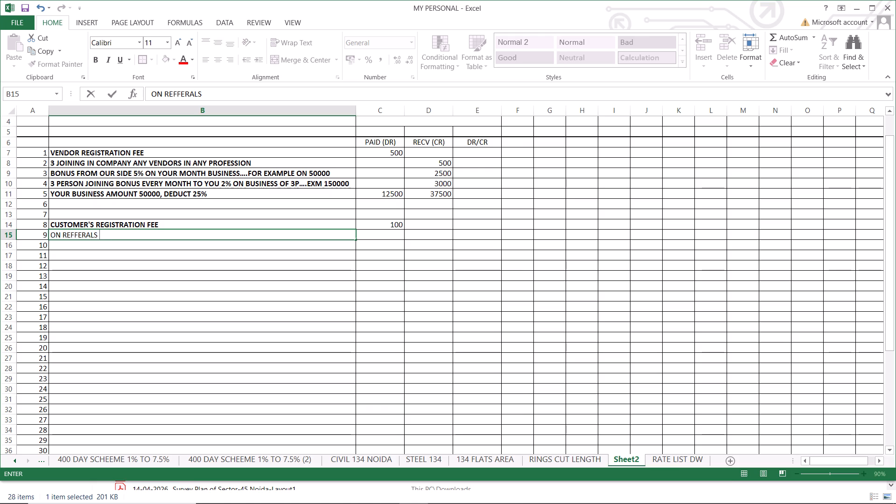
pyautogui.click(63, 233)
pyautogui.write('YOUR')
pyautogui.press('space')
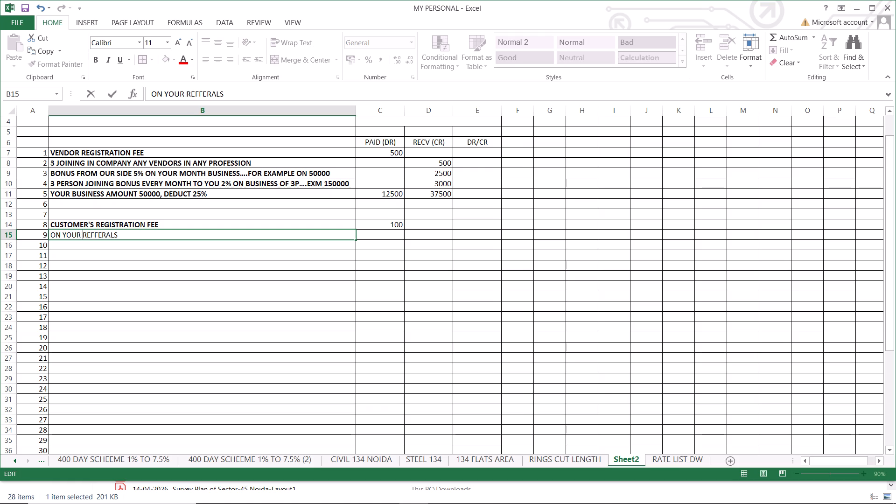
# Continue the B15 description with WE WILL PAID YOU 40%.
pyautogui.click(128, 237)
pyautogui.write('WE')
pyautogui.press('space')
pyautogui.write('WILL')
pyautogui.press('space')
pyautogui.write('PAID')
pyautogui.press('space')
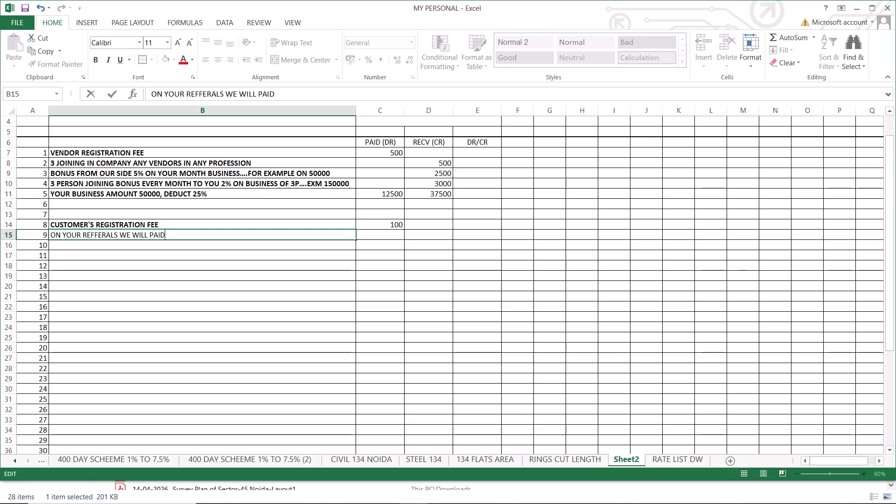
pyautogui.write('YOU')
pyautogui.press('space')
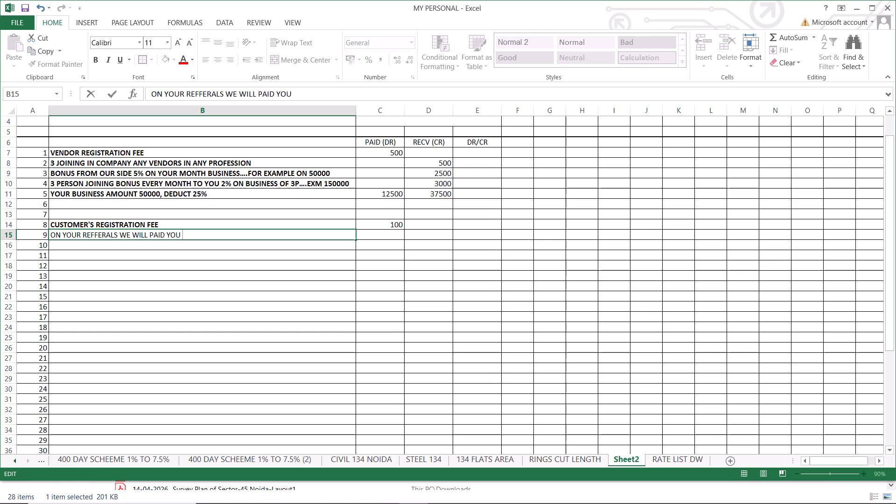
pyautogui.press('5')
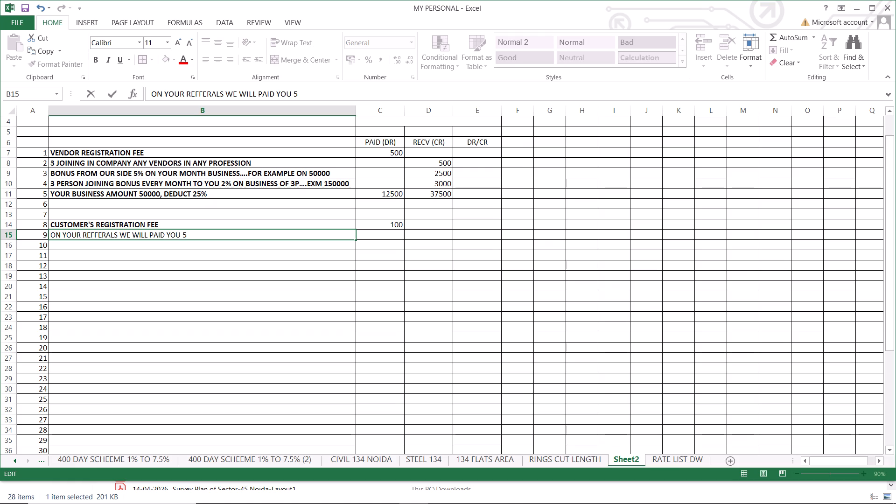
pyautogui.press('BackSpace')
pyautogui.press('4')
pyautogui.press('0')
pyautogui.write('%')
pyautogui.press('space')
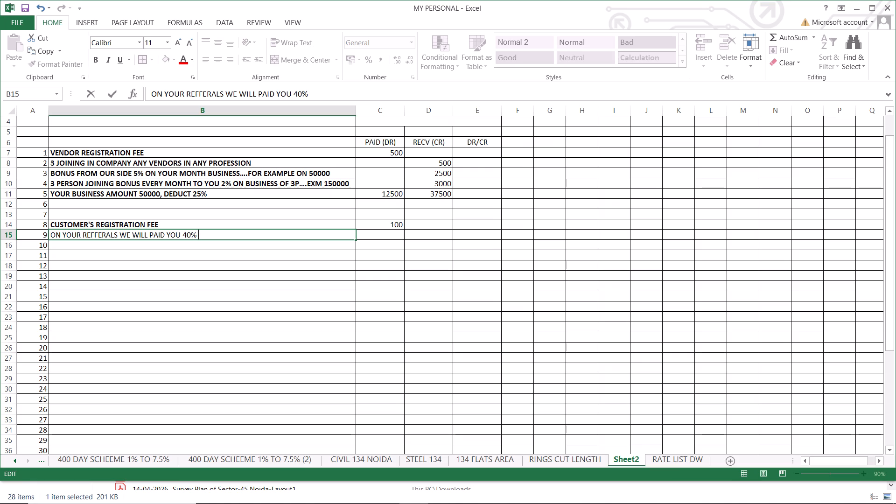
# Complete the B15 description with OF EVERY JOINING BY YOUR REFFERALS.
pyautogui.press('o')
pyautogui.write('F')
pyautogui.press('space')
pyautogui.write('EVERY')
pyautogui.press('space')
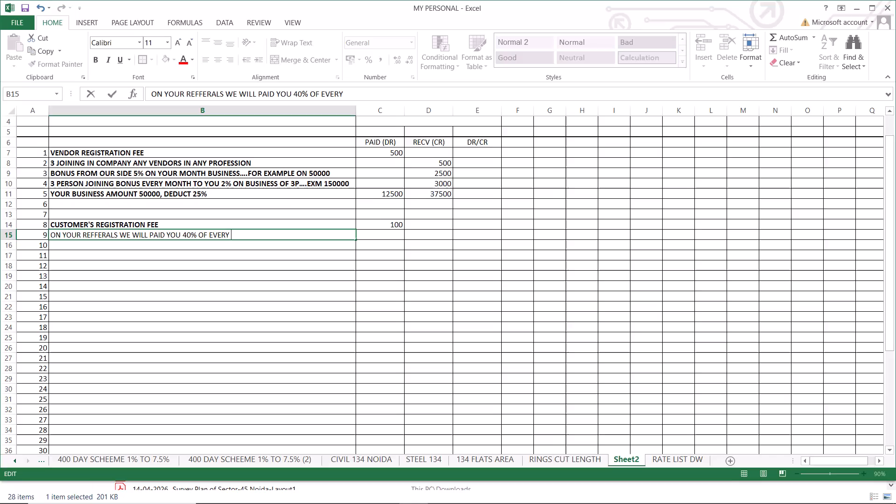
pyautogui.write('JOINING')
pyautogui.press('space')
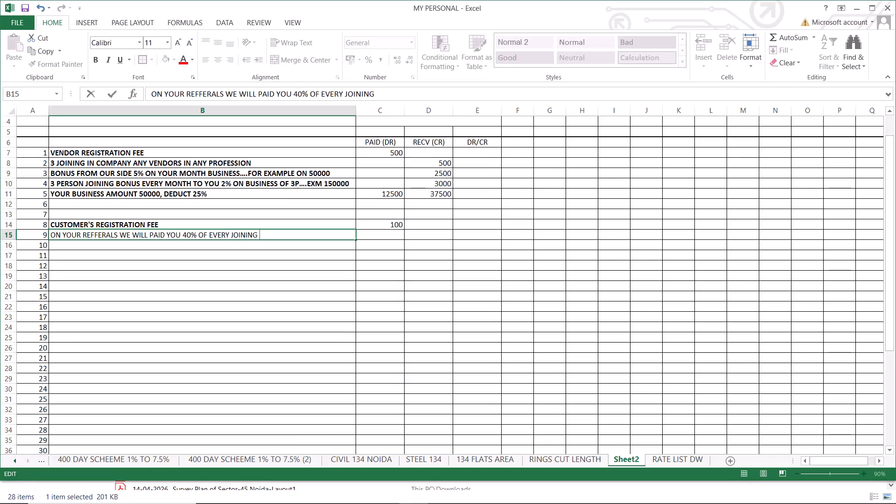
pyautogui.write('OG')
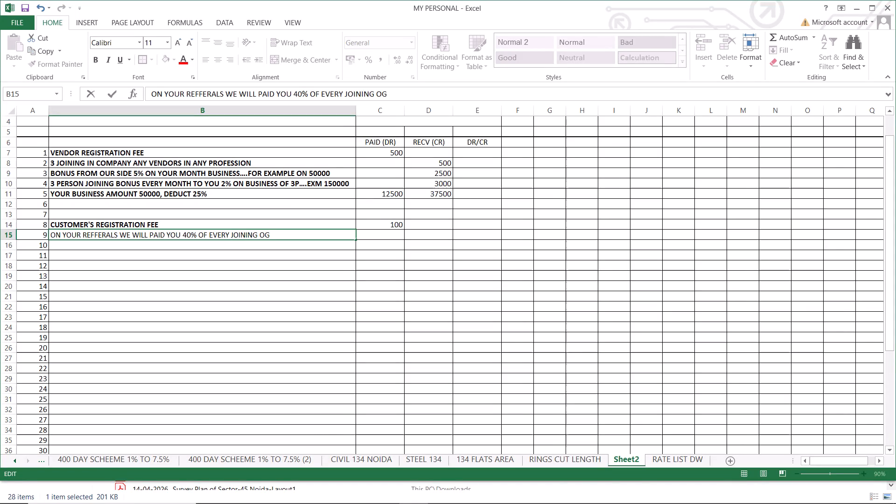
pyautogui.press('BackSpace')
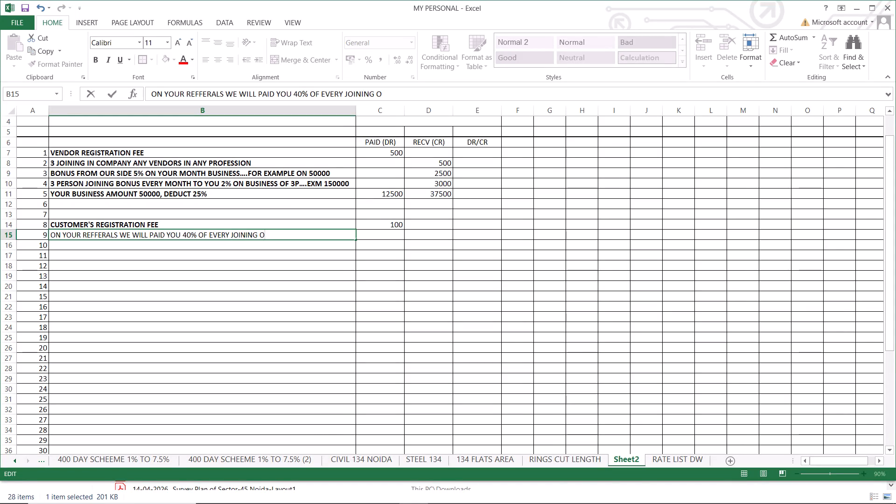
pyautogui.press('BackSpace')
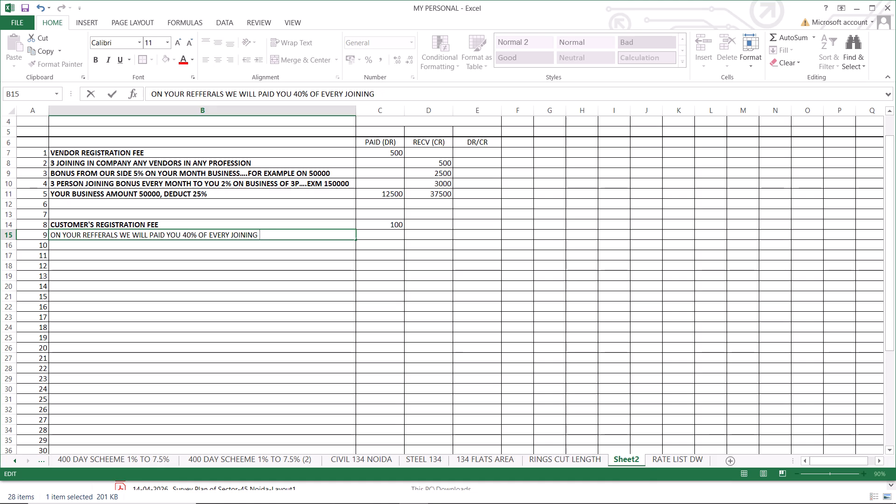
pyautogui.write('BY')
pyautogui.press('space')
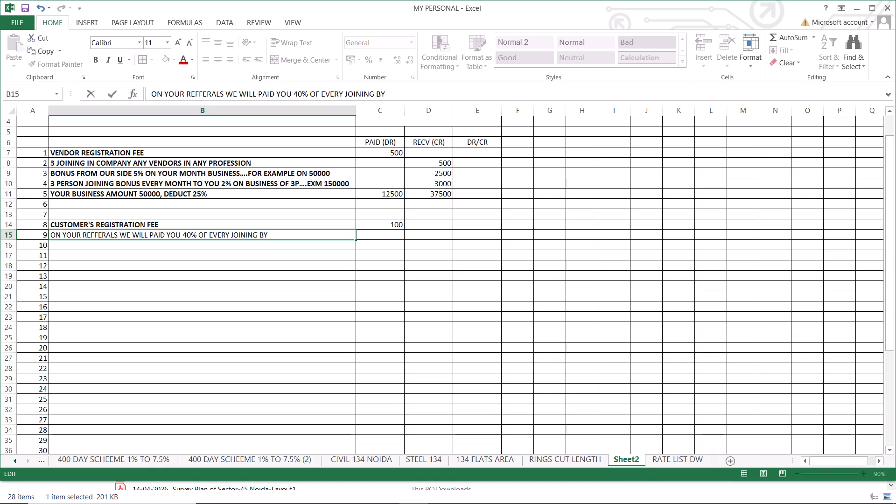
pyautogui.write('YOUR REFFE')
pyautogui.write('RA')
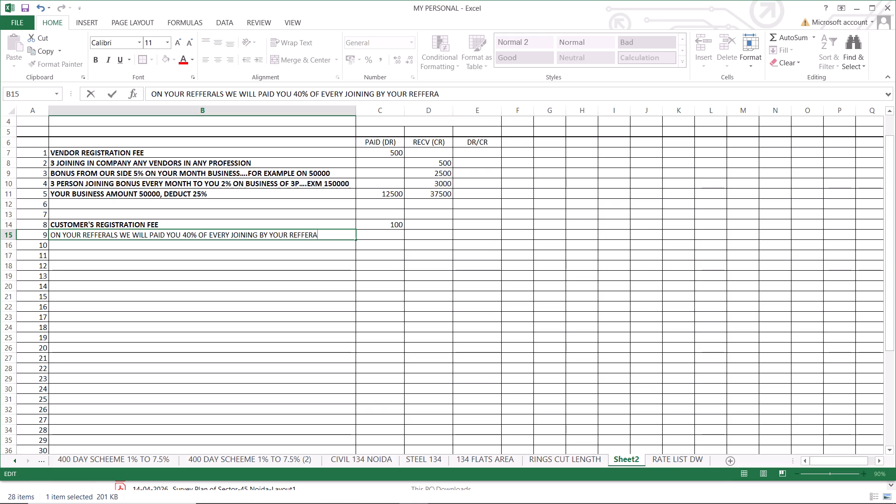
pyautogui.write('LS')
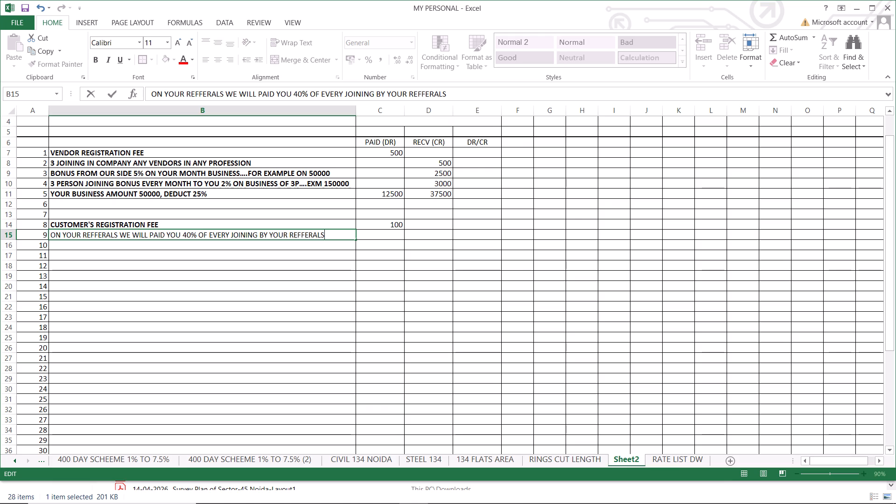
# Set item 9's PAID (DR) amount for the referral payment in C15 to 40.
pyautogui.click(378, 235)
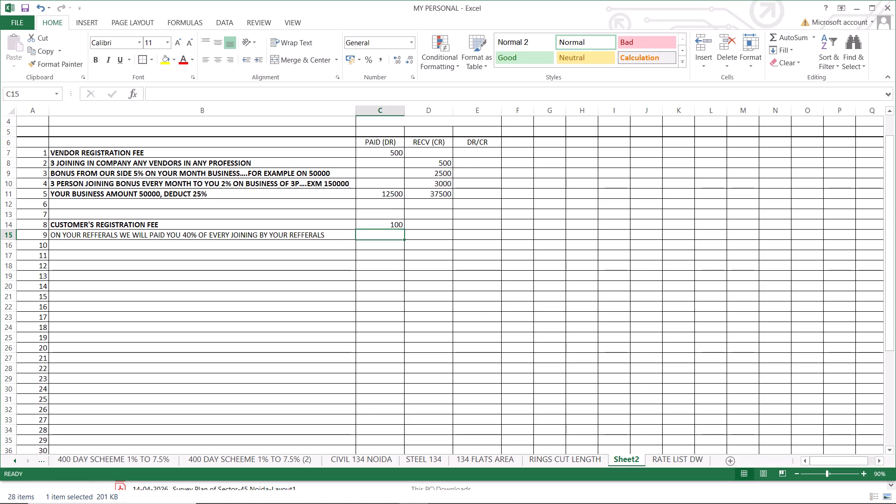
pyautogui.write('40')
pyautogui.press('Return')
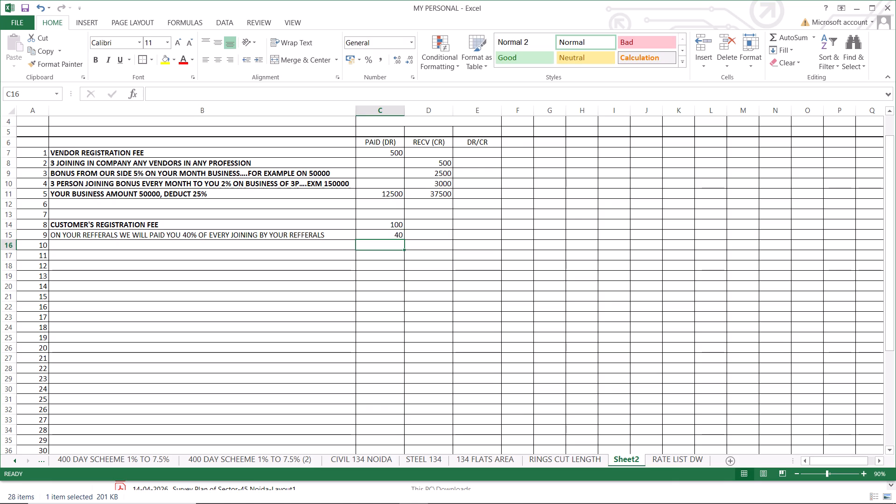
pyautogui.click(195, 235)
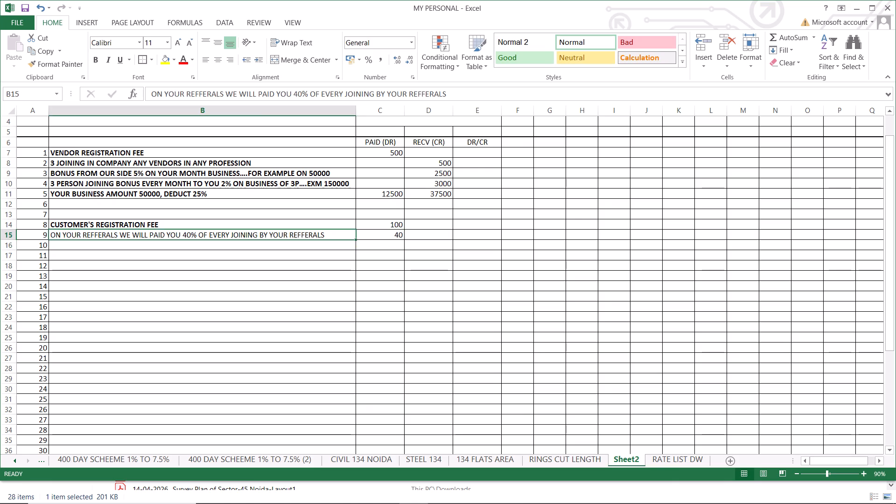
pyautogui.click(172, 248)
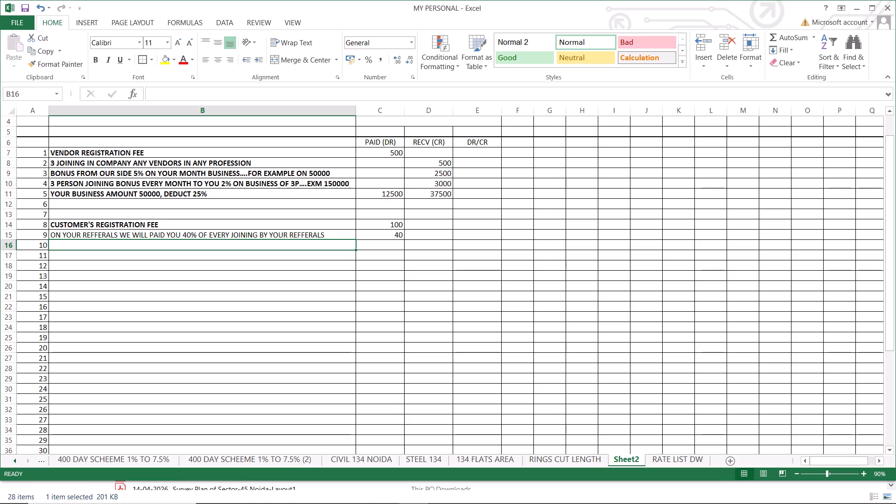
# Widen column B and append ....EXM 100 REF to item 9's referral description in B15.
pyautogui.click(333, 233)
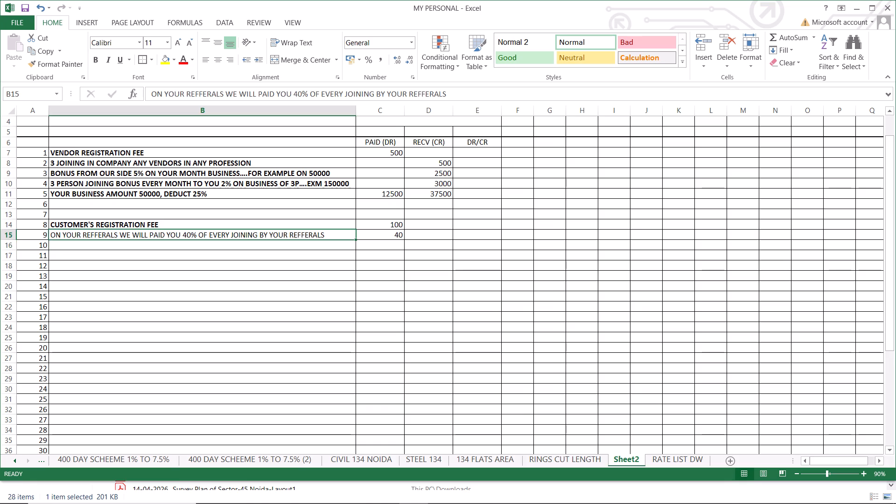
pyautogui.moveTo(356, 112); pyautogui.dragTo(382, 115)
pyautogui.doubleClick(347, 234)
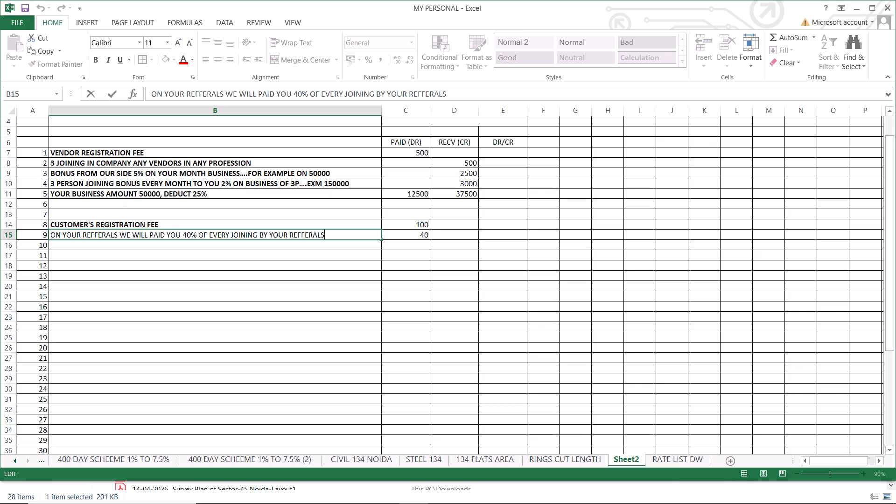
pyautogui.write('....')
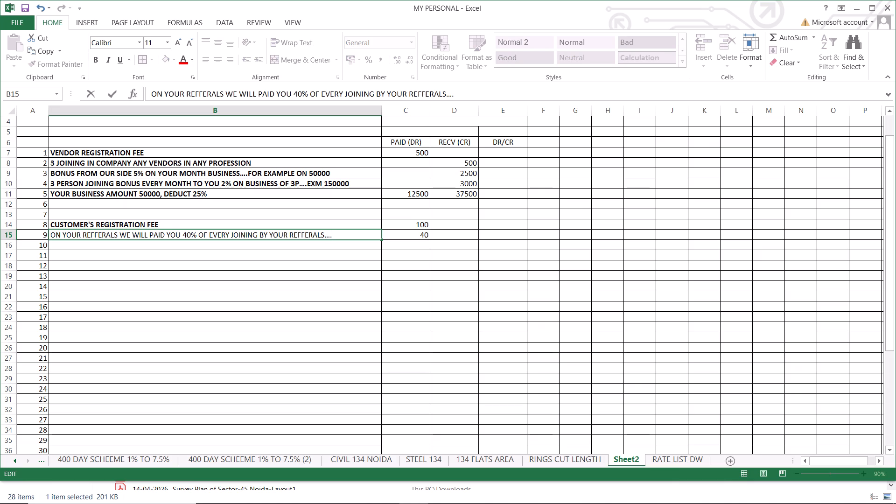
pyautogui.write('EX')
pyautogui.write('M')
pyautogui.press('space')
pyautogui.write('100')
pyautogui.press('space')
pyautogui.write('REF')
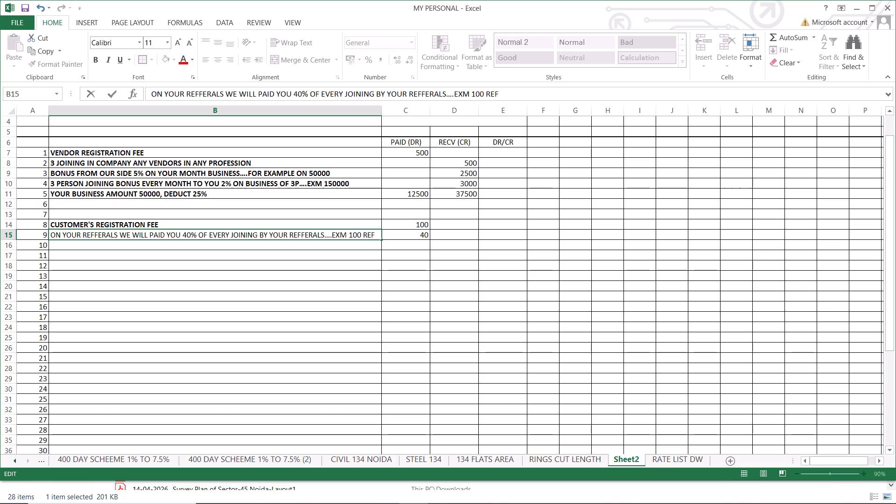
# Replace item 9's PAID (DR) amount in C15 with the formula =100*40.
pyautogui.click(413, 238)
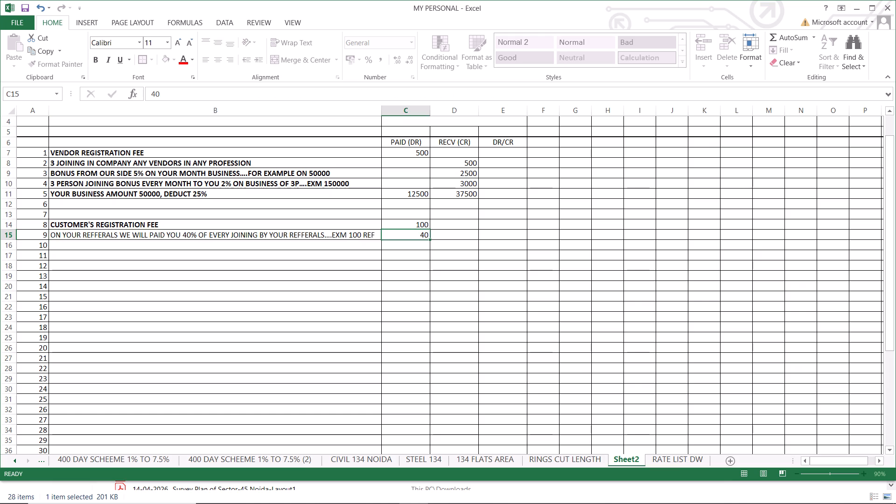
pyautogui.press('=')
pyautogui.write('100')
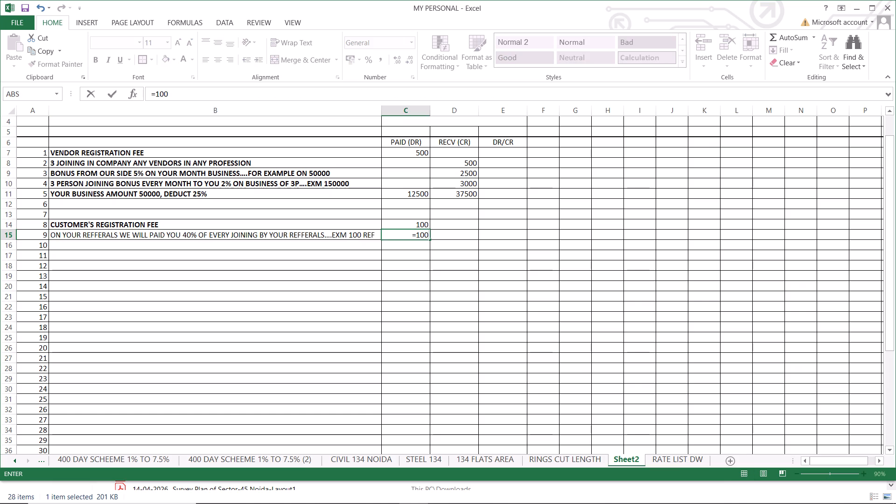
pyautogui.press('*')
pyautogui.write('40')
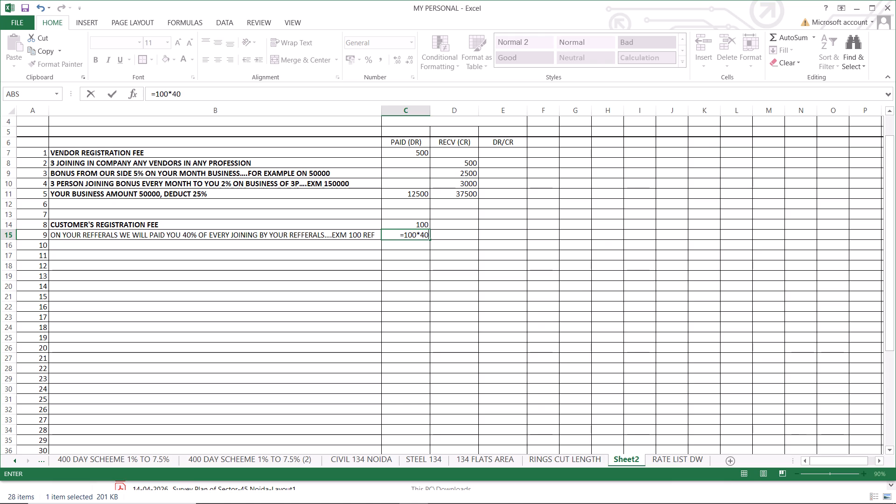
pyautogui.press('Return')
pyautogui.click(418, 234)
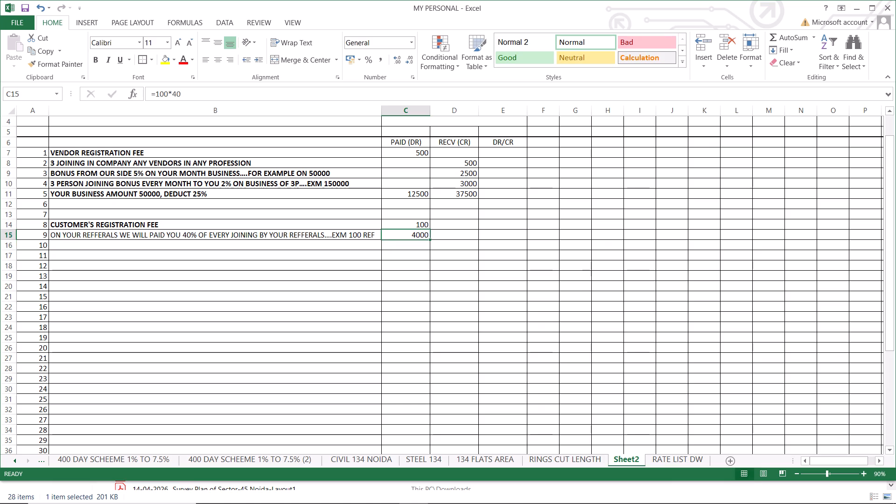
pyautogui.click(476, 231)
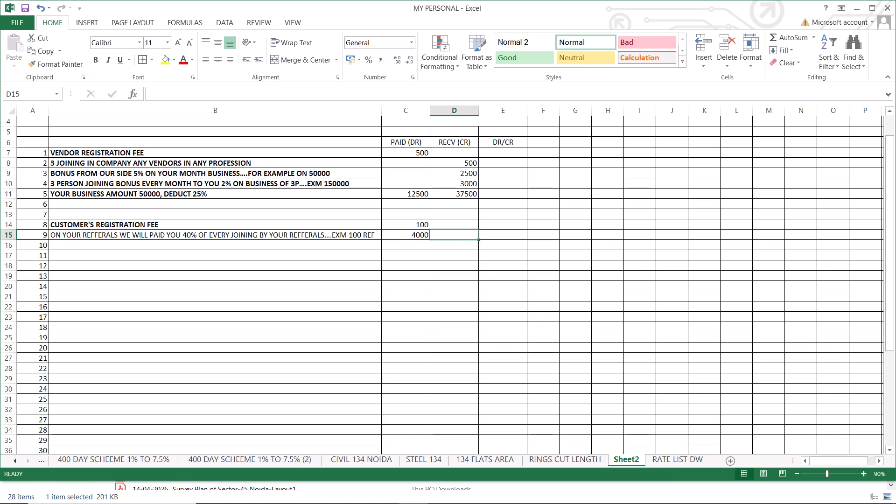
# Make item 9's referral description in B15 bold.
pyautogui.click(348, 235)
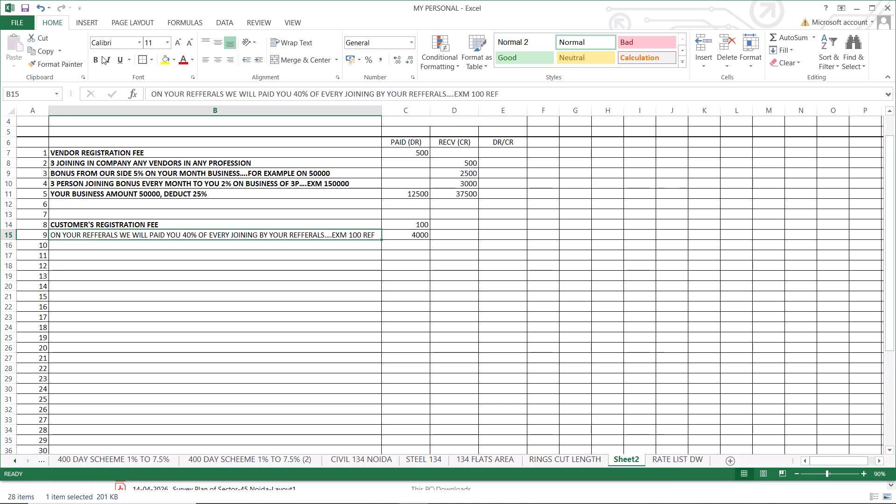
pyautogui.click(94, 61)
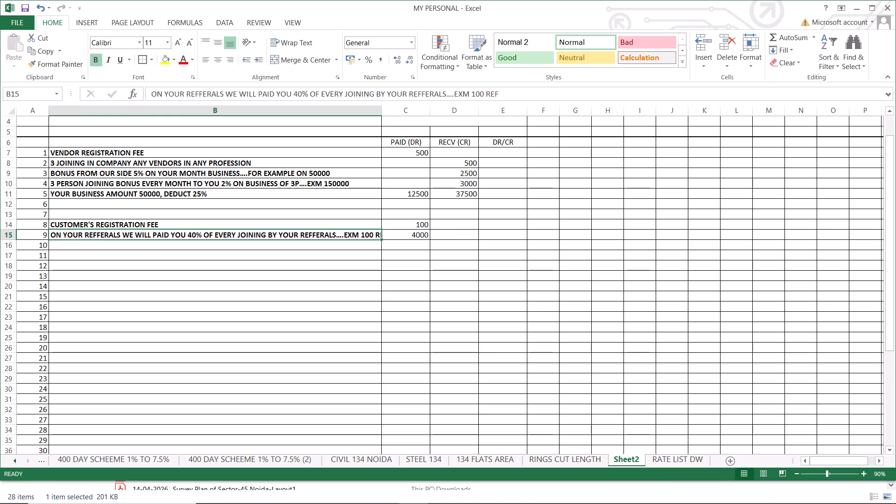
# Adjust the width of column B so the whole bold referral description in B15 fits.
pyautogui.click(259, 294)
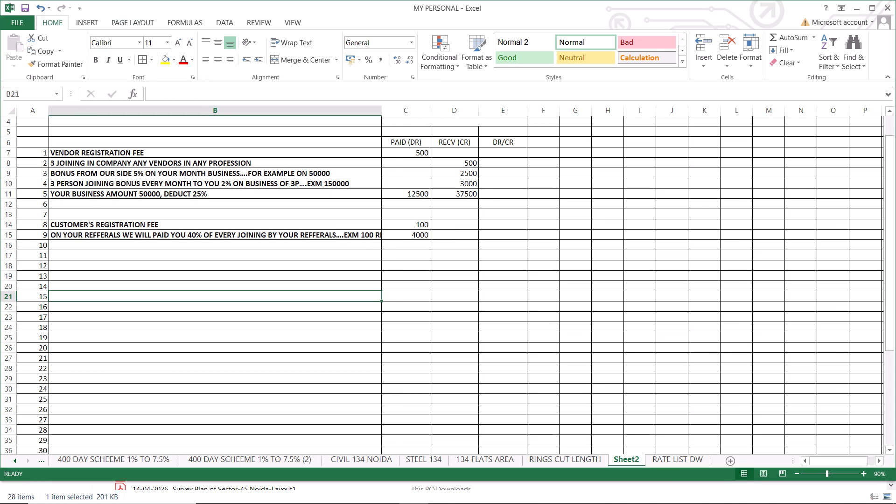
pyautogui.moveTo(380, 111); pyautogui.dragTo(394, 114)
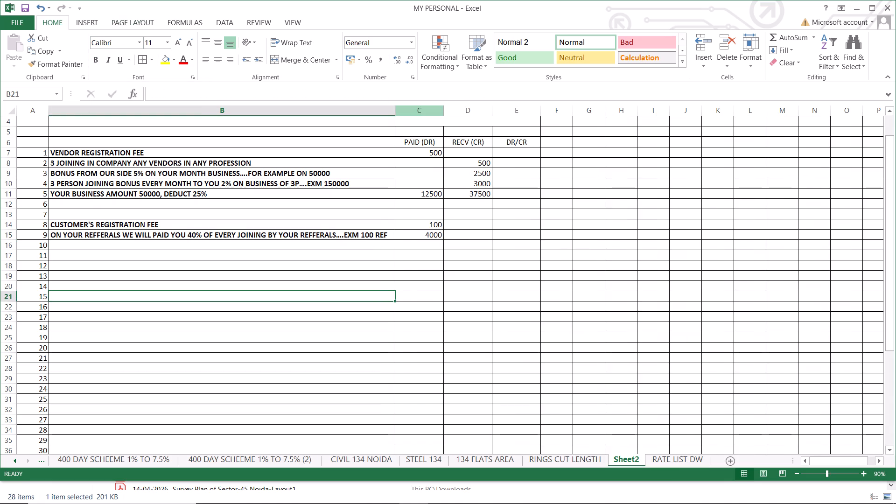
pyautogui.moveTo(395, 110); pyautogui.dragTo(395, 113)
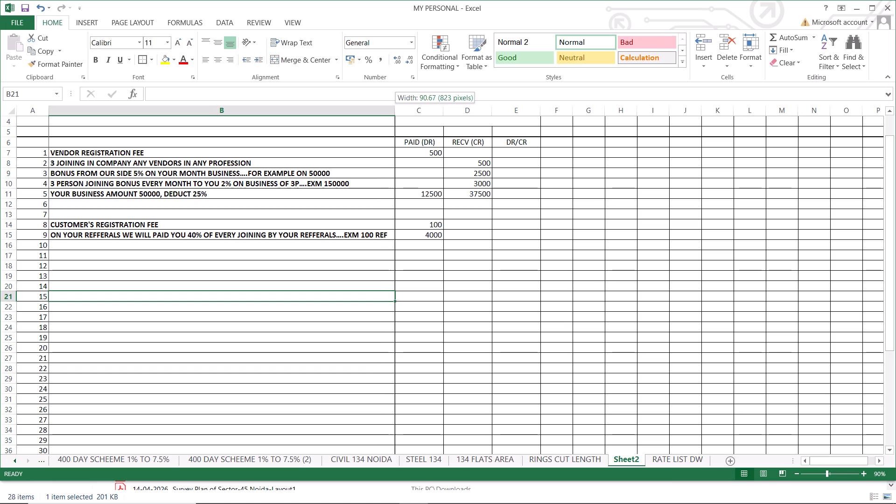
pyautogui.moveTo(395, 113); pyautogui.dragTo(392, 115)
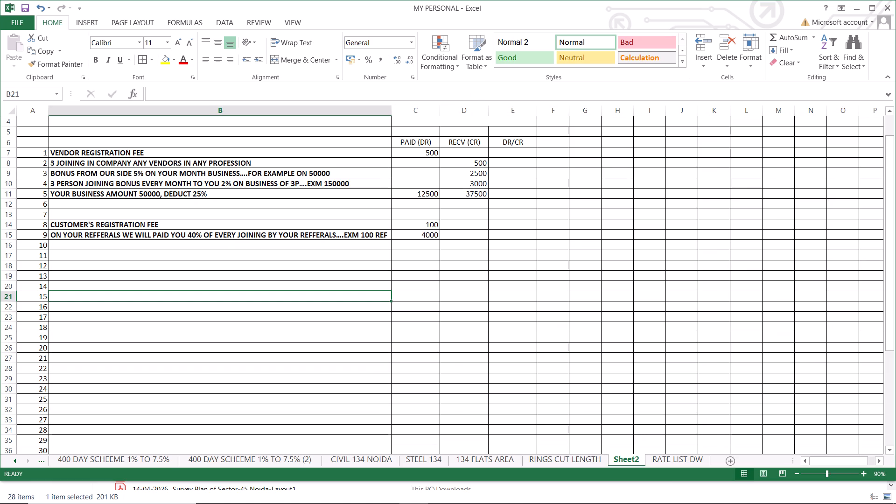
# Start item 6's description in B12 with the words EVERY YEARS A HANDSOME.
pyautogui.click(118, 210)
pyautogui.click(104, 204)
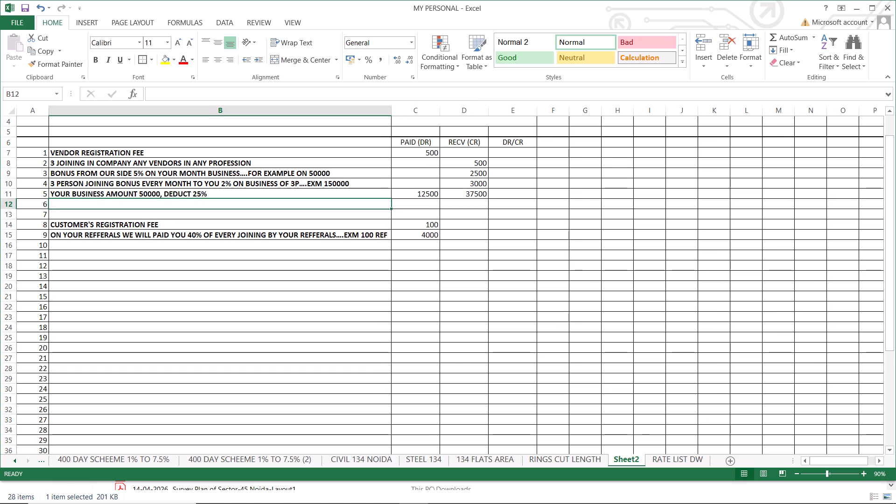
pyautogui.click(81, 195)
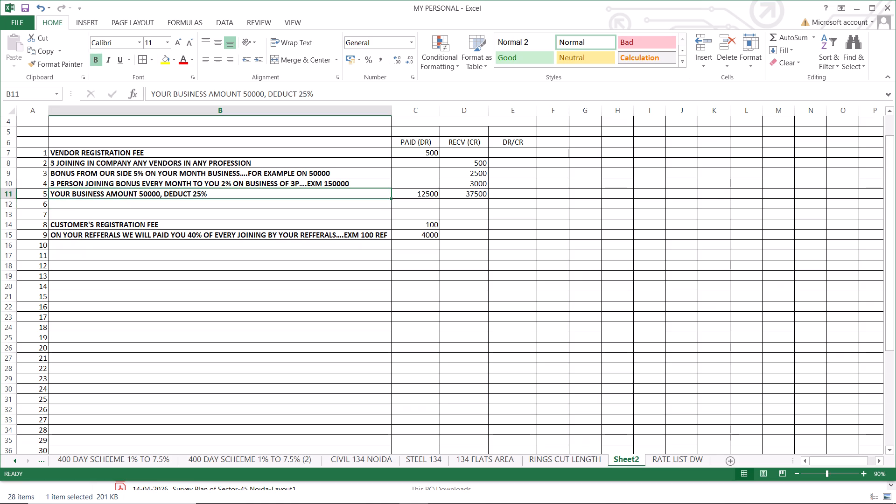
pyautogui.click(78, 207)
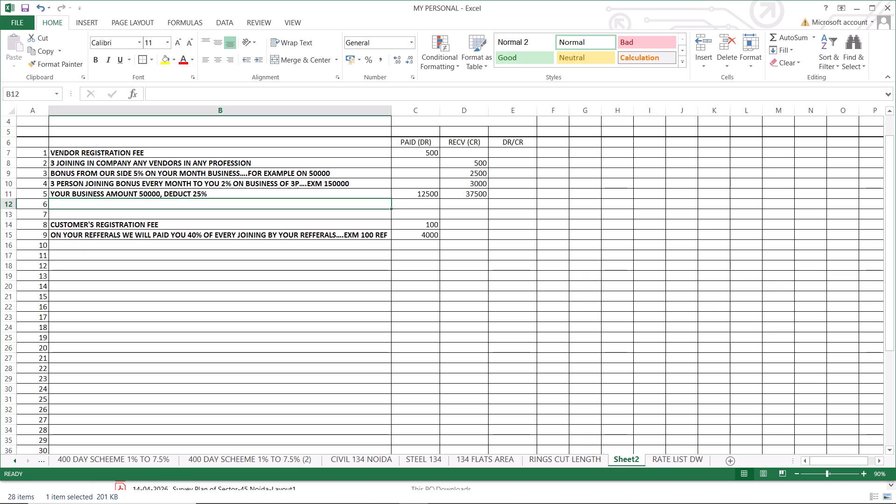
pyautogui.write('EVERY Y')
pyautogui.write('EARS')
pyautogui.press('space')
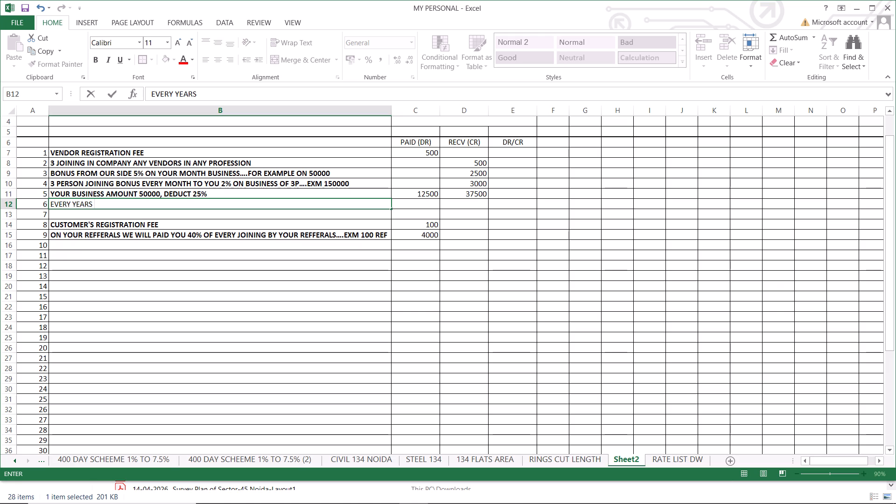
pyautogui.write('A HAN')
pyautogui.write('SOME')
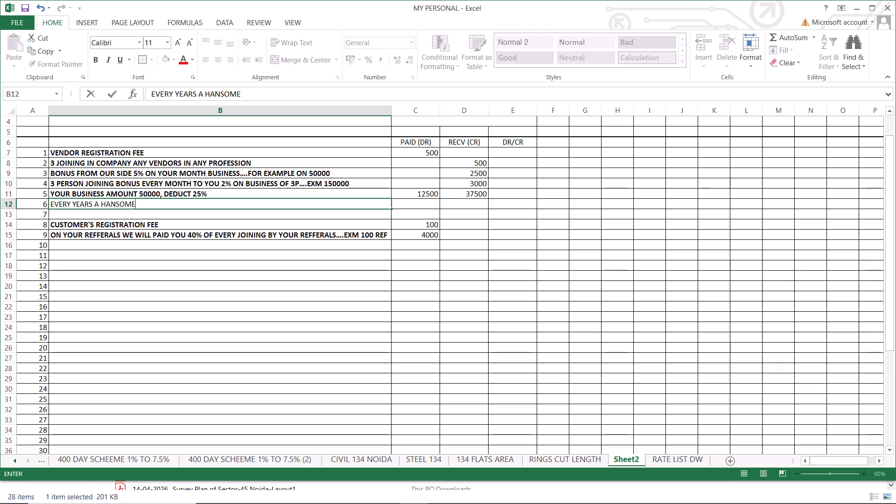
pyautogui.click(118, 207)
pyautogui.press('d')
pyautogui.click(165, 203)
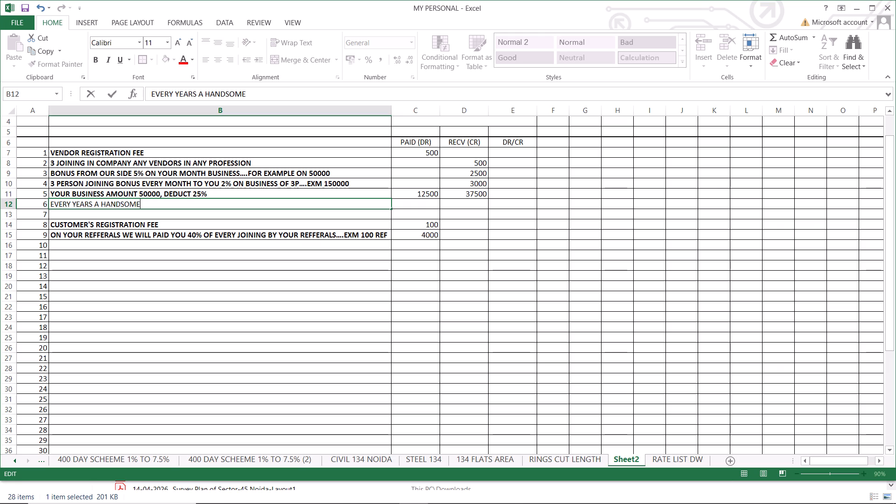
# Continue the B12 description with SURPRISE GIFT.
pyautogui.press('space')
pyautogui.write('SUR')
pyautogui.press('p')
pyautogui.write('RISE')
pyautogui.press('space')
pyautogui.press('g')
pyautogui.write('IFT')
pyautogui.press('space')
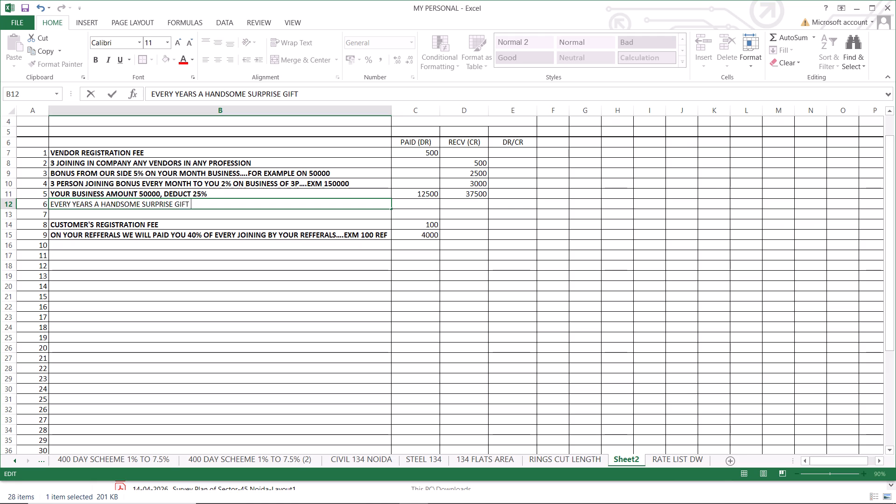
# Complete the B12 description with AS PER YOUR PERFORMANCE.
pyautogui.write('AS PER')
pyautogui.press('space')
pyautogui.write('YOUR P')
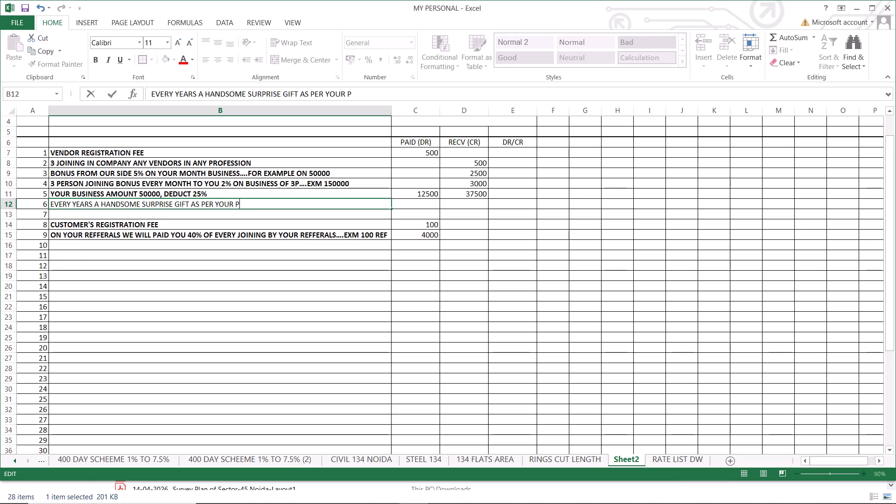
pyautogui.write('ER')
pyautogui.press('f')
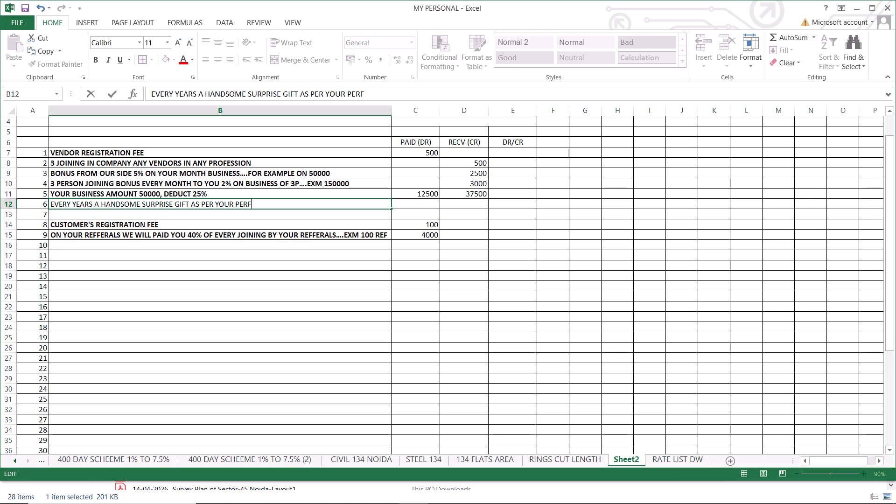
pyautogui.write('ORMANCE')
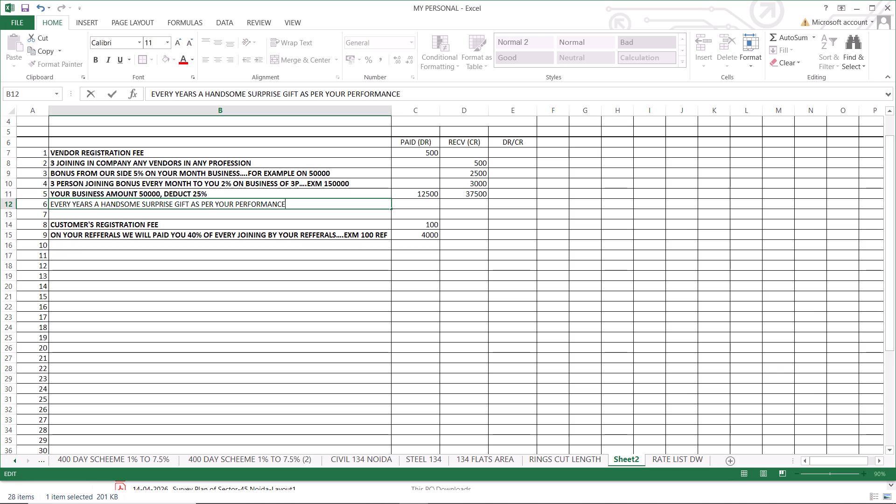
pyautogui.click(212, 266)
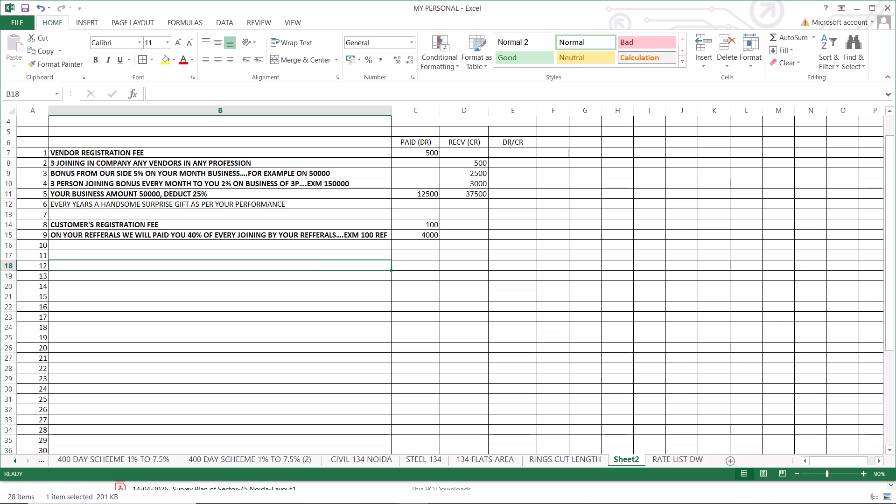
# Append IN A YEAR to the end of the surprise gift description in B12.
pyautogui.click(273, 203)
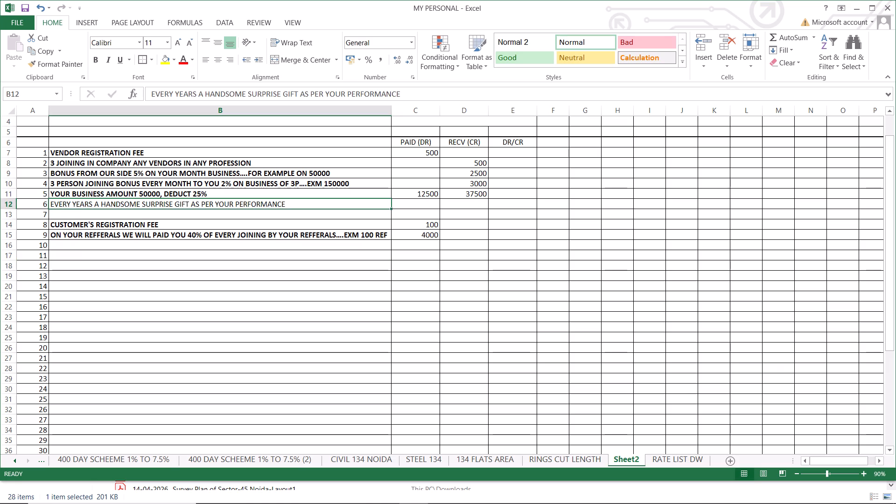
pyautogui.doubleClick(302, 202)
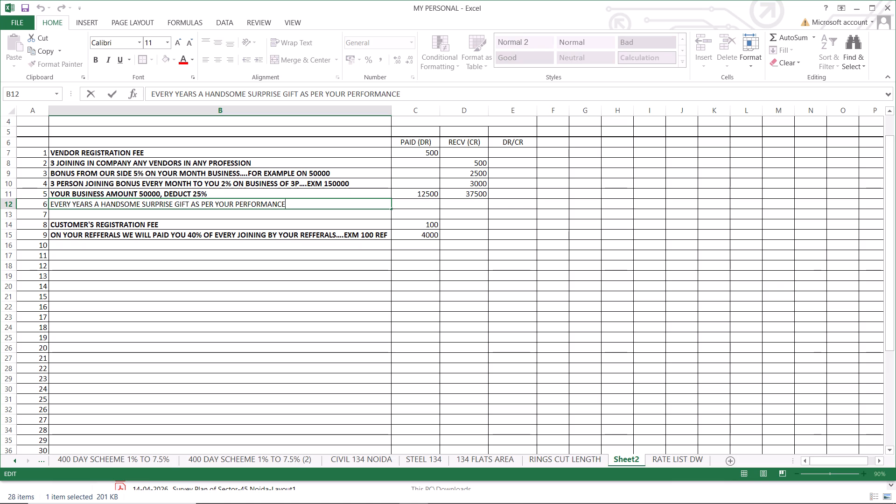
pyautogui.press('space')
pyautogui.write('IN A Y')
pyautogui.write('EAR')
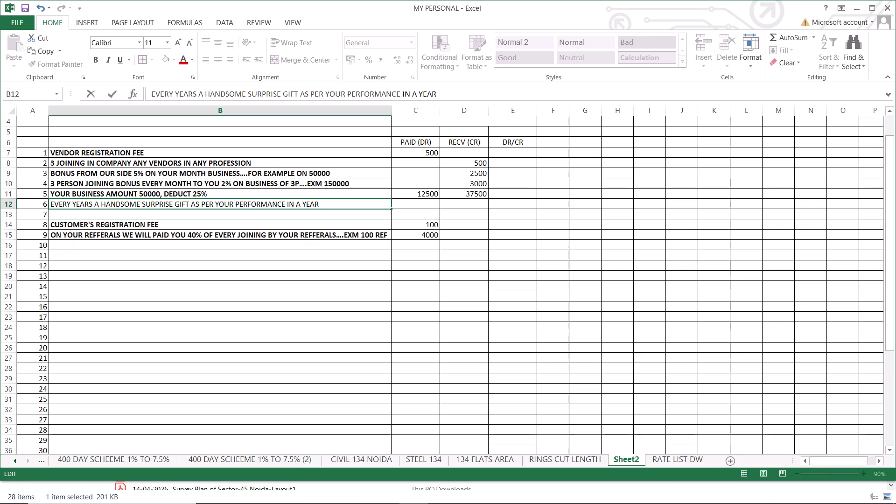
# Replace the opening word EVERY in the B12 description with ON A.
pyautogui.click(70, 205)
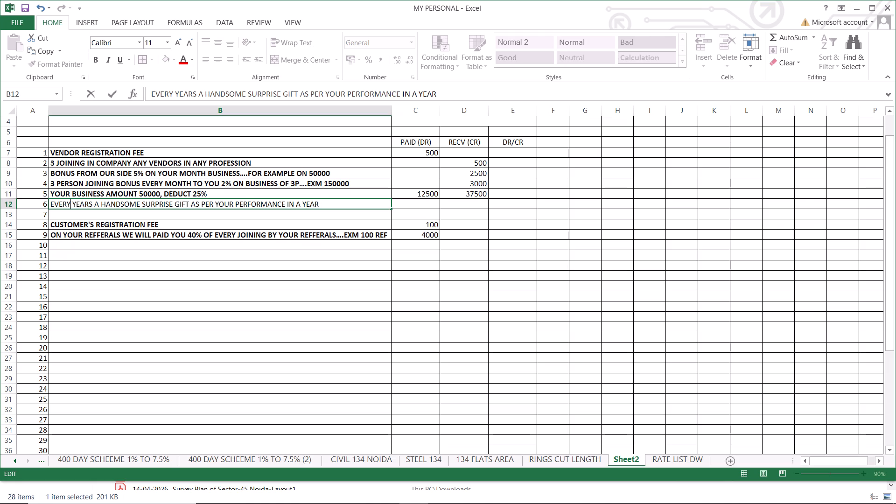
pyautogui.press('BackSpace')
pyautogui.press('BackSpace')
pyautogui.press('BackSpace')
pyautogui.press('BackSpace')
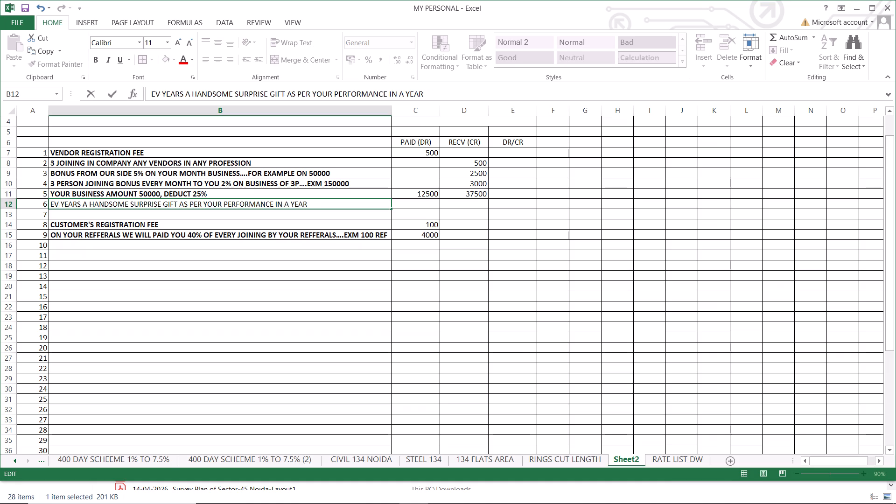
pyautogui.press('BackSpace')
pyautogui.write('ON A')
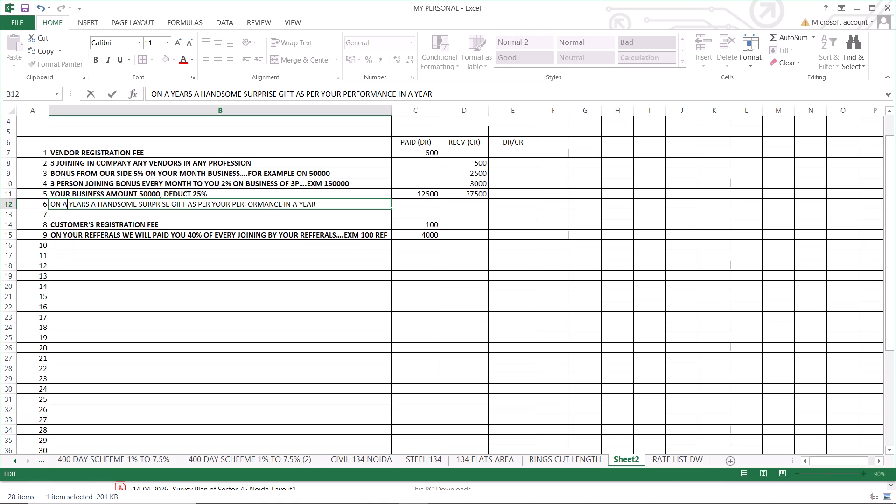
# Add a trail of eight dots after IN A YEAR at the end of the B12 description.
pyautogui.click(323, 204)
pyautogui.write('........')
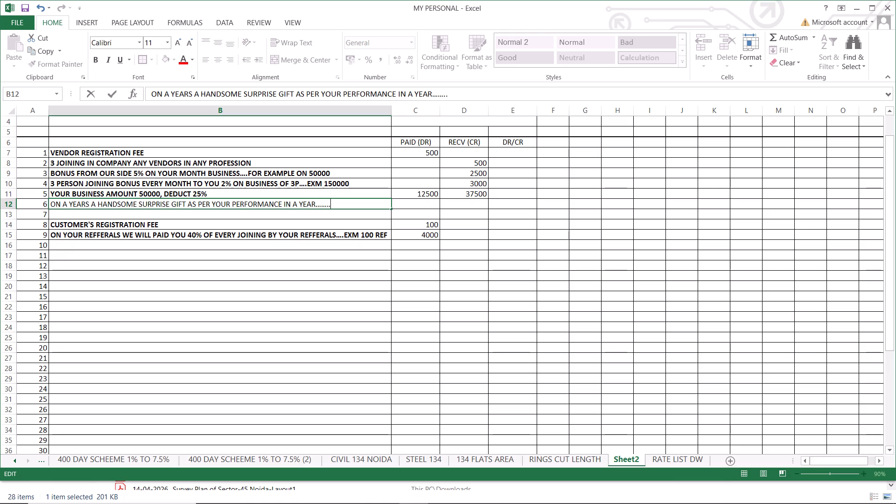
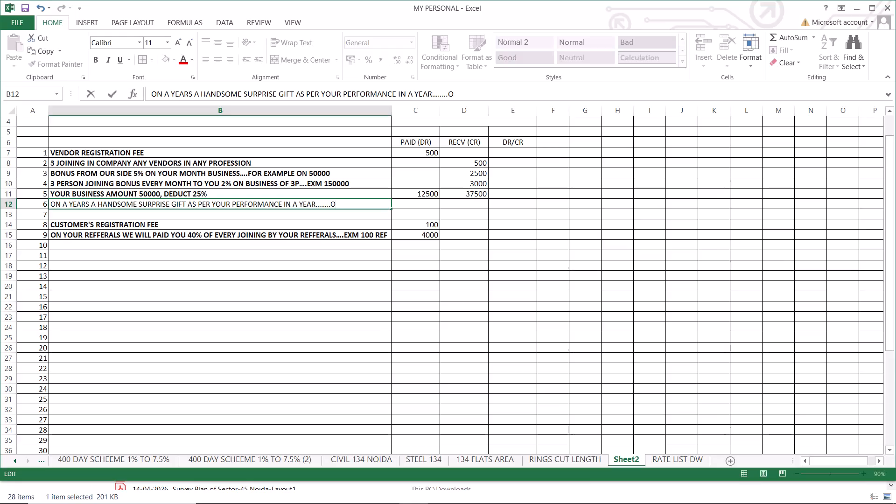
# Complete the surprise gift description in B12 with ON YOUR EARNING after the dots.
pyautogui.write('N')
pyautogui.press('space')
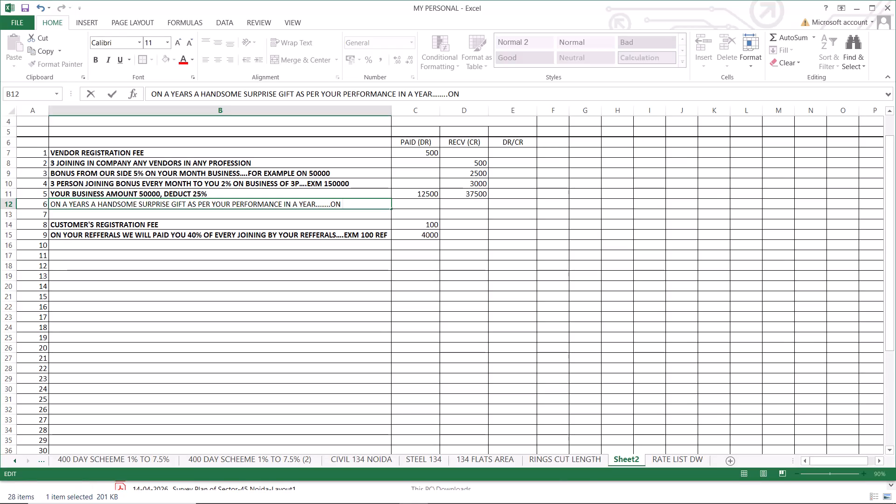
pyautogui.write('YOUR')
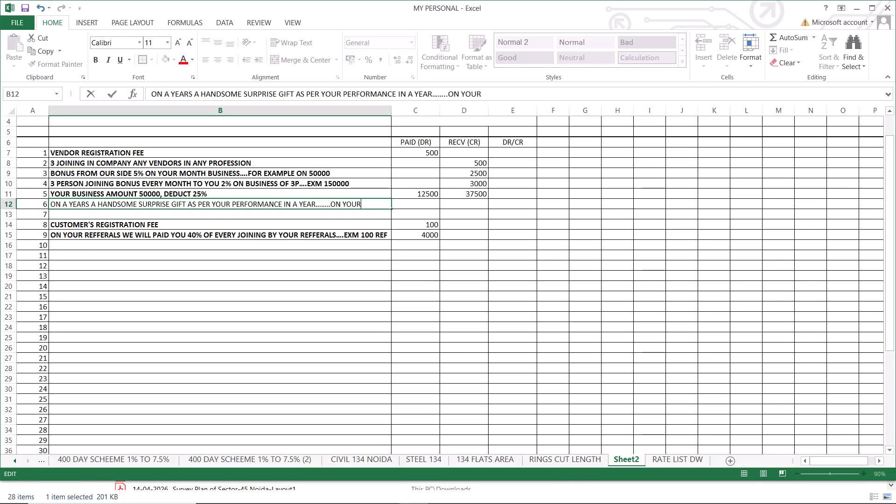
pyautogui.press('space')
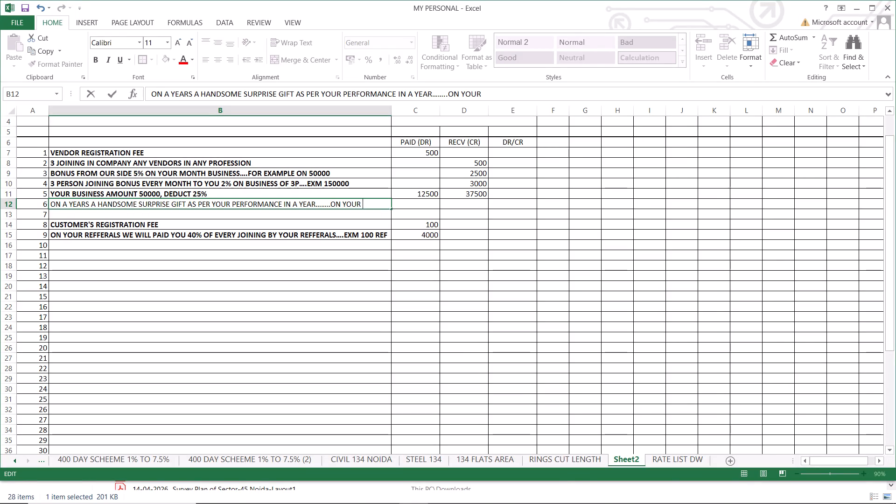
pyautogui.write('EAR')
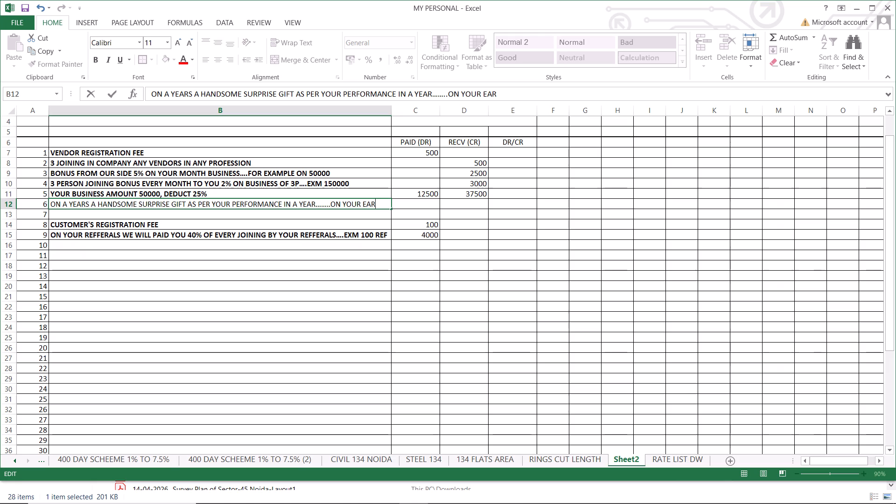
pyautogui.write('NING')
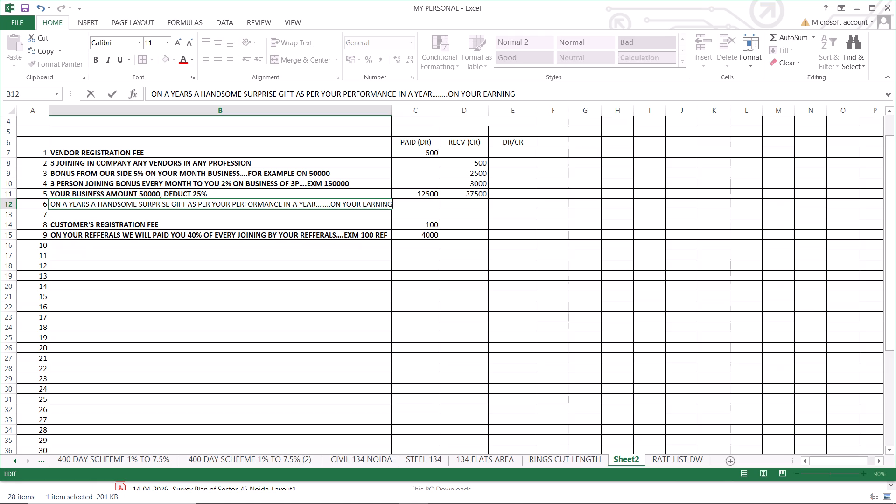
pyautogui.click(341, 264)
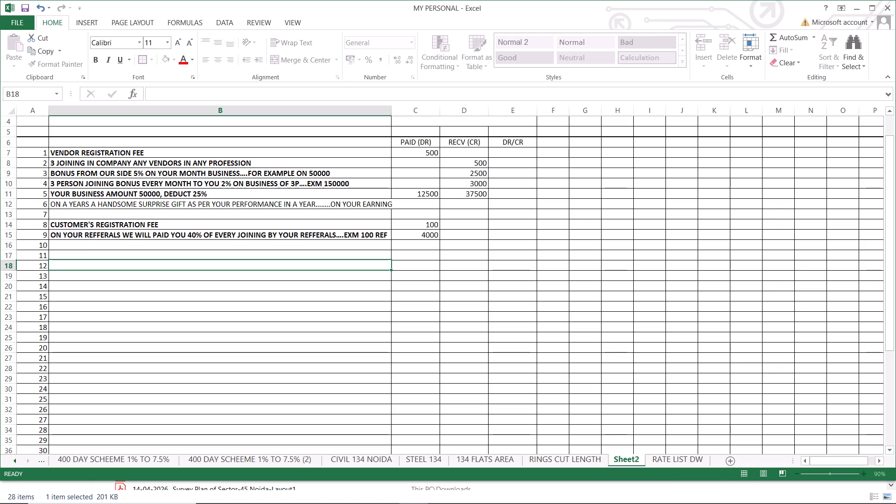
# Widen column B slightly so the full B12 description fits.
pyautogui.moveTo(391, 110); pyautogui.dragTo(396, 113)
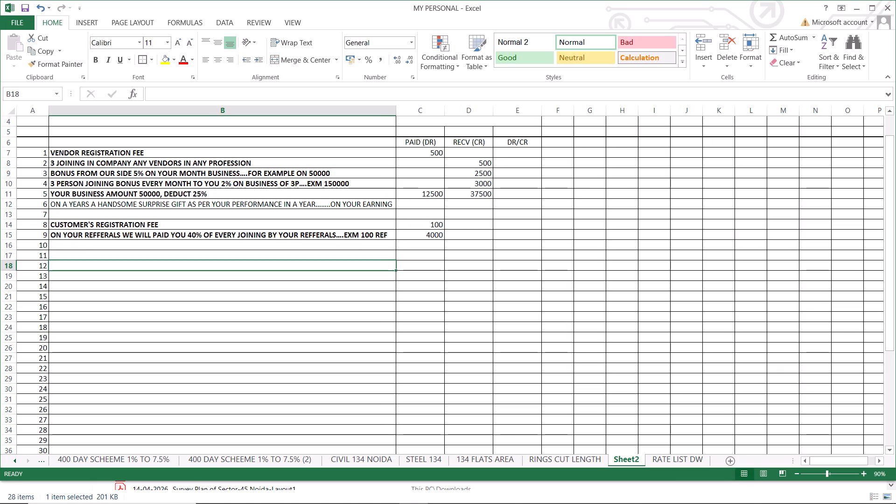
# Enter the formula =D11*12*.01 in D12 as the received amount for the yearly surprise gift.
pyautogui.click(435, 205)
pyautogui.click(480, 205)
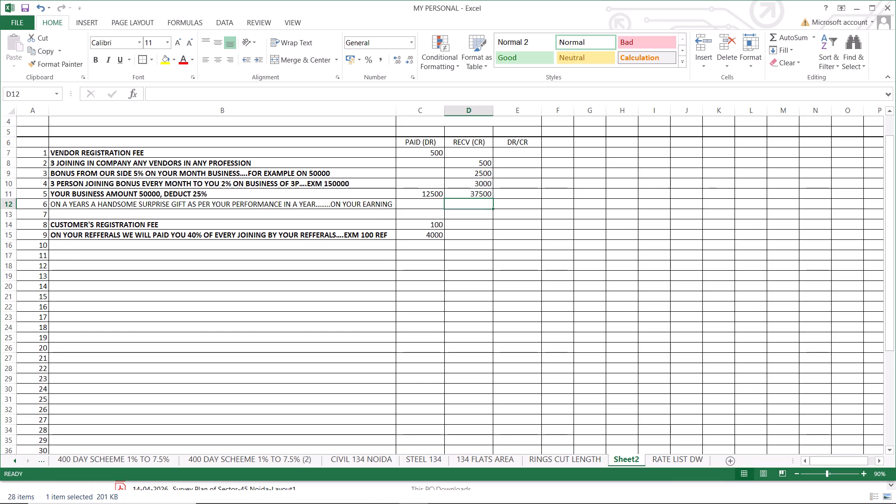
pyautogui.press('=')
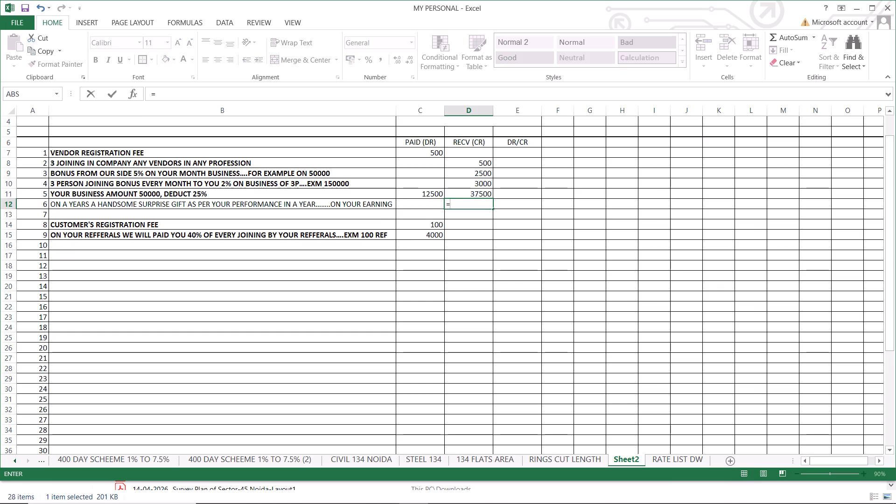
pyautogui.click(478, 194)
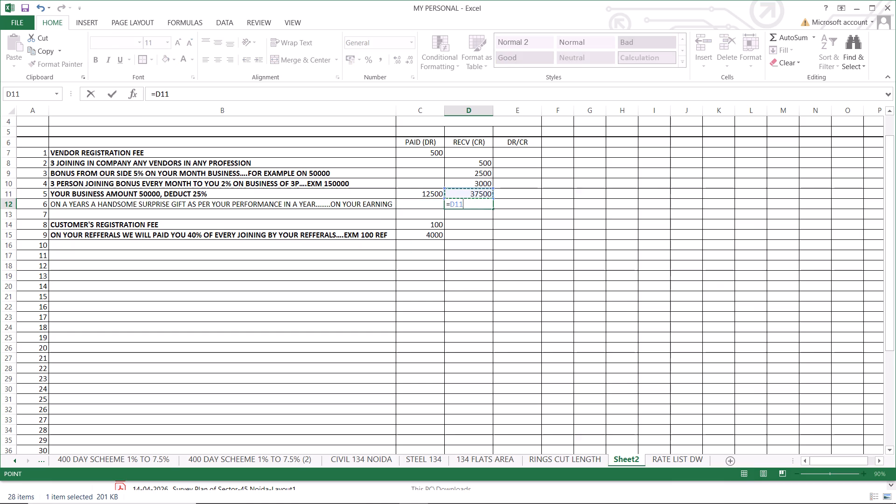
pyautogui.press('*')
pyautogui.write('12')
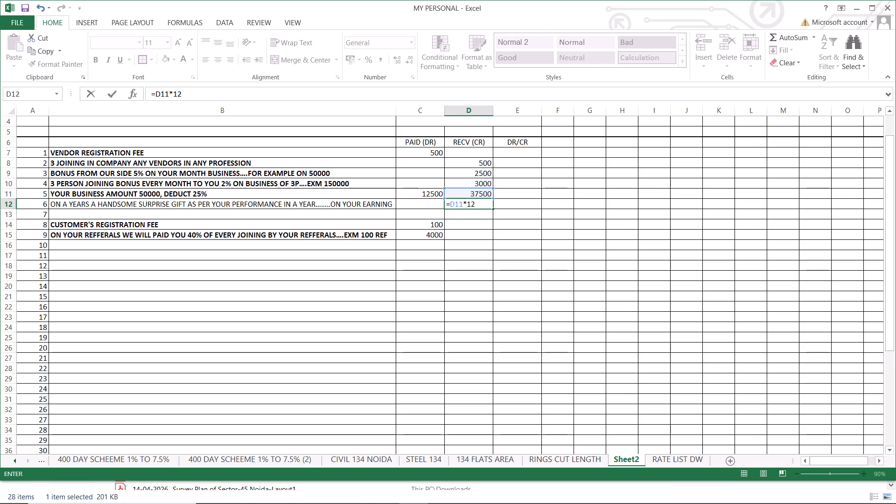
pyautogui.press('*')
pyautogui.write('.01')
pyautogui.press('Return')
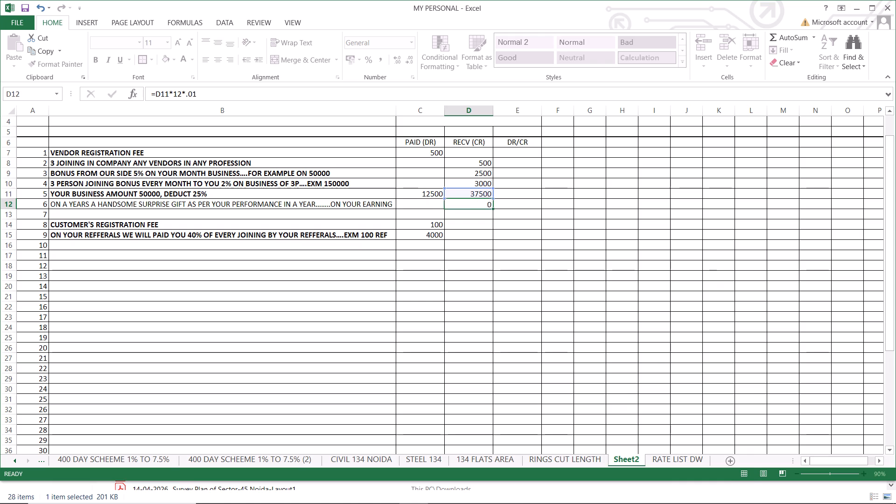
# Change the rate in the D12 gift formula to 0.02.
pyautogui.click(478, 194)
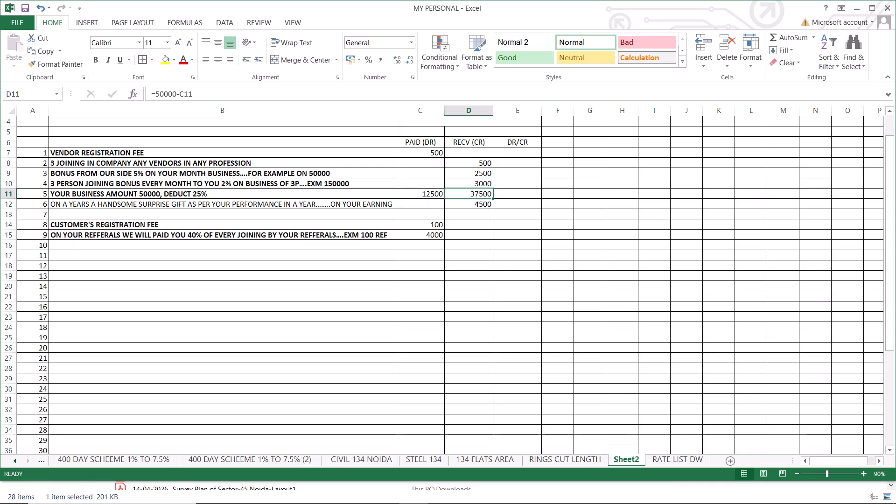
pyautogui.click(482, 206)
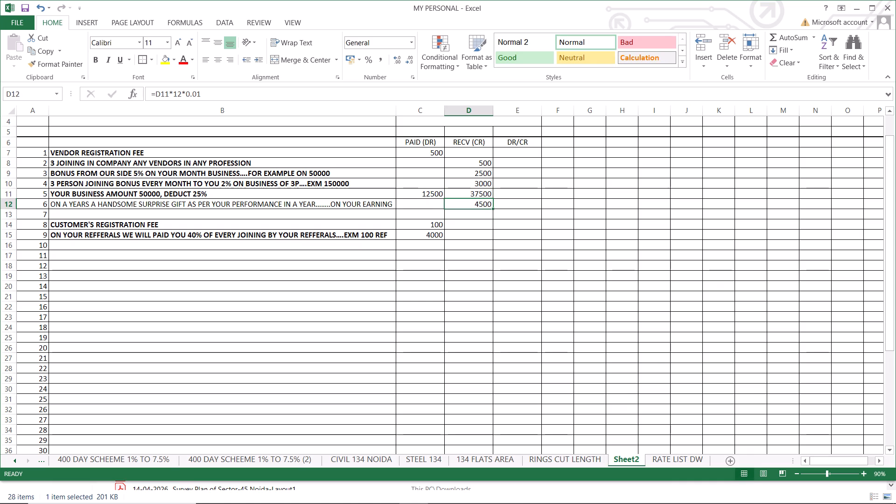
pyautogui.click(334, 205)
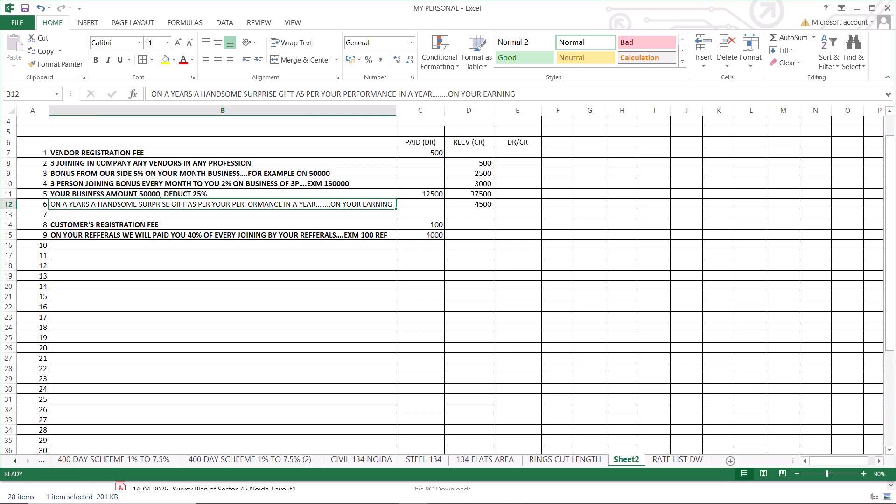
pyautogui.click(483, 205)
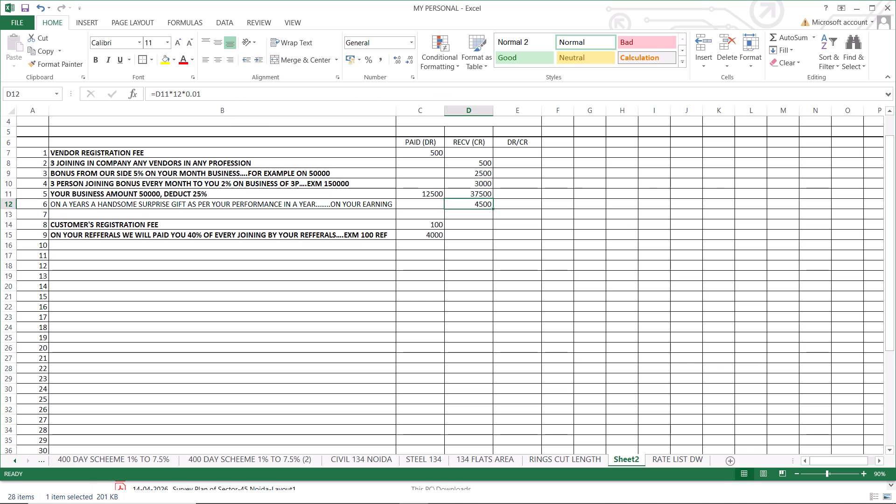
pyautogui.click(422, 194)
pyautogui.click(483, 205)
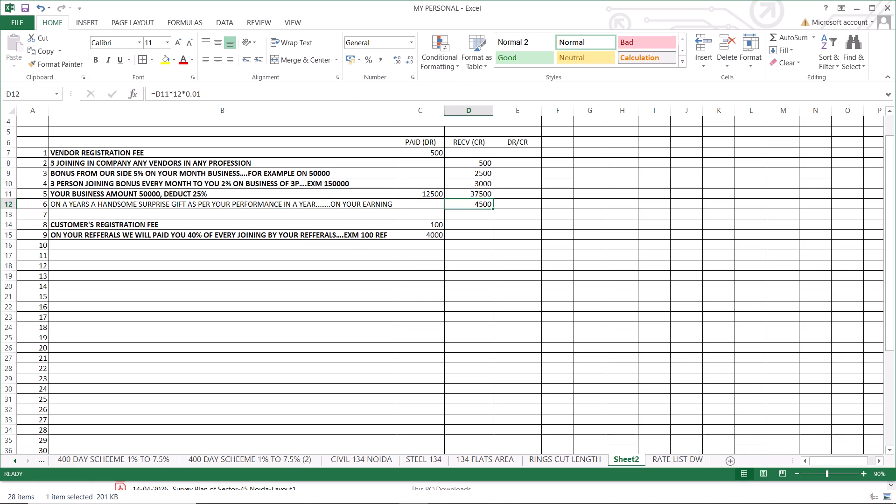
pyautogui.click(481, 194)
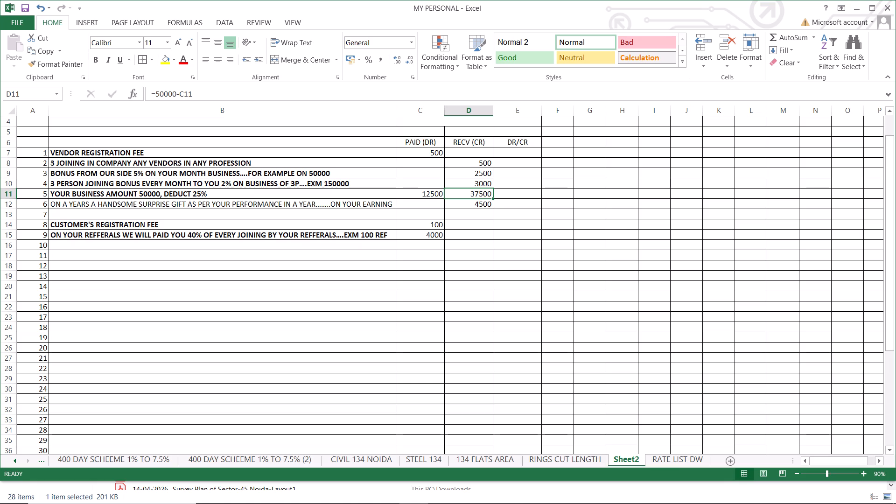
pyautogui.click(465, 205)
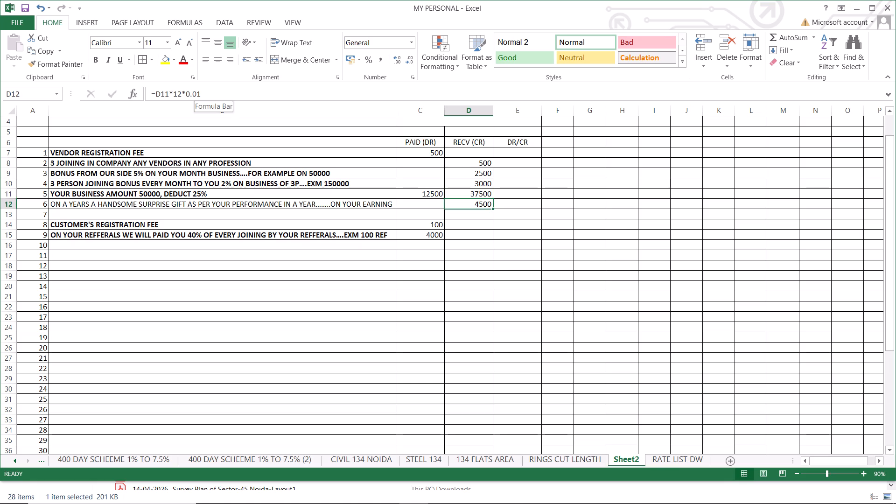
pyautogui.moveTo(197, 91); pyautogui.dragTo(228, 92)
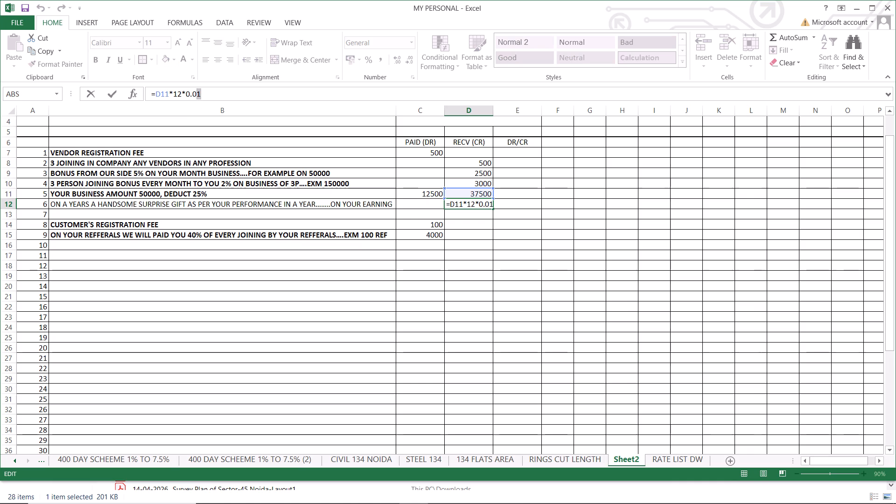
pyautogui.press('2')
pyautogui.press('Return')
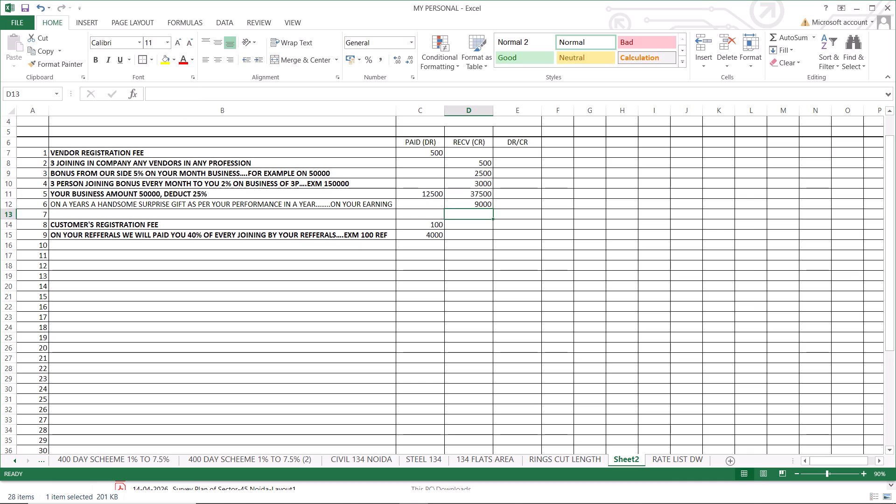
# Review the received amounts in D8:D12, the deduction formula in C11, the gift formula in D12 and the customer registration fee.
pyautogui.click(483, 205)
pyautogui.moveTo(477, 161); pyautogui.dragTo(482, 199)
pyautogui.click(477, 193)
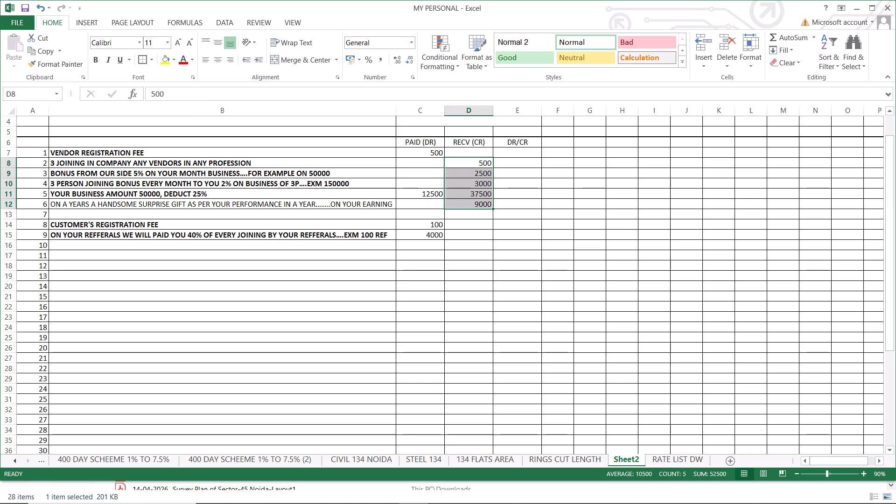
pyautogui.click(478, 203)
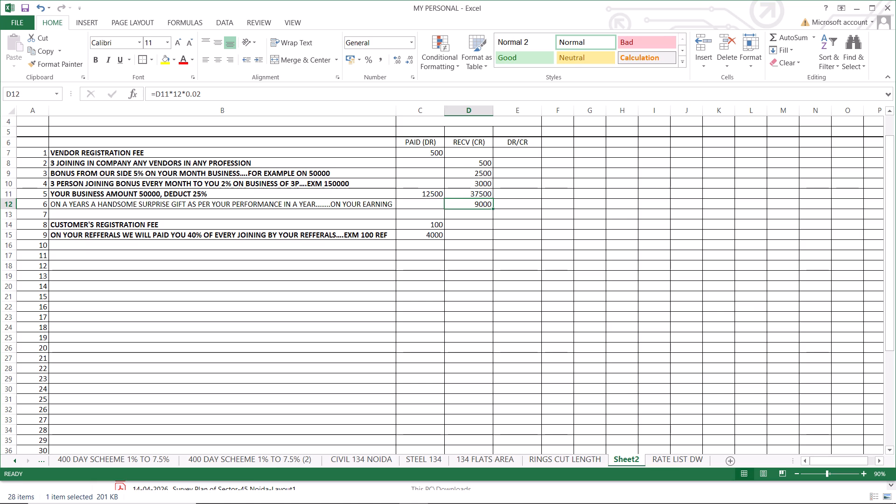
pyautogui.click(475, 213)
pyautogui.click(471, 204)
pyautogui.click(419, 195)
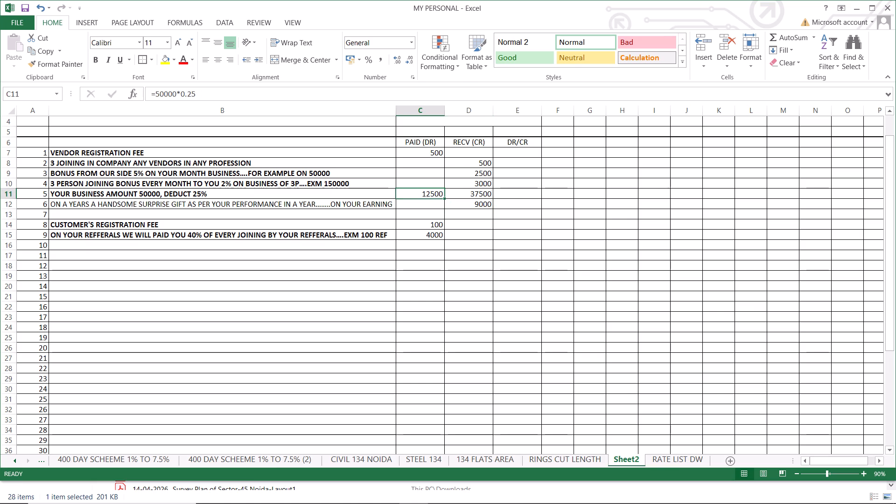
pyautogui.click(484, 206)
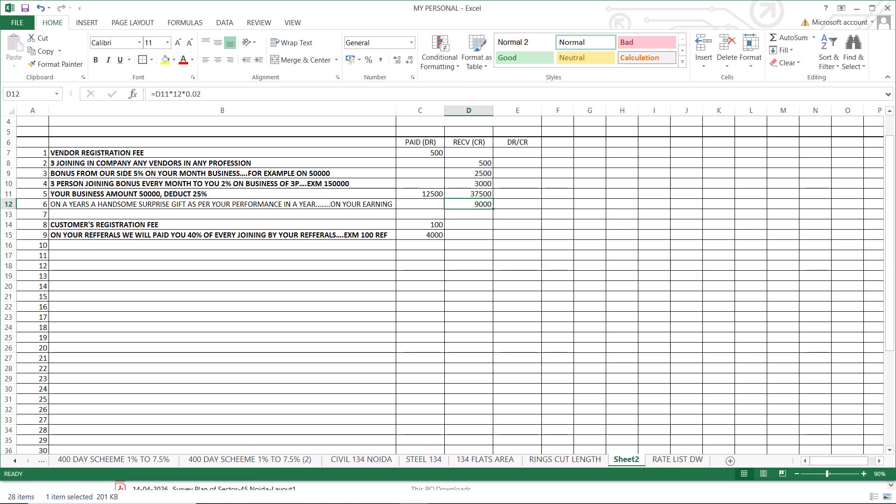
pyautogui.click(426, 194)
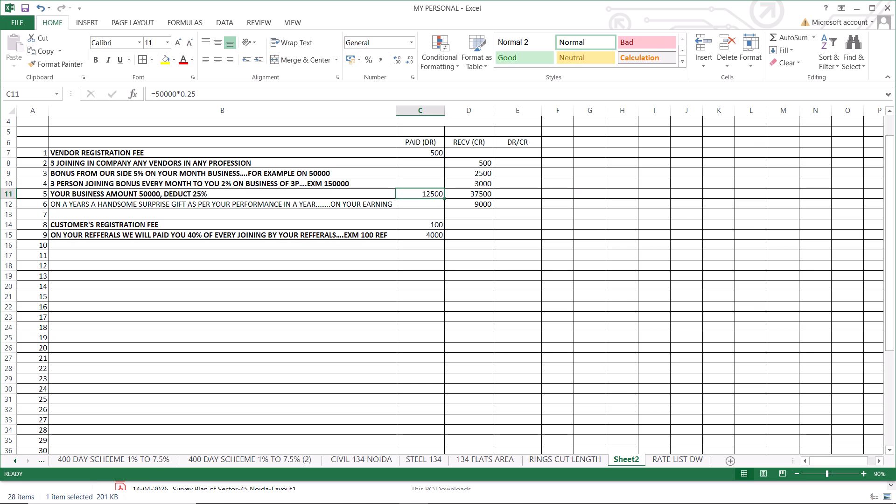
pyautogui.click(428, 193)
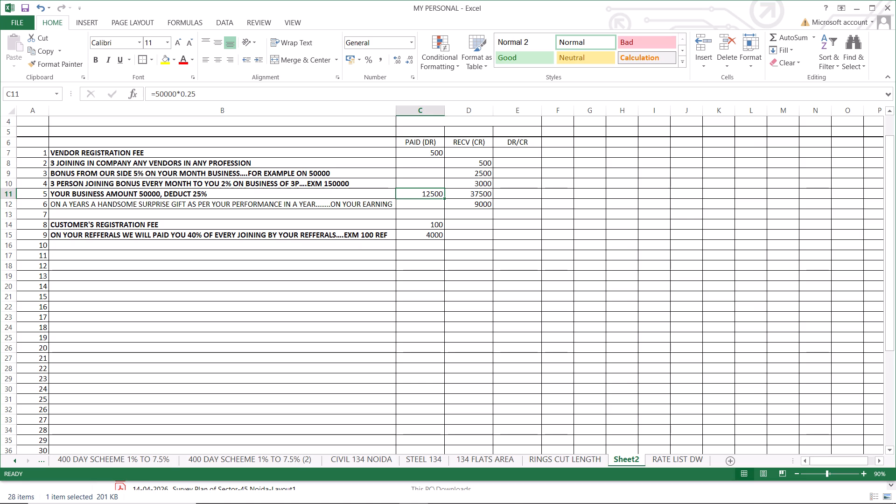
pyautogui.click(482, 206)
pyautogui.click(430, 194)
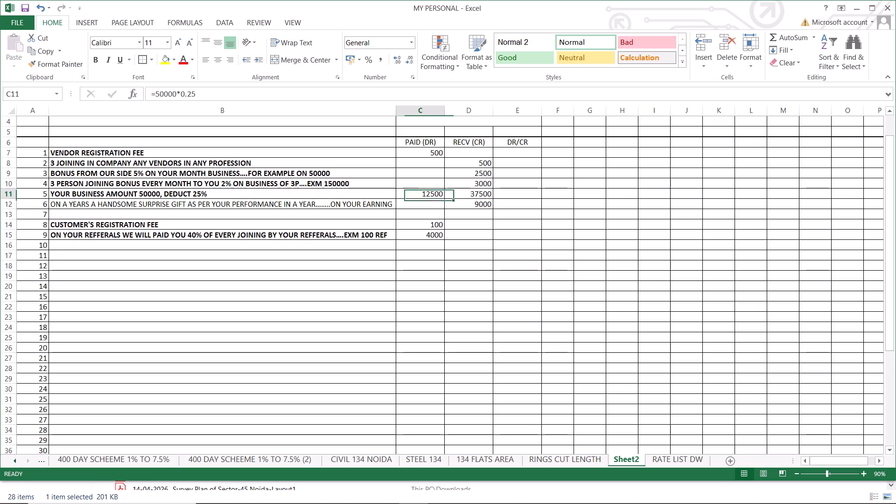
pyautogui.click(477, 205)
pyautogui.click(429, 205)
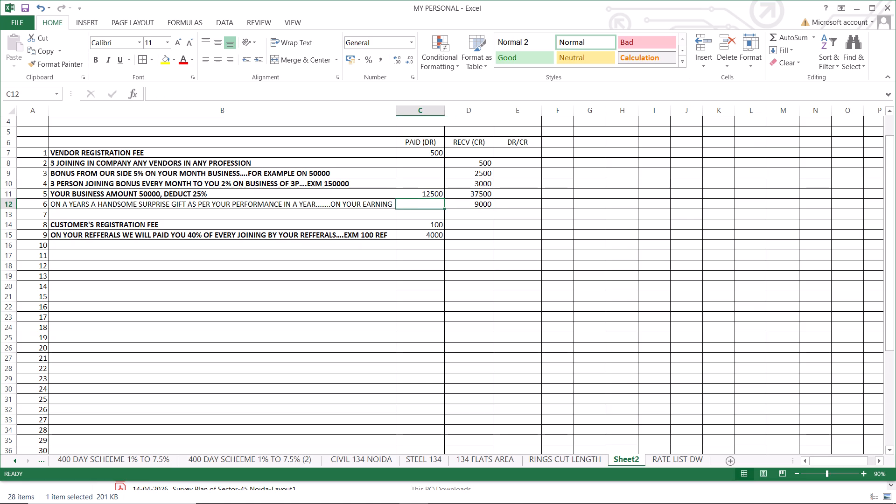
pyautogui.click(484, 203)
pyautogui.click(485, 212)
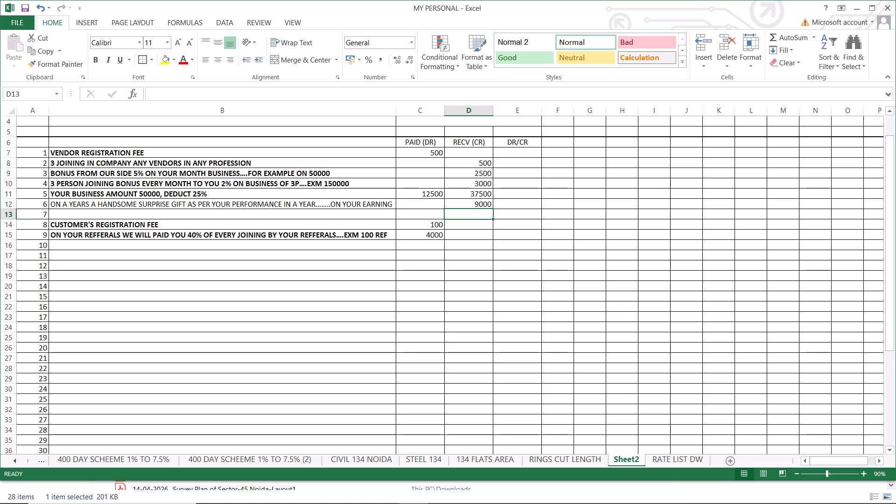
pyautogui.click(148, 222)
pyautogui.click(417, 221)
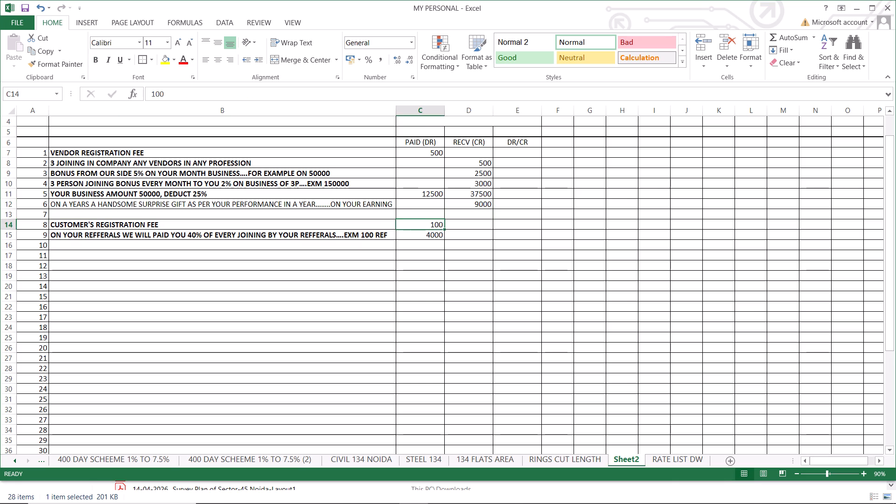
# Insert three blank rows at row 13, directly below the surprise gift row.
pyautogui.click(9, 213)
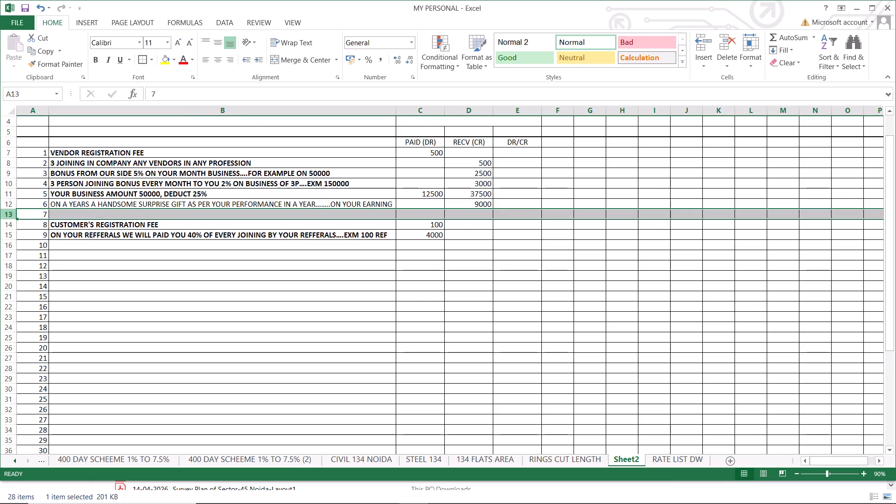
pyautogui.tripleClick(706, 42)
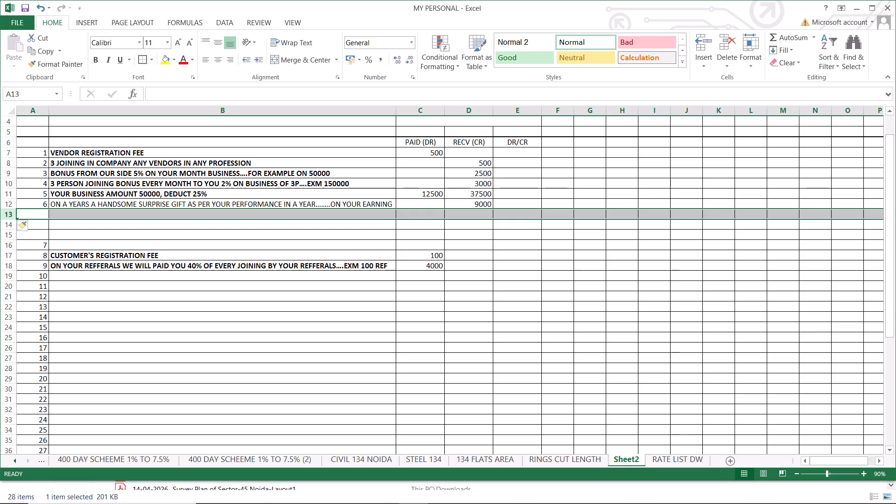
# Extend the serial number series from A7:A12 down column A to row 50, renumbering past the inserted rows.
pyautogui.click(35, 203)
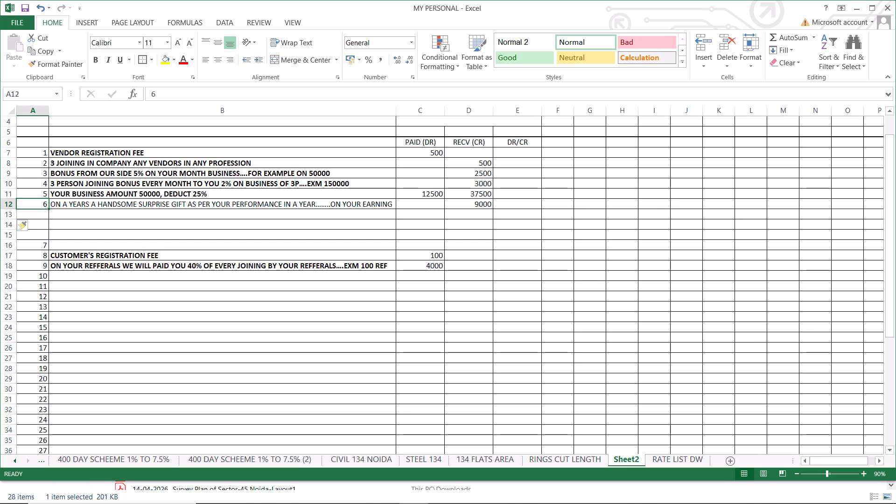
pyautogui.moveTo(35, 151); pyautogui.dragTo(36, 187)
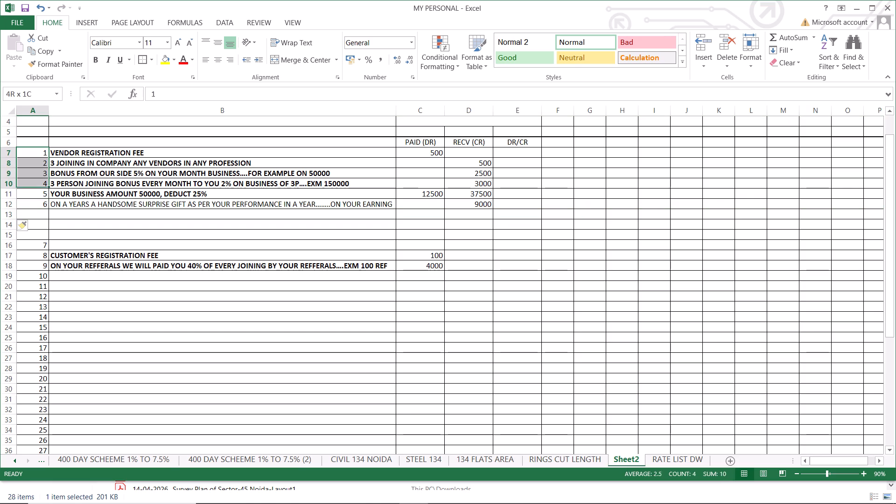
pyautogui.moveTo(36, 187); pyautogui.dragTo(40, 208)
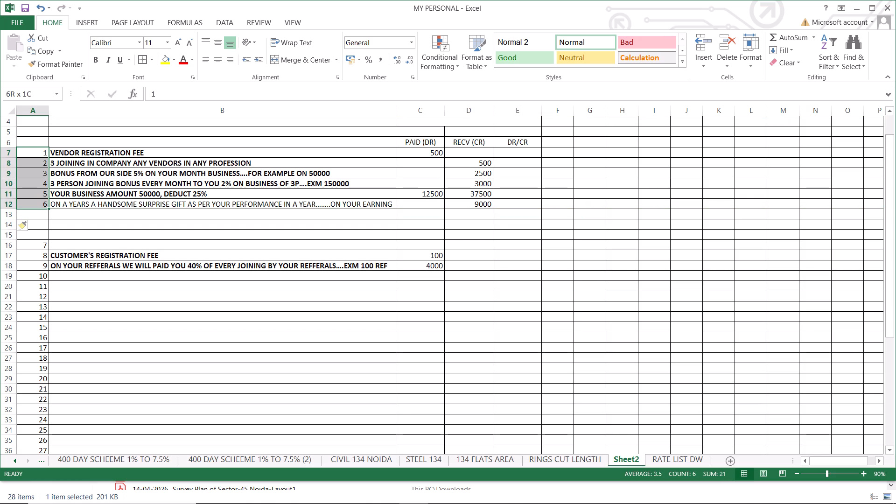
pyautogui.moveTo(48, 209); pyautogui.dragTo(50, 427)
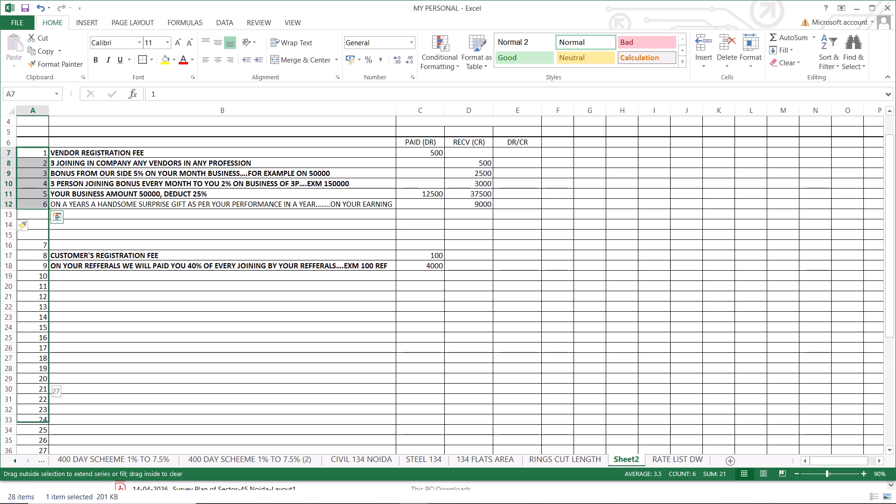
pyautogui.moveTo(50, 427); pyautogui.dragTo(38, 430)
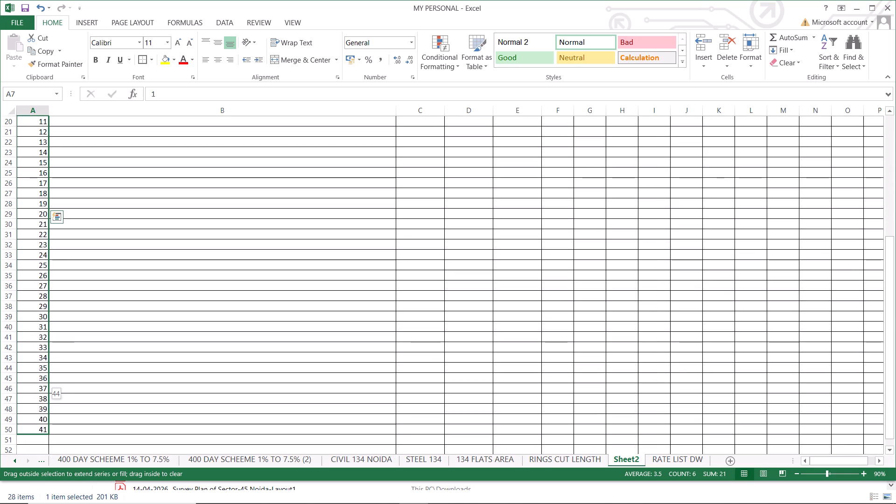
pyautogui.moveTo(38, 430); pyautogui.dragTo(39, 431)
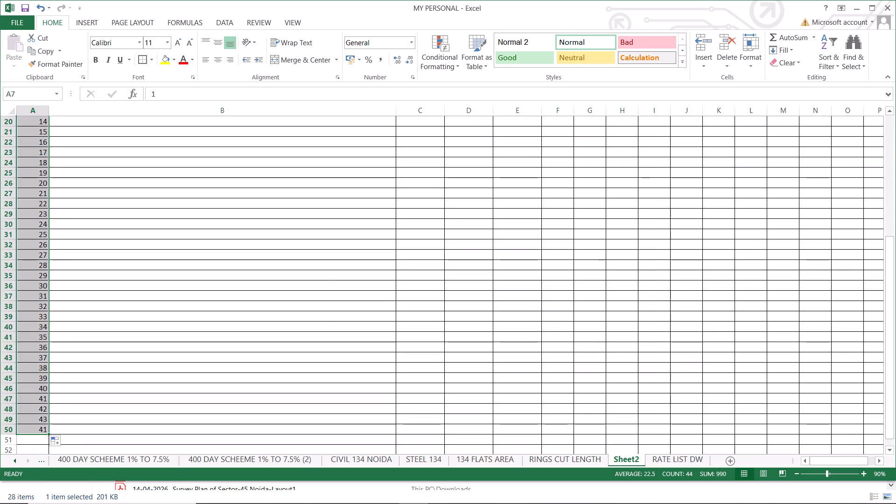
pyautogui.click(169, 331)
pyautogui.scroll(7, 169, 330)
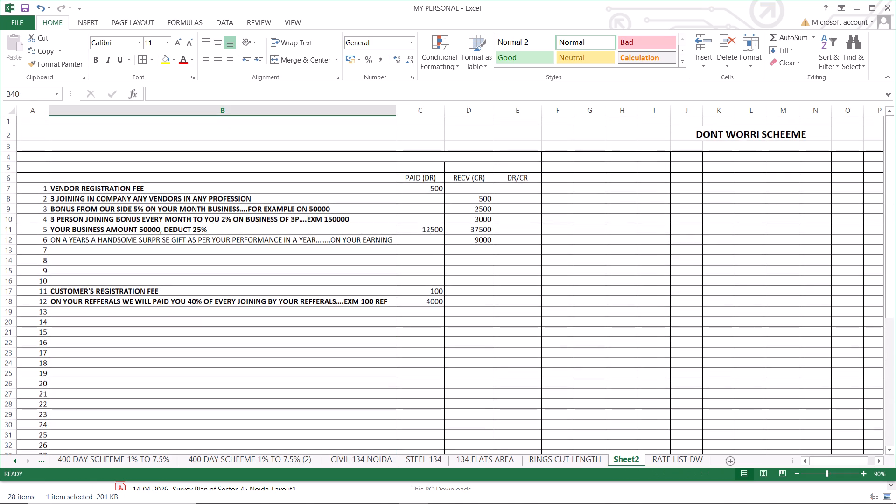
# Make the yearly surprise gift description in B12 bold.
pyautogui.click(84, 254)
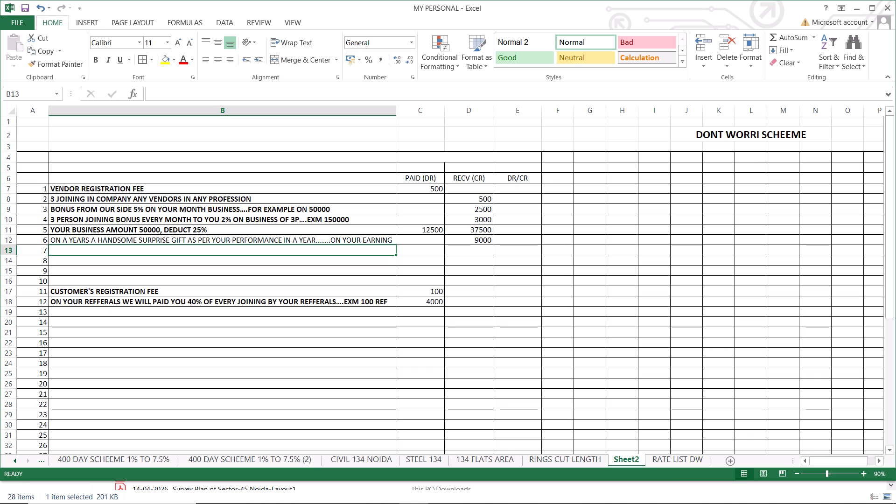
pyautogui.click(88, 241)
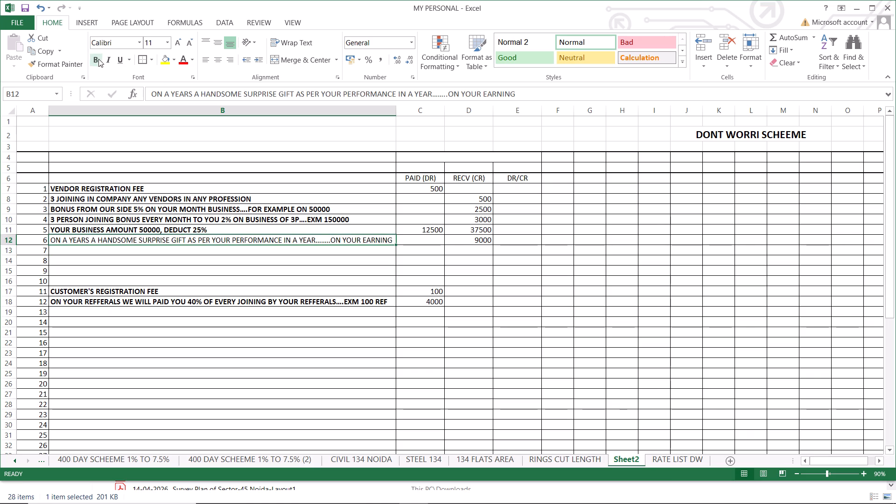
pyautogui.click(95, 60)
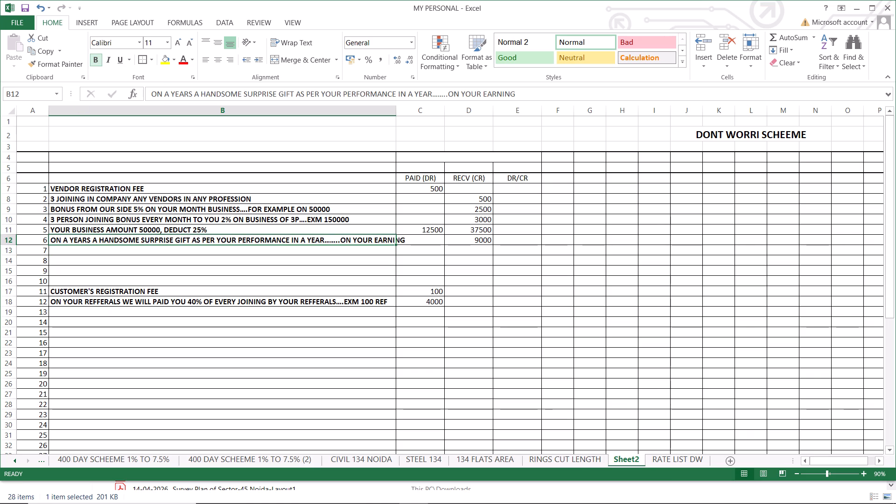
# Widen column B so that the bold surprise gift description fits within the column.
pyautogui.click(67, 252)
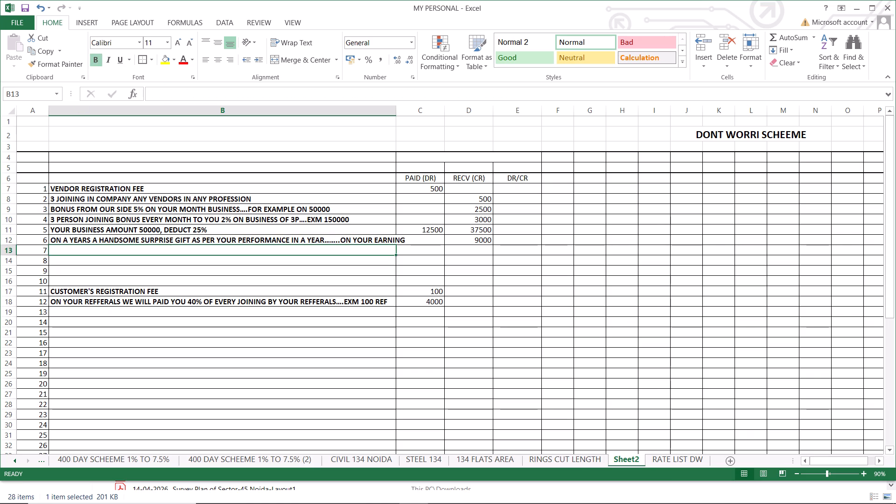
pyautogui.moveTo(395, 109); pyautogui.dragTo(403, 119)
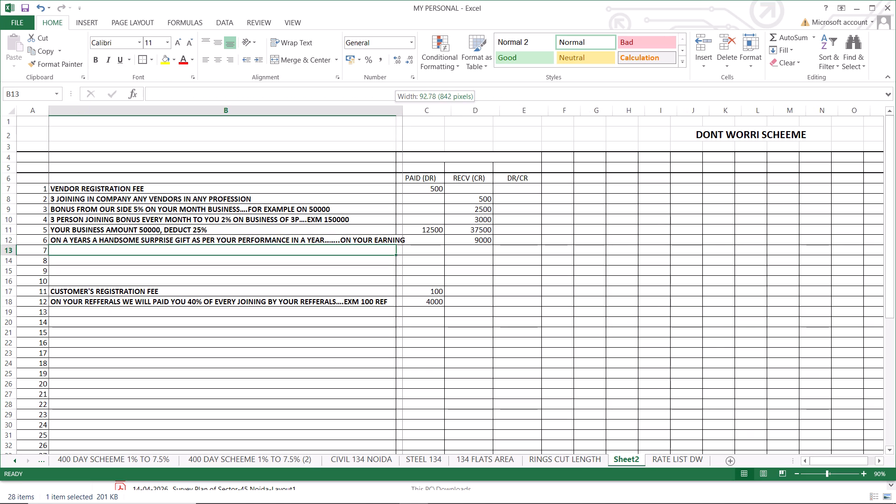
pyautogui.moveTo(403, 119); pyautogui.dragTo(409, 128)
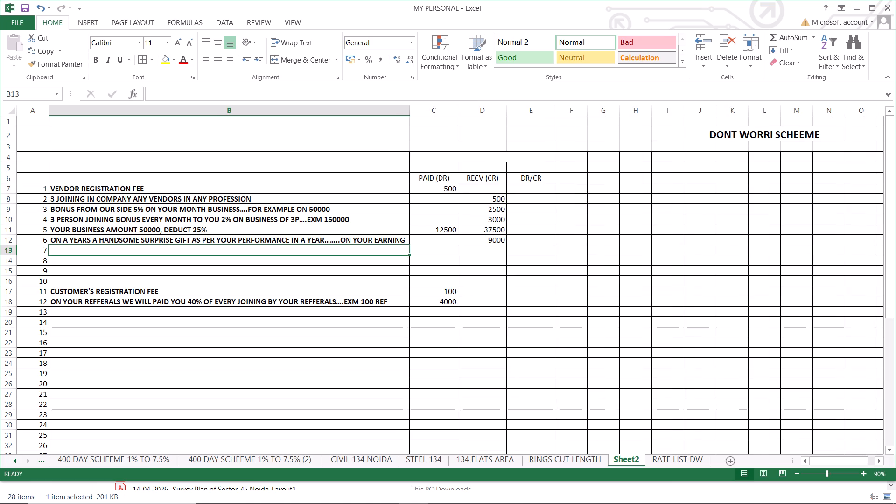
# Enter the description "ON EVERY OCCATION GIFT TO YOU" in B13, below the yearly surprise gift.
pyautogui.click(108, 237)
pyautogui.click(100, 250)
pyautogui.write('ON EVERY')
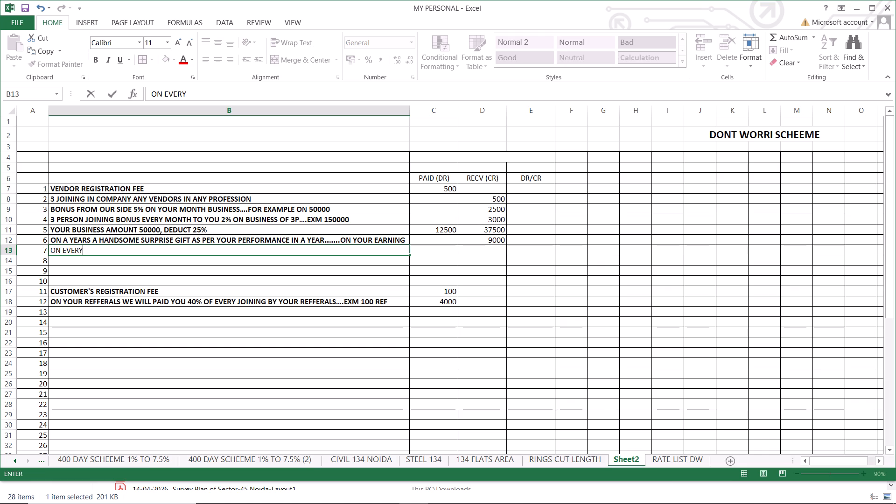
pyautogui.press('space')
pyautogui.press('o')
pyautogui.write('CCA')
pyautogui.write('TION')
pyautogui.press('space')
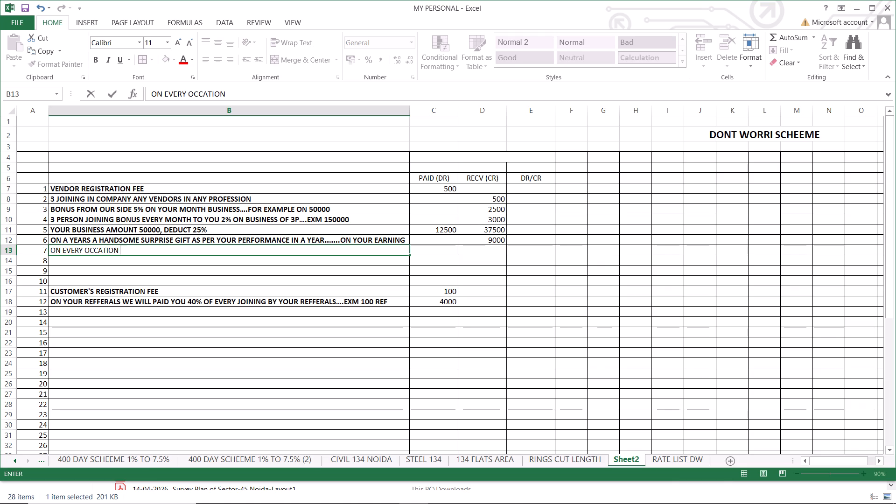
pyautogui.write('GIFT')
pyautogui.press('space')
pyautogui.write('TO YOU')
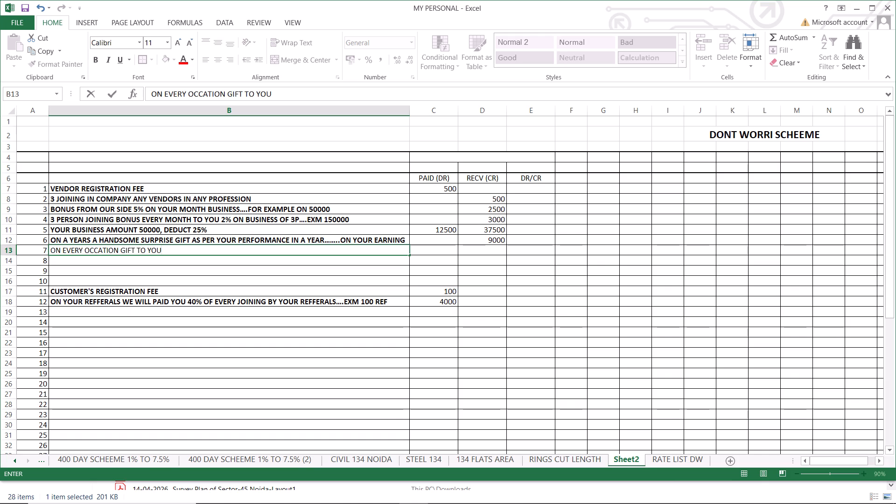
pyautogui.click(442, 247)
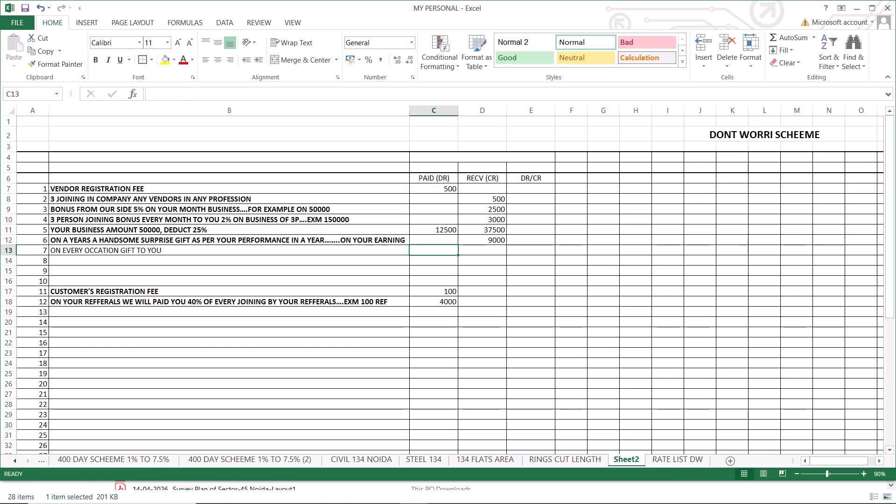
# Make the occasion gift description in B13 bold.
pyautogui.click(324, 250)
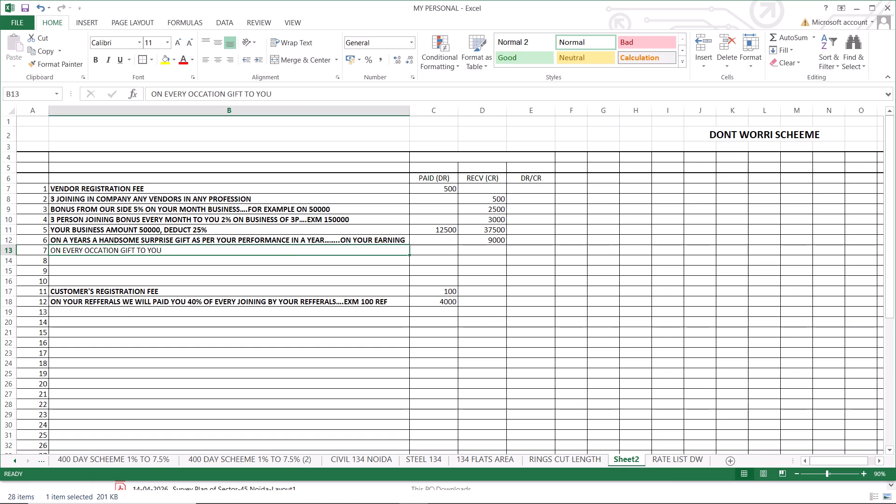
pyautogui.click(77, 250)
pyautogui.click(175, 248)
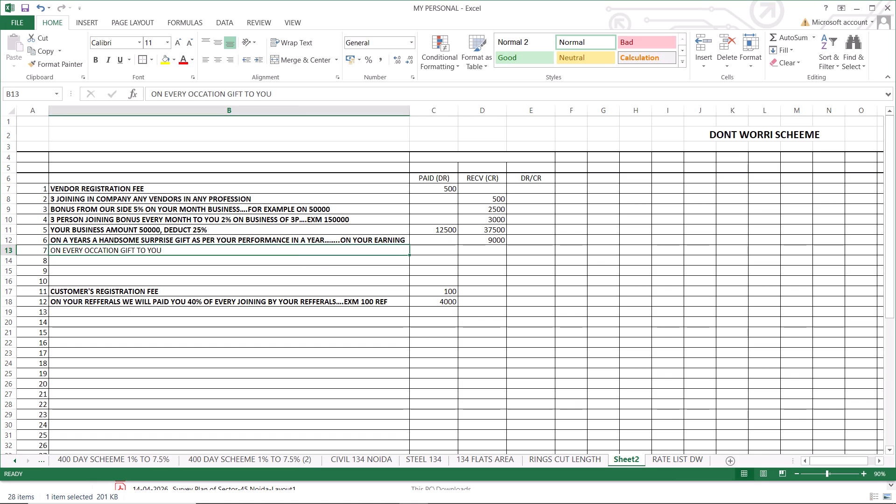
pyautogui.click(432, 252)
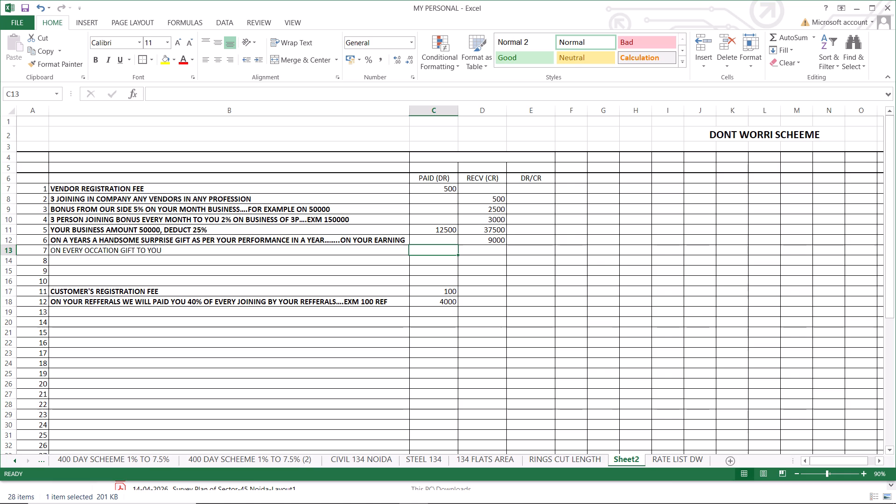
pyautogui.click(139, 250)
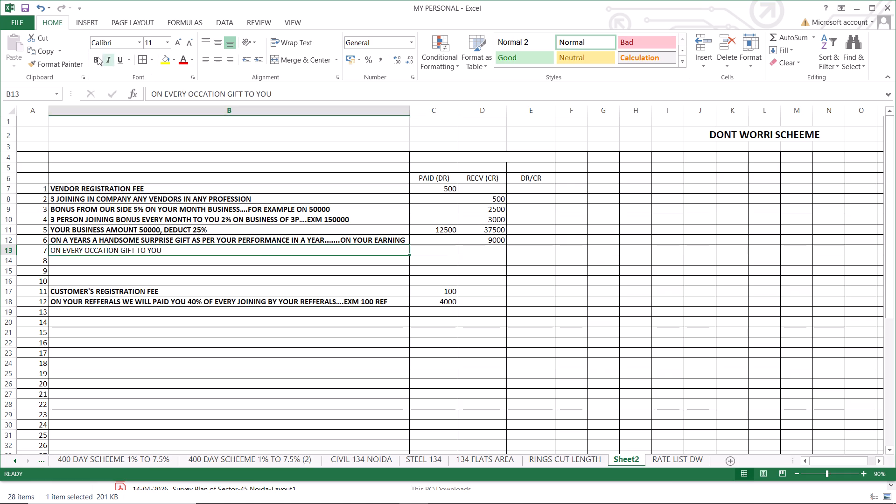
pyautogui.click(95, 59)
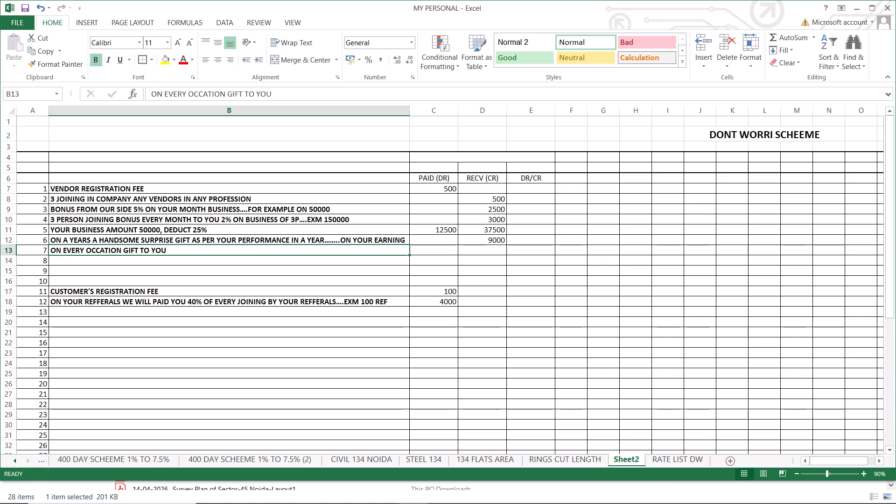
pyautogui.click(252, 249)
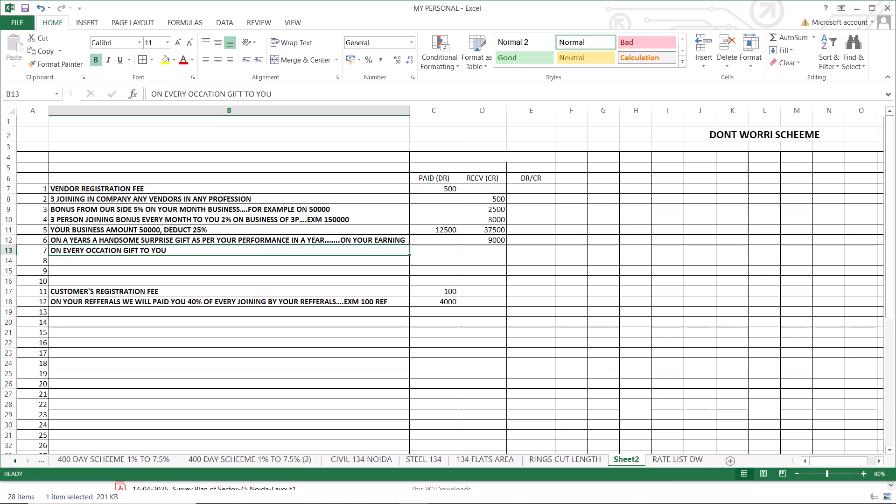
# Enter "500 TO 1500" in D13 as the received amount for the occasion gift.
pyautogui.click(428, 252)
pyautogui.click(484, 251)
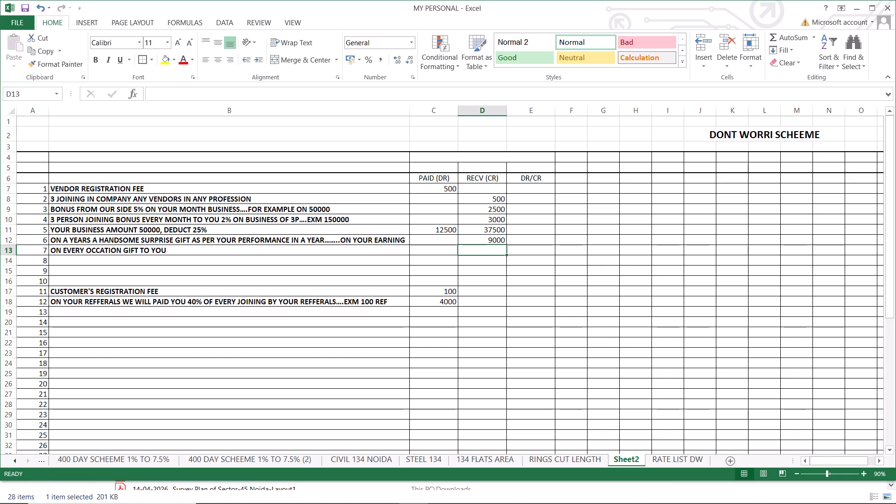
pyautogui.press('5')
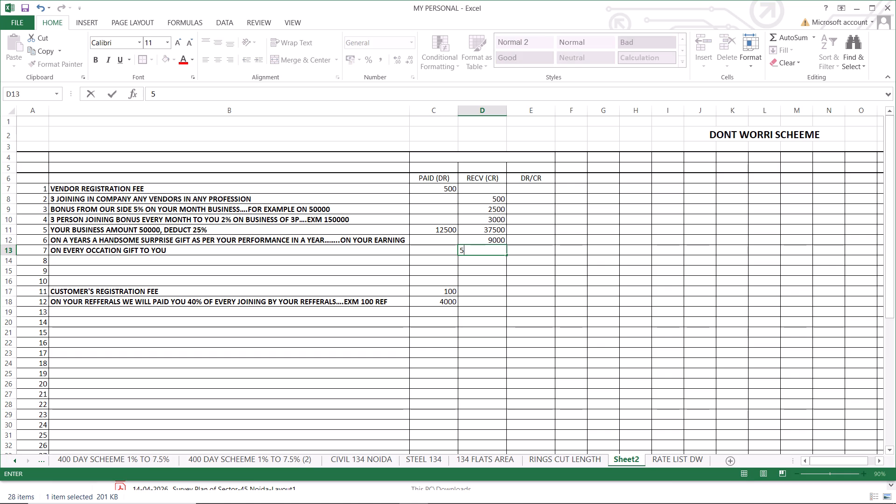
pyautogui.write('00')
pyautogui.press('space')
pyautogui.write('TO 1500')
pyautogui.click(558, 370)
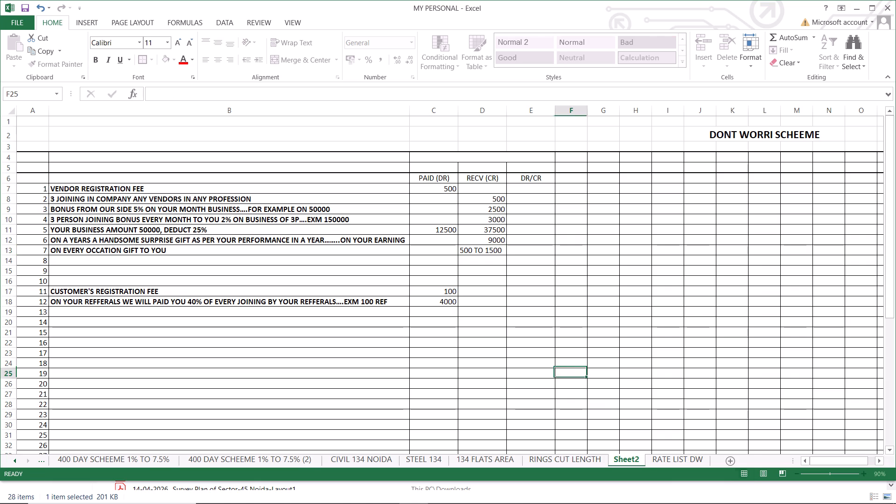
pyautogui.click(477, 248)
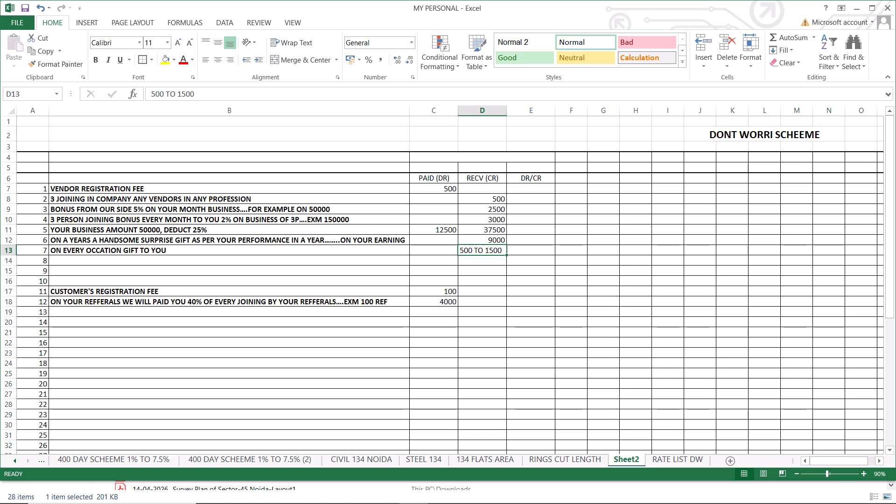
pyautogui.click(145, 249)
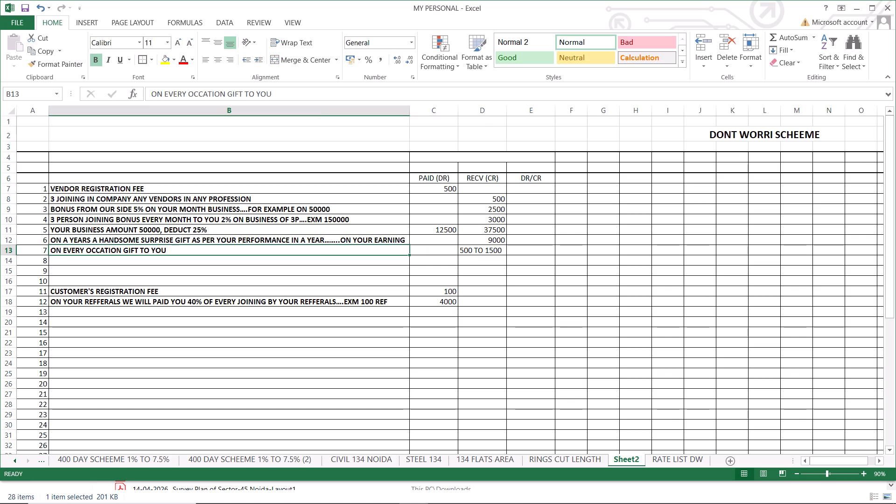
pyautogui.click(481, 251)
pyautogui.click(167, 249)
# Change the occasion gift description in B13 to read "ON ANY 4 OCCATION GIFT TO YOU".
pyautogui.click(498, 247)
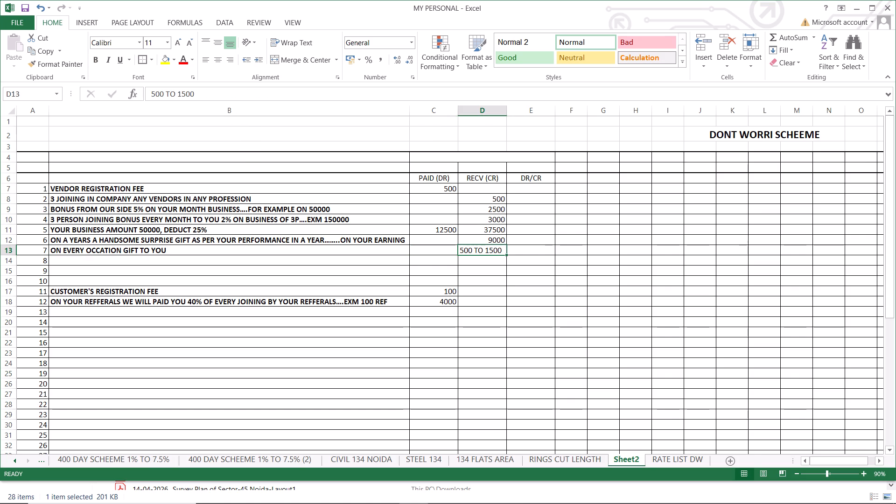
pyautogui.doubleClick(181, 251)
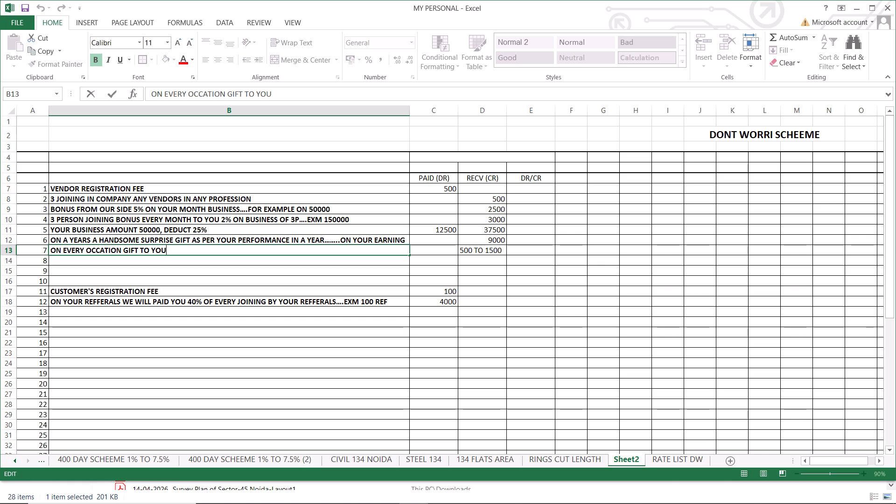
pyautogui.moveTo(83, 248); pyautogui.dragTo(77, 248)
pyautogui.moveTo(77, 248); pyautogui.dragTo(64, 251)
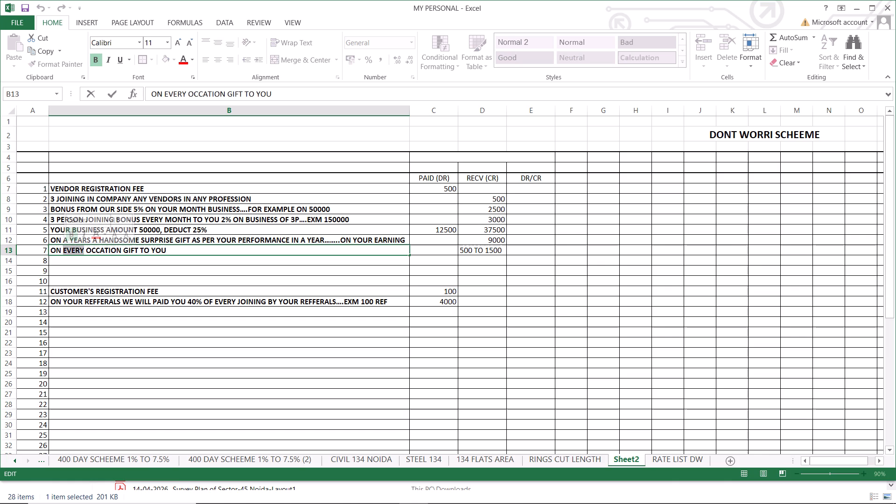
pyautogui.write('ANY')
pyautogui.press('space')
pyautogui.press('4')
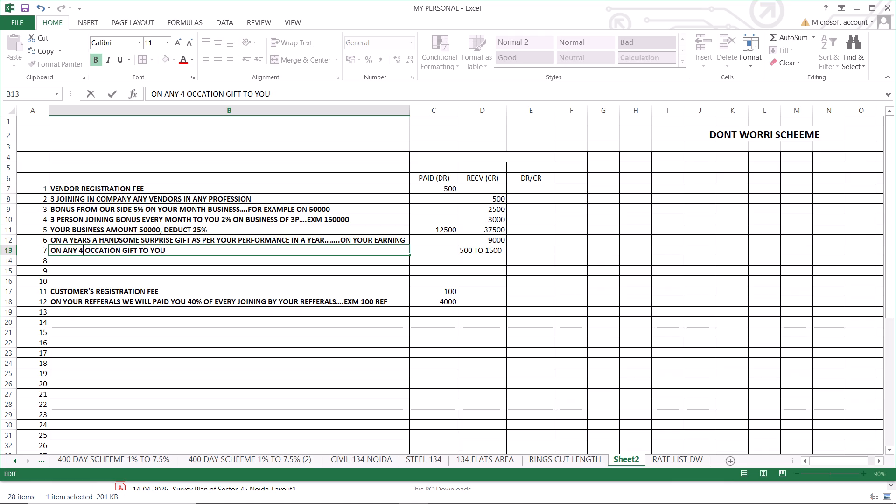
pyautogui.click(171, 250)
pyautogui.press('space')
pyautogui.click(478, 250)
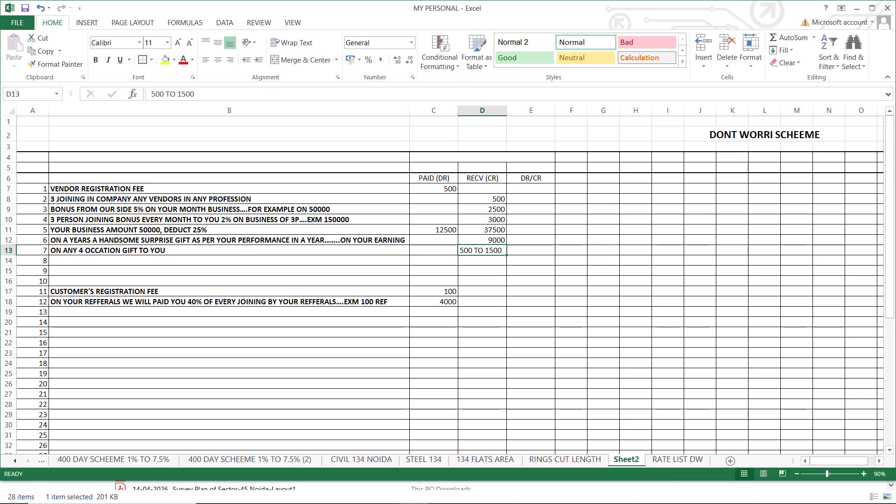
# Right-align the occasion gift's received amount in D13.
pyautogui.click(435, 251)
pyautogui.click(496, 251)
pyautogui.click(233, 61)
pyautogui.click(501, 289)
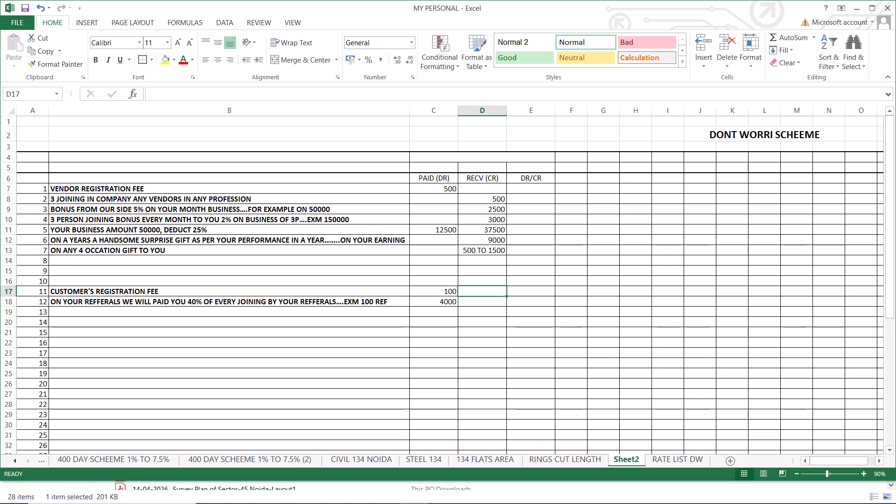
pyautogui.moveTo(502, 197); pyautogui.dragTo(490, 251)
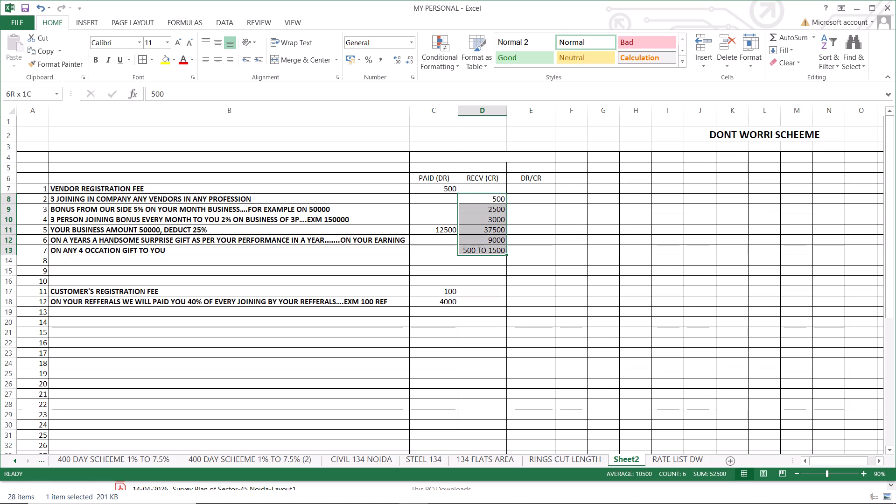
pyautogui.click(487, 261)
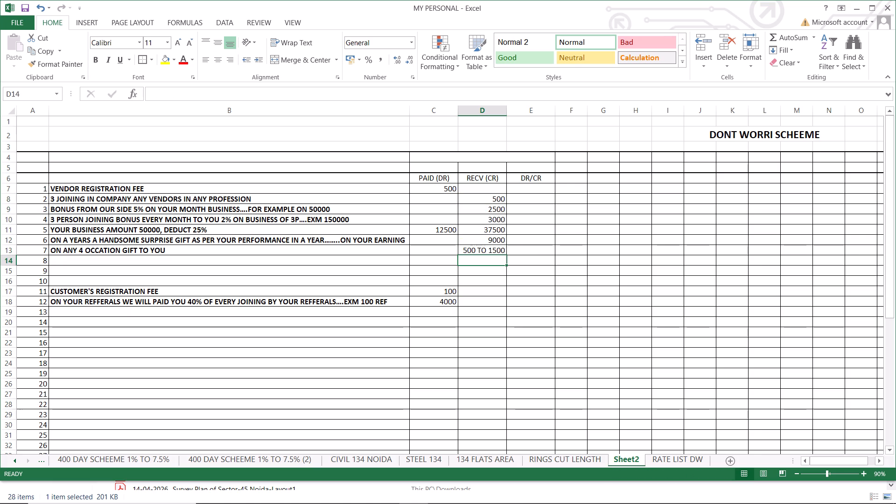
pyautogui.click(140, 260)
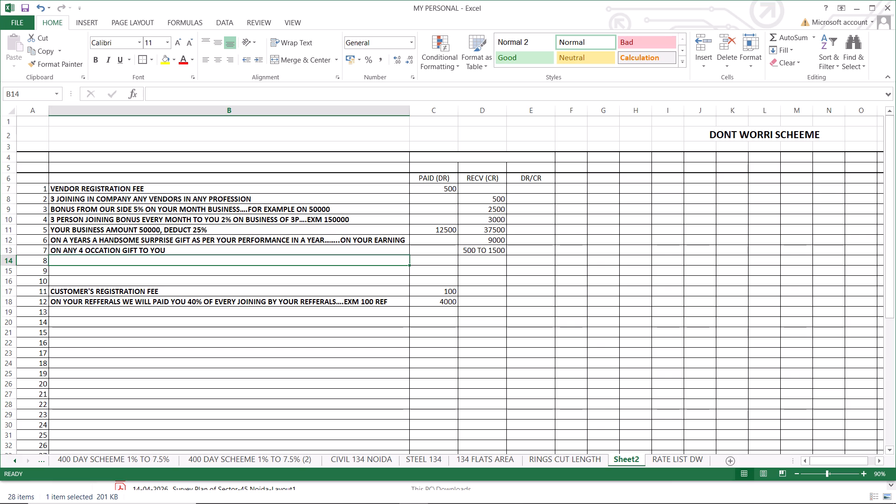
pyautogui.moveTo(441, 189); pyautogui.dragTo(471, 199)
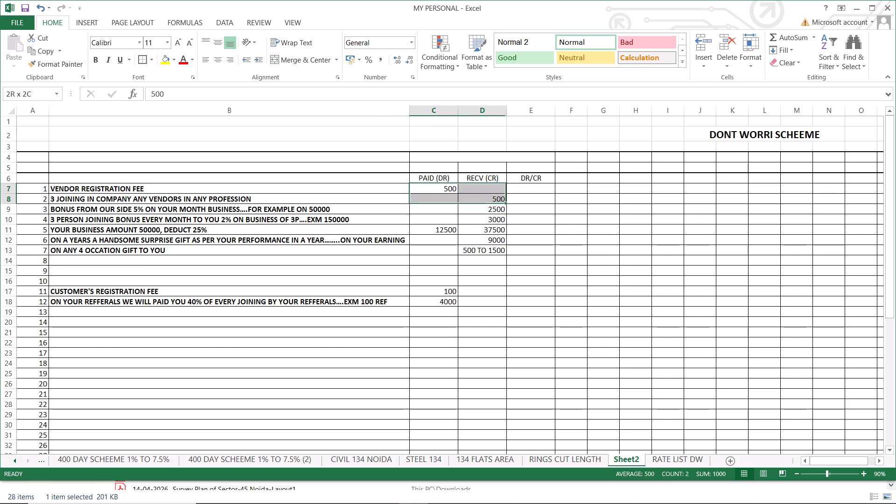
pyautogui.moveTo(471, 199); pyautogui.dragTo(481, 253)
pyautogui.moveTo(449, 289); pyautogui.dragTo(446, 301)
# Complete the last word of the referral payment description in B18 so that it ends with "EXM 100 REFERALS".
pyautogui.click(142, 299)
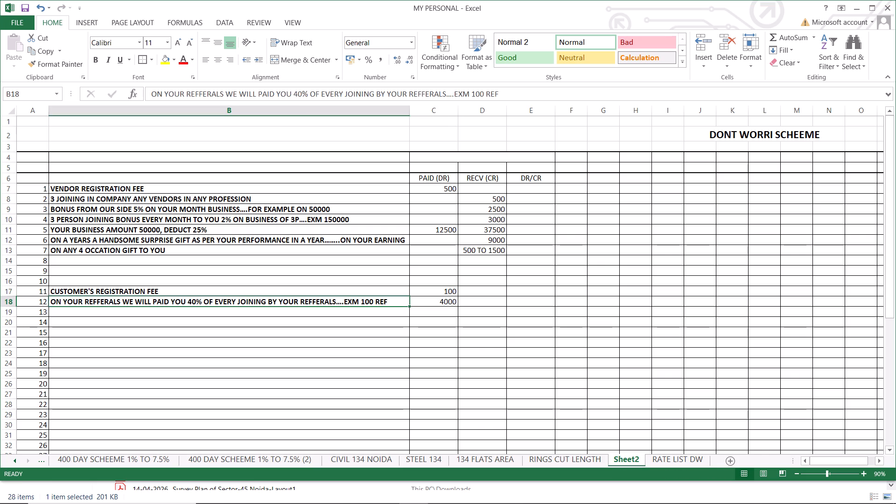
pyautogui.click(483, 301)
pyautogui.click(382, 298)
pyautogui.doubleClick(388, 301)
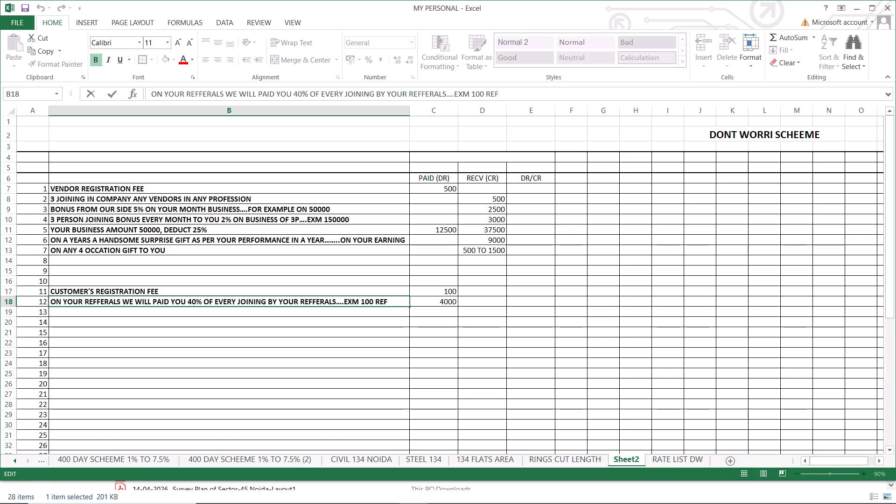
pyautogui.write('ERA')
pyautogui.write('LS')
pyautogui.click(413, 339)
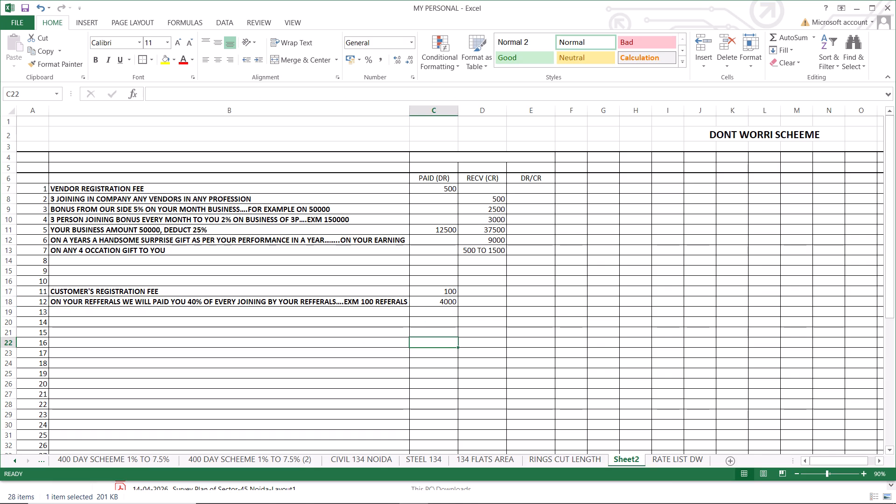
# Enter the description "ON INDIANS FESTIVALS GIFT FROM OUR SIDE AND OFFERS" in B19, below the referral payment row.
pyautogui.click(451, 306)
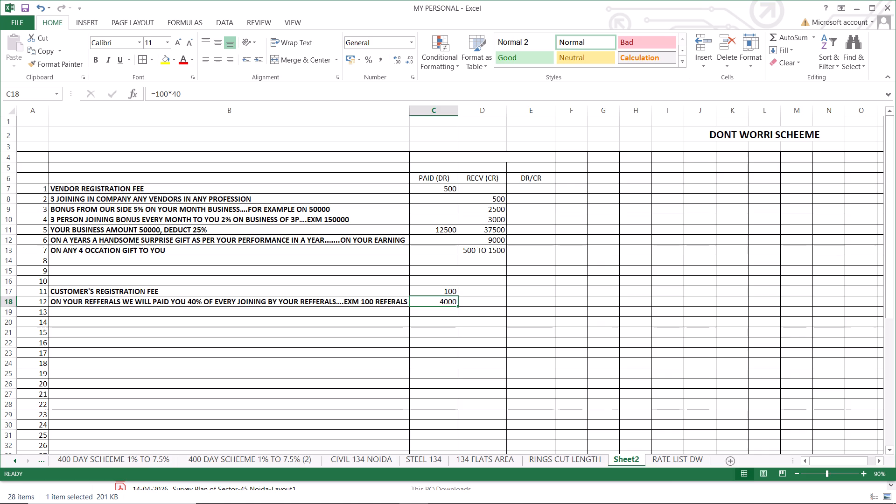
pyautogui.click(447, 313)
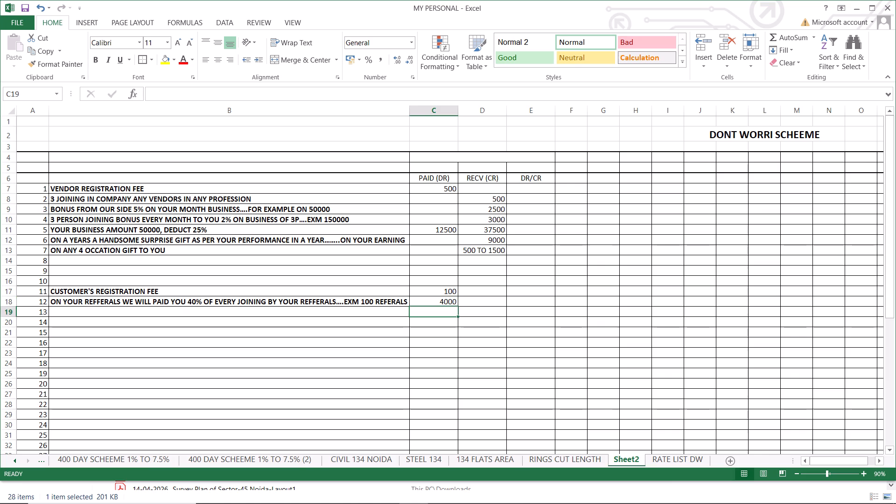
pyautogui.click(117, 307)
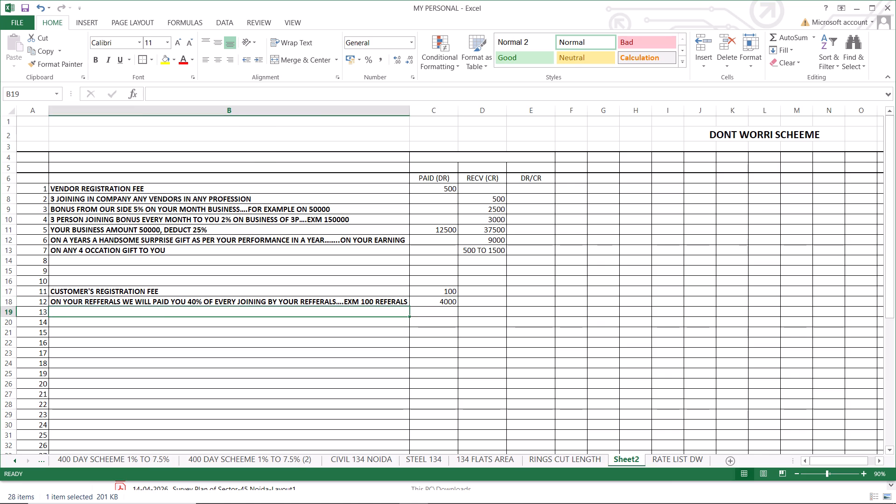
pyautogui.write('ON INDIANS')
pyautogui.press('space')
pyautogui.write('FE')
pyautogui.write('STI')
pyautogui.write('VALS')
pyautogui.press('space')
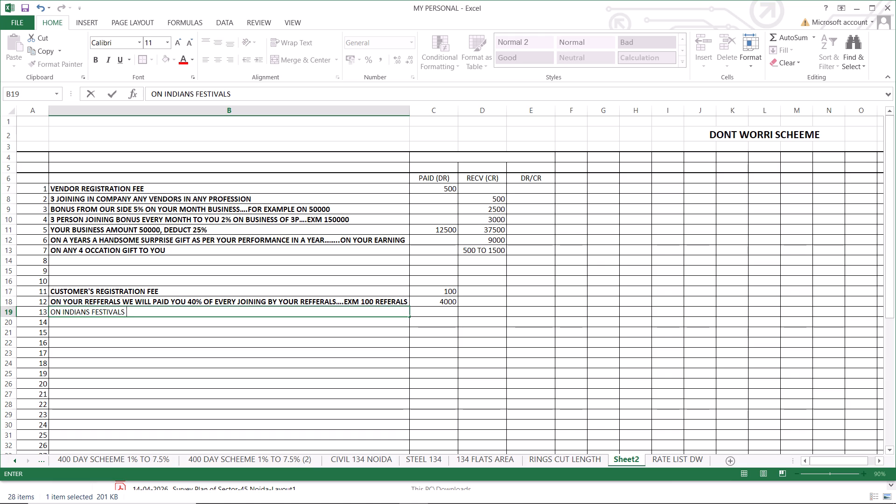
pyautogui.click(90, 314)
pyautogui.click(137, 311)
pyautogui.write('GI')
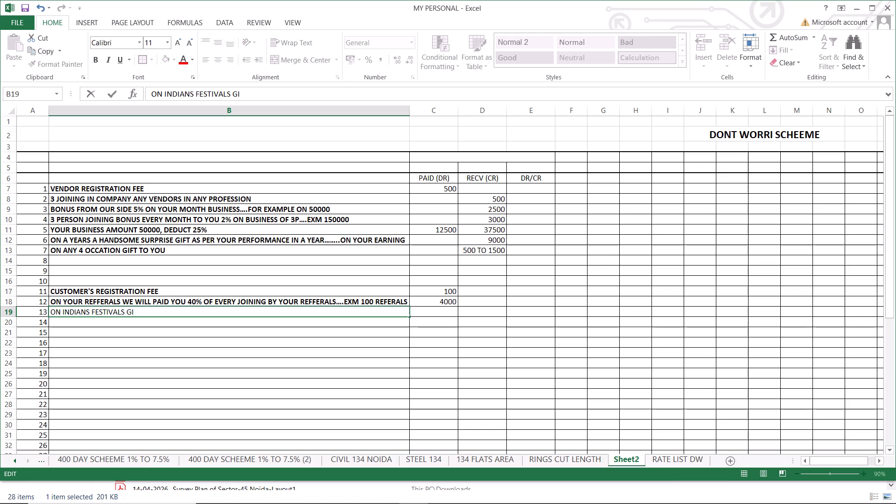
pyautogui.write('FT')
pyautogui.press('space')
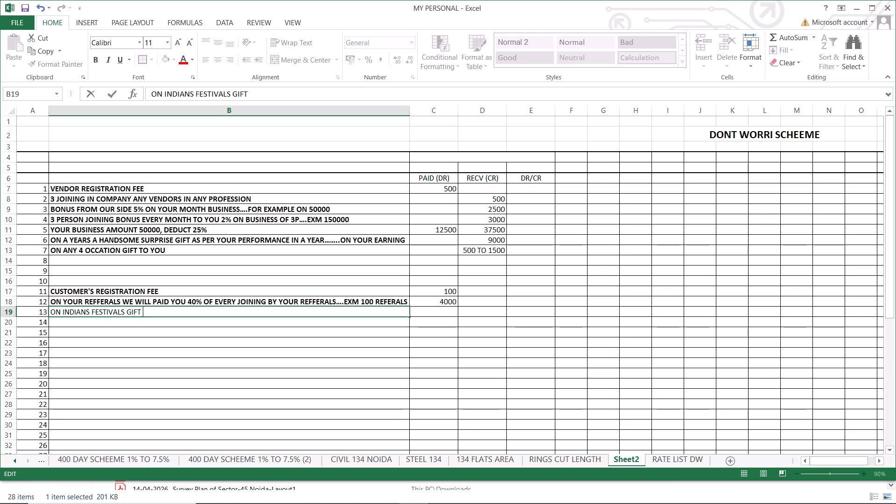
pyautogui.write('FROM OUR')
pyautogui.press('space')
pyautogui.write('SIDE')
pyautogui.press('space')
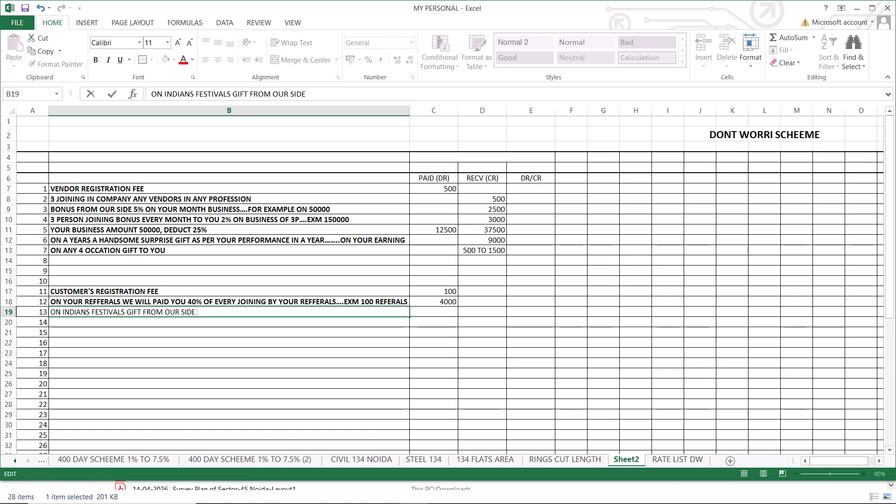
pyautogui.press('o')
pyautogui.press('BackSpace')
pyautogui.press('a')
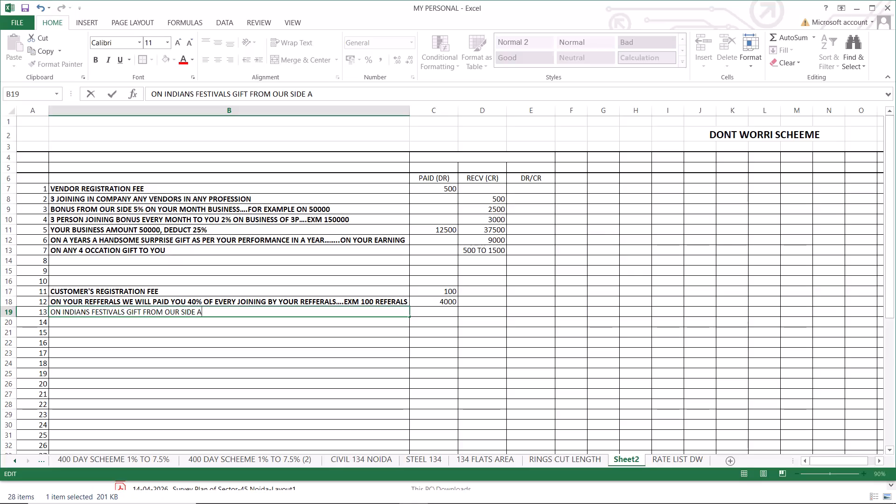
pyautogui.write('ND OFFER')
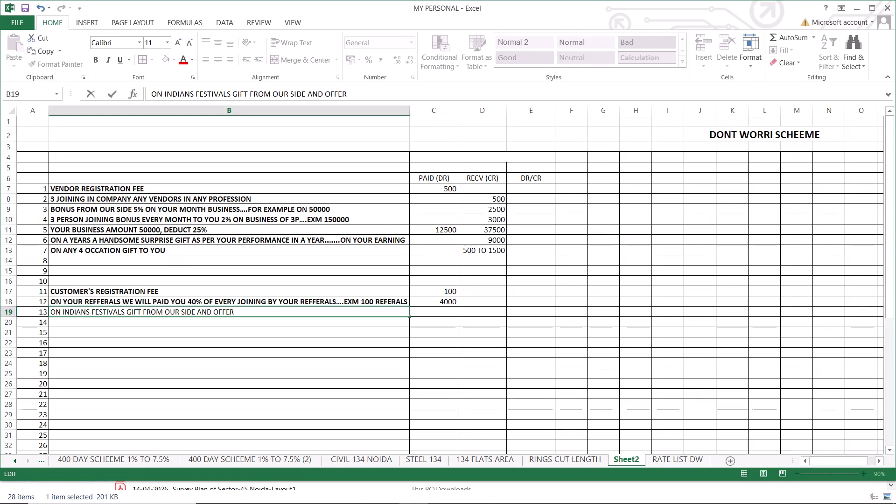
pyautogui.press('s')
pyautogui.click(213, 385)
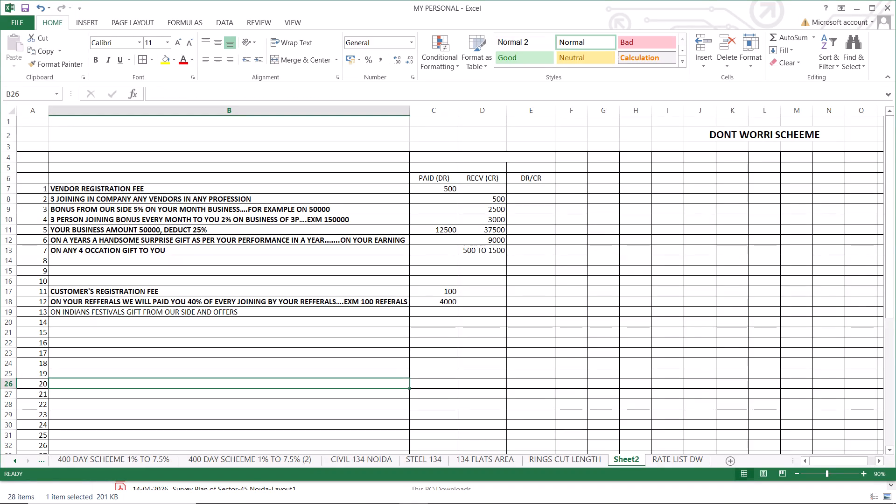
# Make the festival gift description in B19 bold.
pyautogui.click(163, 315)
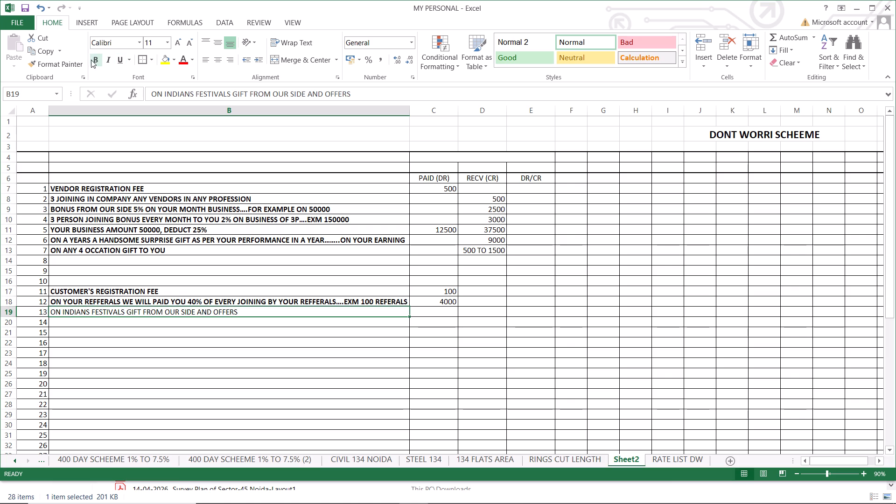
pyautogui.click(97, 59)
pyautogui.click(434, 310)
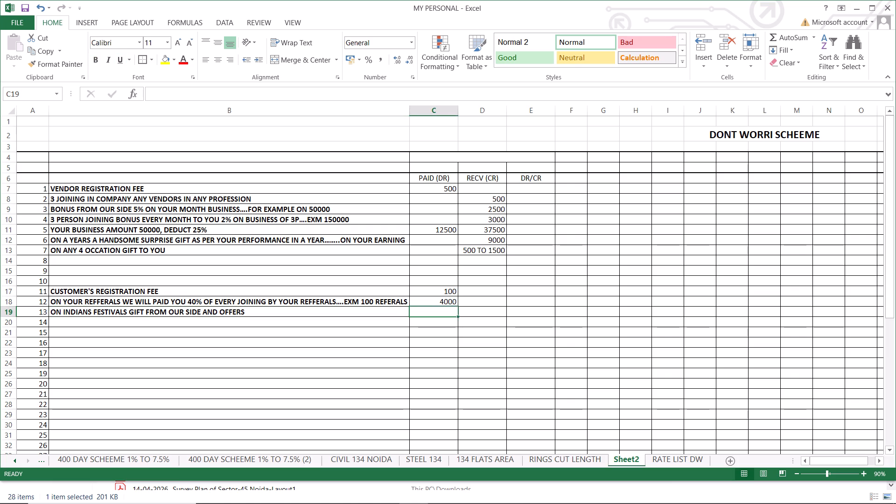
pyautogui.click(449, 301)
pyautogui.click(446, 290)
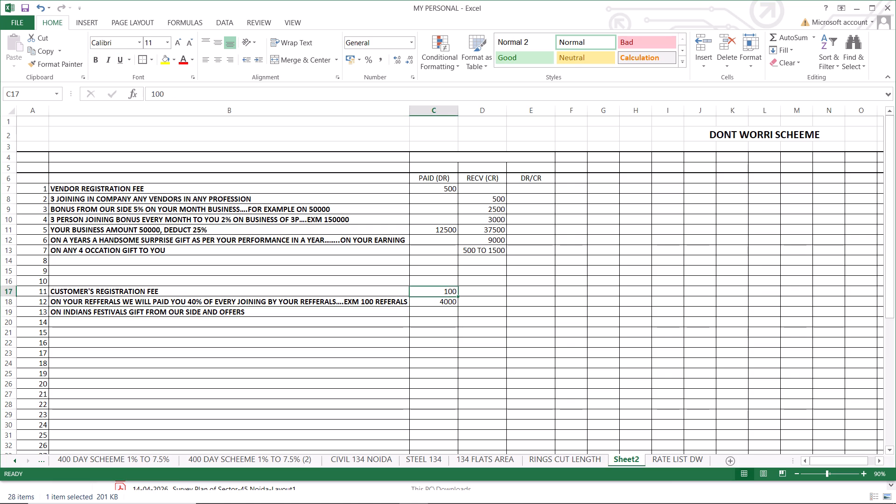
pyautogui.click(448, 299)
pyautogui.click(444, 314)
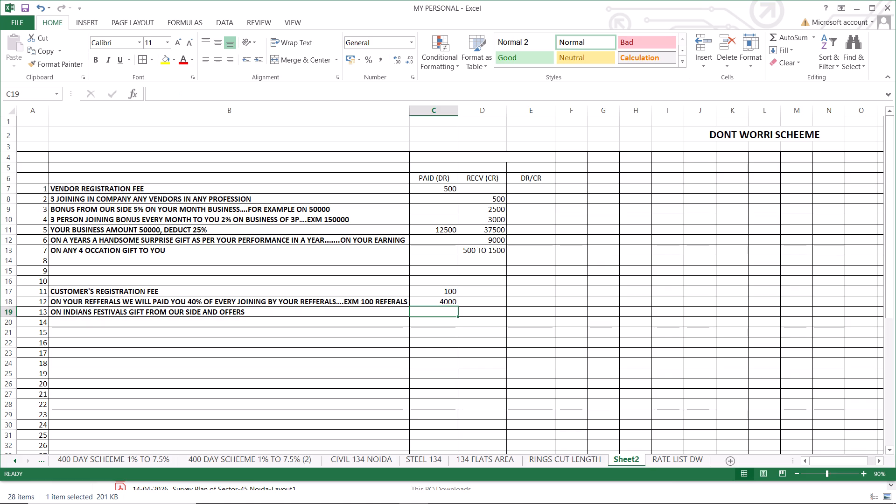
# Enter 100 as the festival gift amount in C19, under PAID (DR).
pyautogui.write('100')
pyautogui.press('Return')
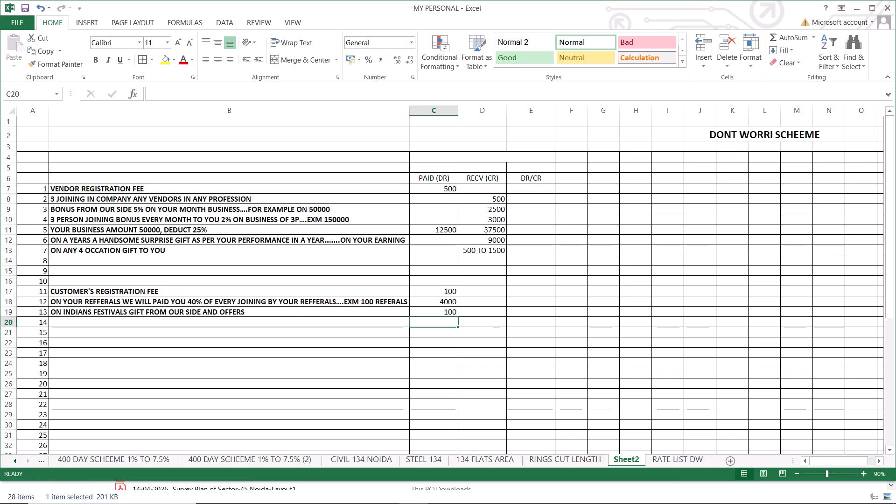
# Set the festival gift amount in C19 to 1000.
pyautogui.press('BackSpace')
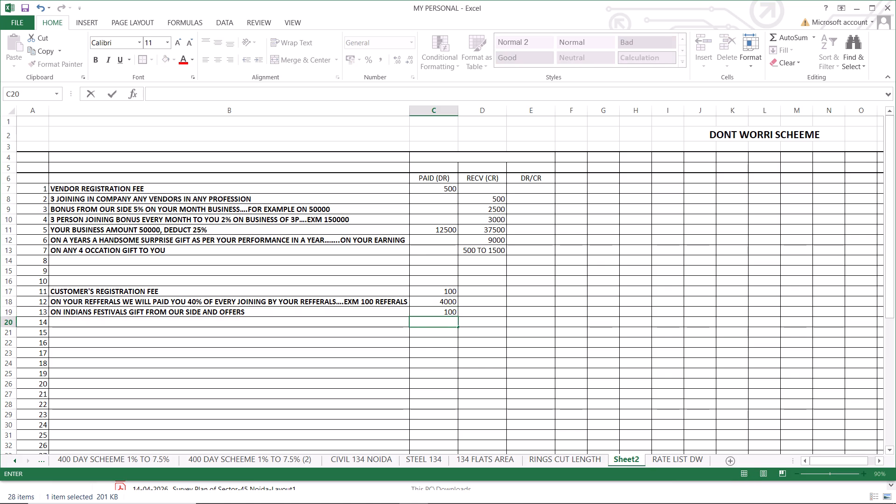
pyautogui.click(444, 314)
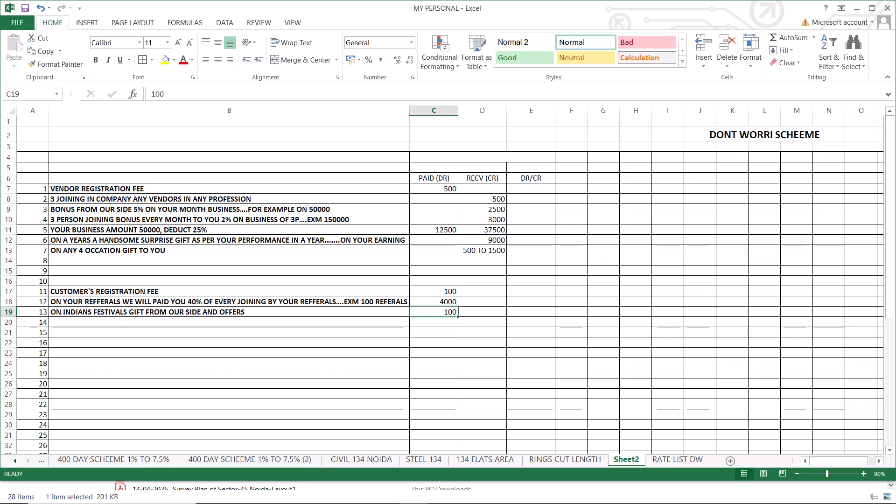
pyautogui.write('1000')
pyautogui.press('Return')
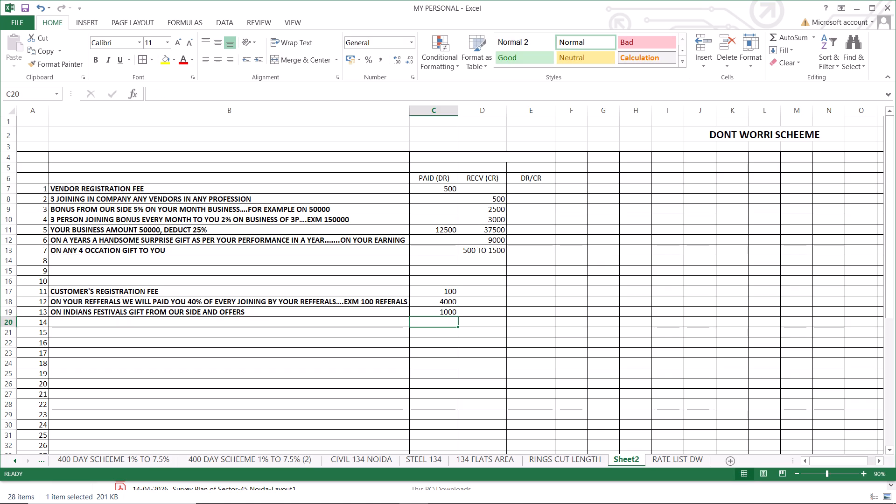
# Check the festival gift description and the amounts in C17:C19 against the occasion gift's received amount in D13.
pyautogui.click(153, 313)
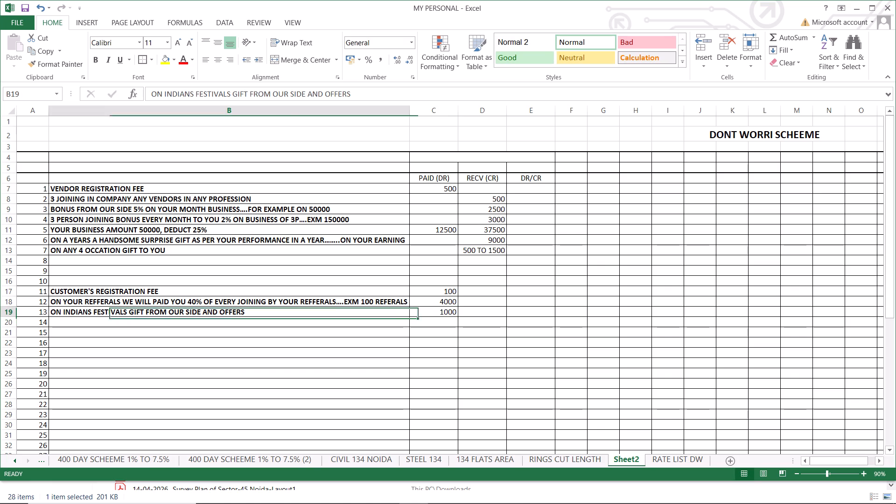
pyautogui.click(429, 314)
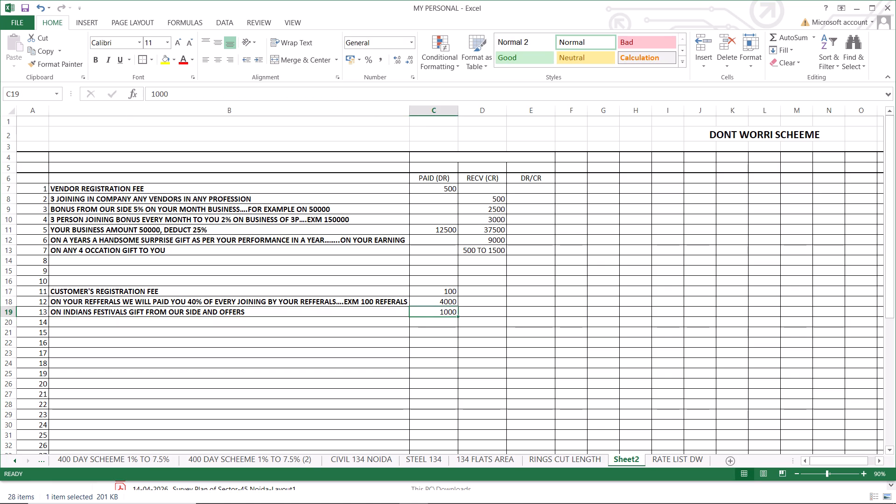
pyautogui.click(433, 323)
pyautogui.click(444, 311)
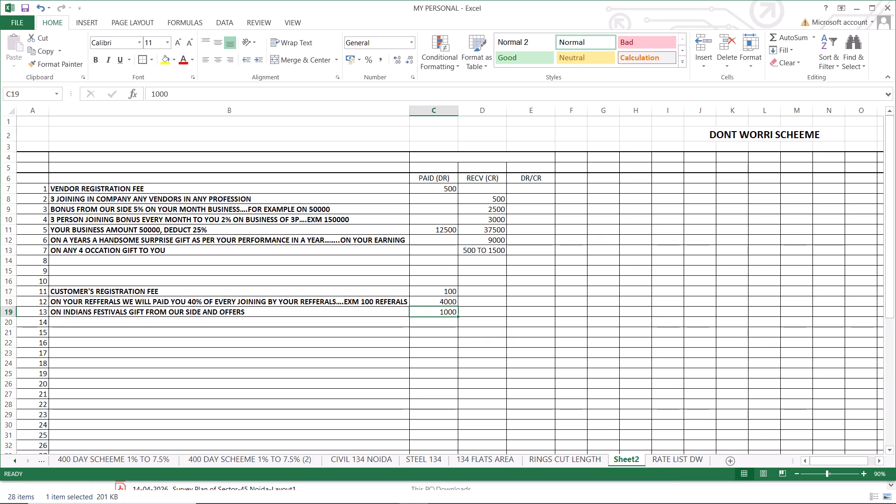
pyautogui.click(119, 309)
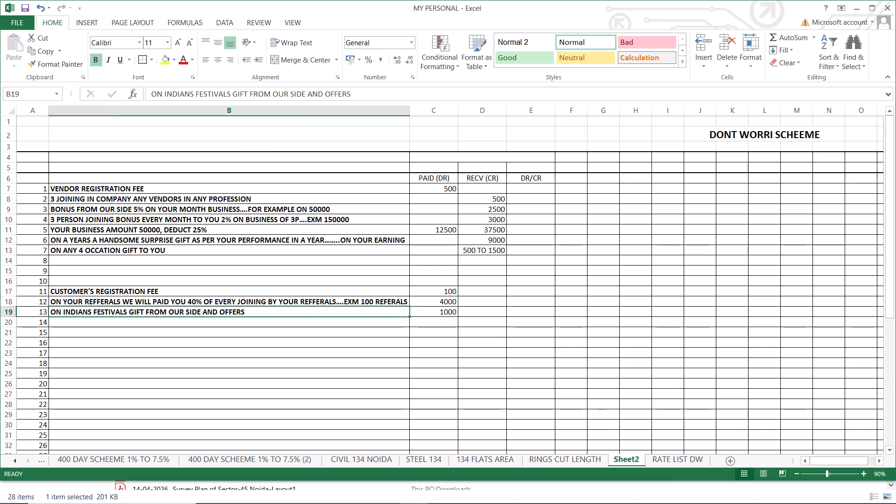
pyautogui.click(435, 310)
pyautogui.moveTo(447, 288); pyautogui.dragTo(445, 312)
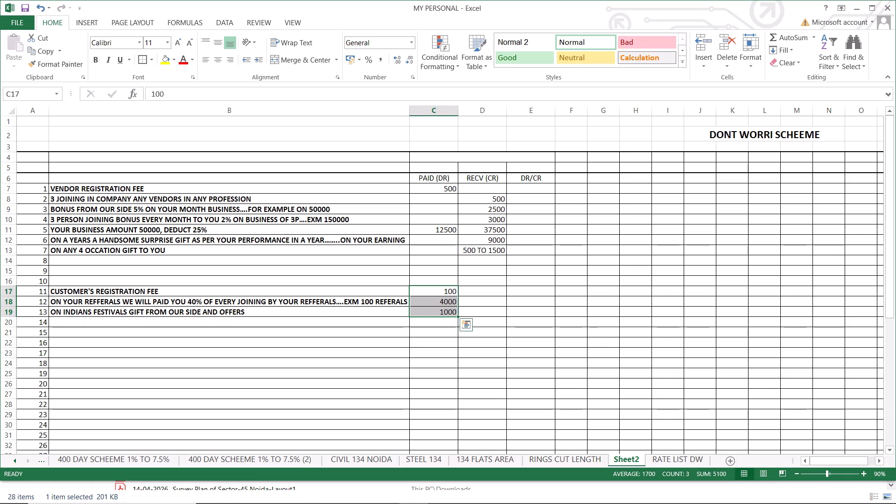
pyautogui.click(483, 251)
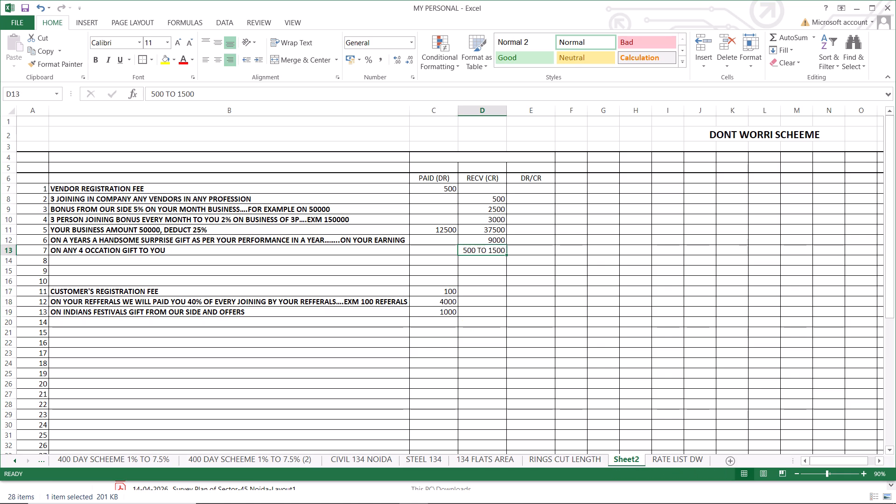
# Move the referral payment and festival gift amounts from C18:C19 to D18:D19, under RECV (CR).
pyautogui.moveTo(444, 292); pyautogui.dragTo(443, 316)
pyautogui.moveTo(442, 301); pyautogui.dragTo(442, 315)
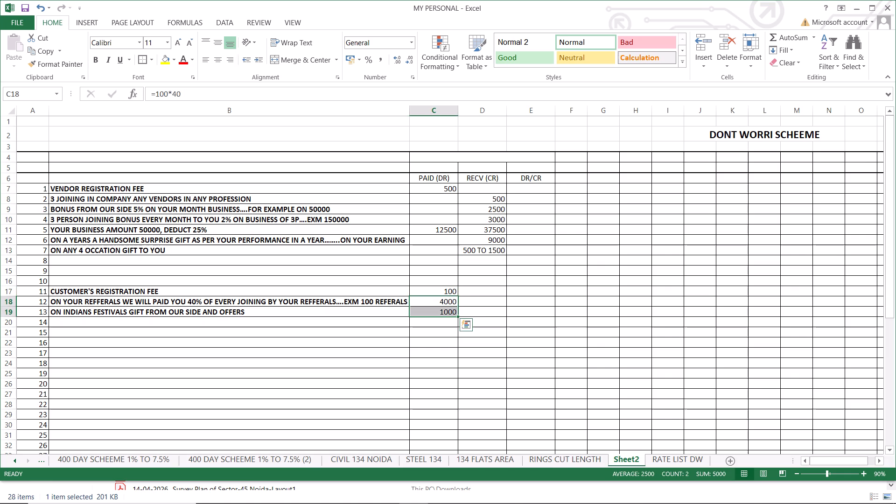
pyautogui.moveTo(458, 309); pyautogui.dragTo(477, 312)
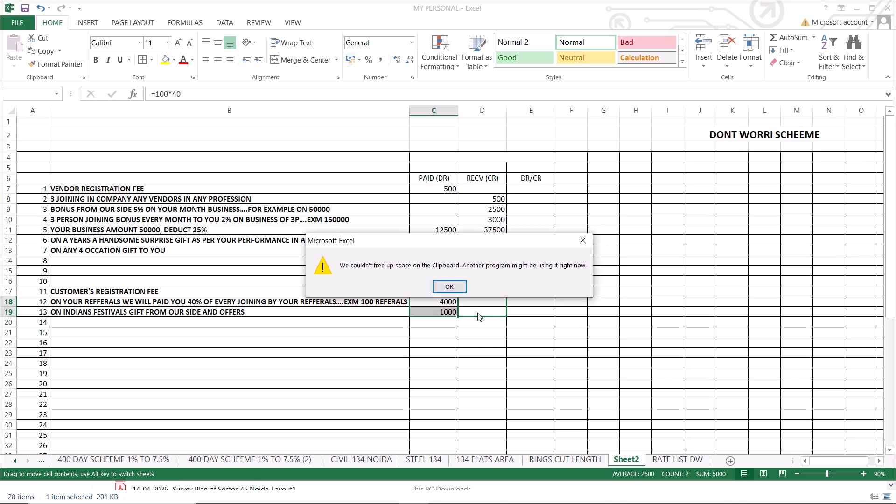
pyautogui.click(449, 286)
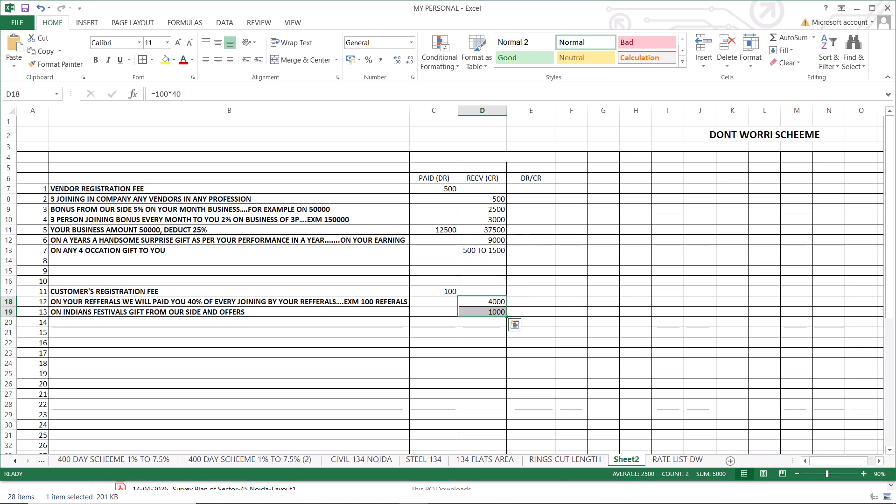
# Apply all borders to the emptied cell C19 in the festival gift row.
pyautogui.click(465, 344)
pyautogui.click(435, 310)
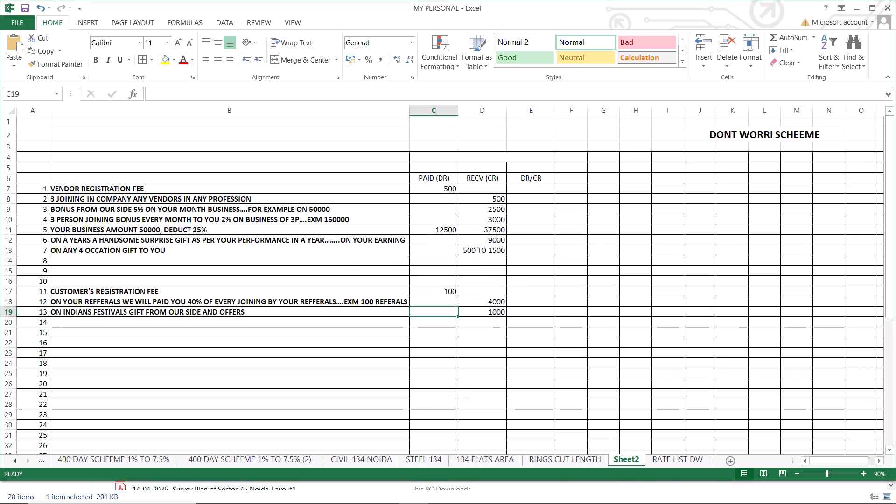
pyautogui.click(152, 61)
pyautogui.click(144, 157)
# Review the descriptions and amounts of the customer registration, referral payment and festival gift rows, rows 17 to 19.
pyautogui.click(520, 392)
pyautogui.click(490, 301)
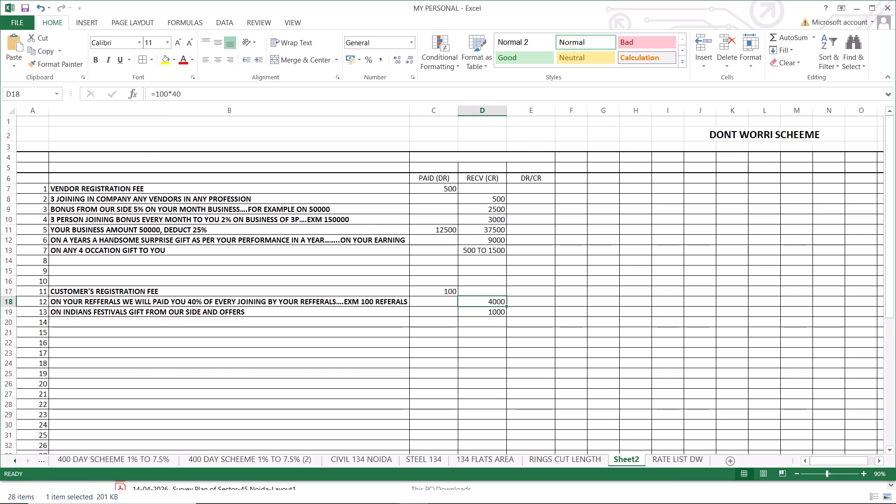
pyautogui.click(301, 302)
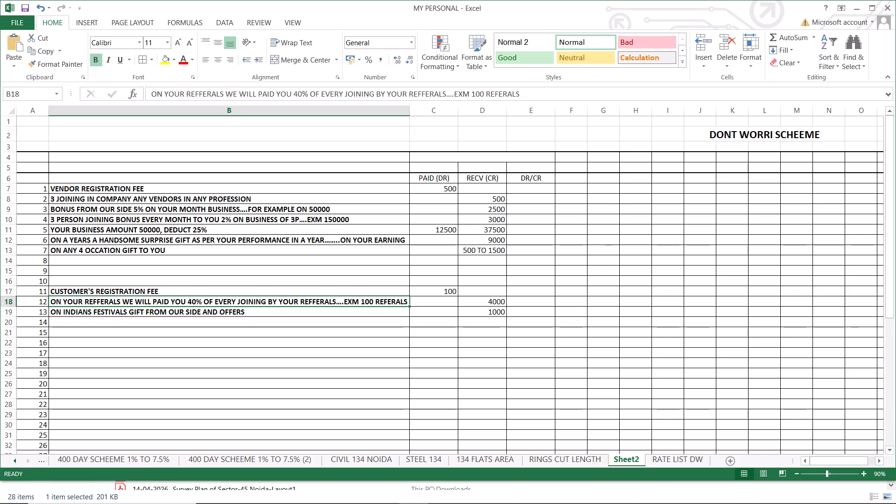
pyautogui.click(496, 304)
pyautogui.click(497, 315)
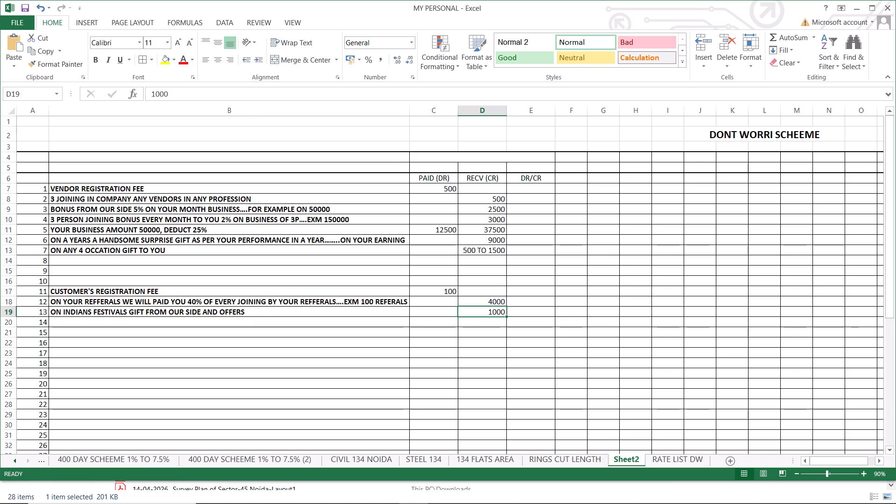
pyautogui.click(490, 318)
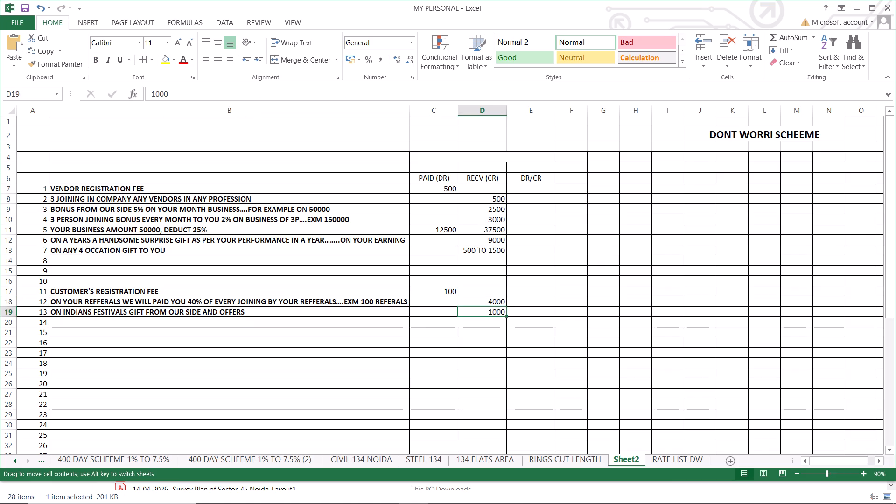
pyautogui.click(497, 323)
pyautogui.moveTo(492, 299); pyautogui.dragTo(490, 309)
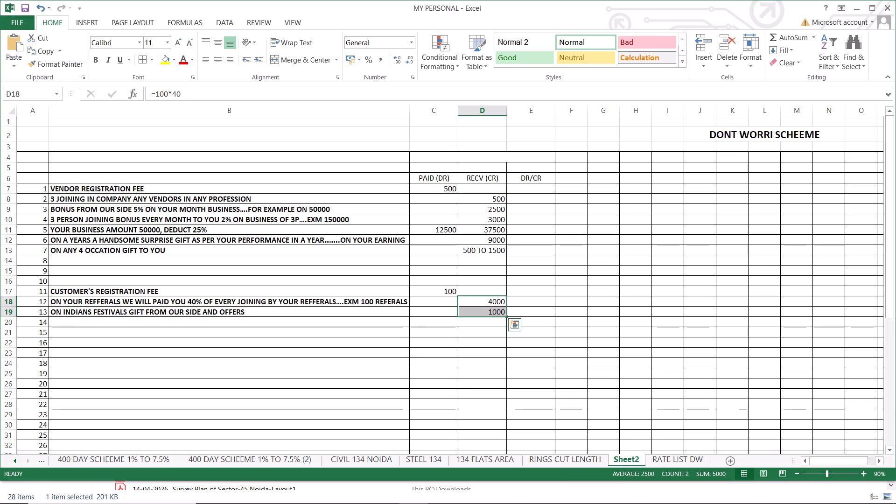
pyautogui.click(444, 289)
pyautogui.moveTo(480, 301); pyautogui.dragTo(481, 316)
pyautogui.click(437, 292)
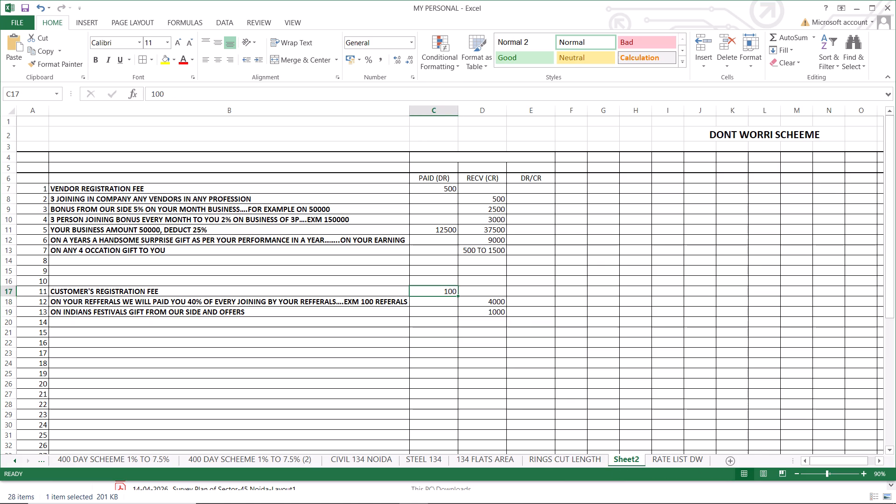
pyautogui.click(353, 304)
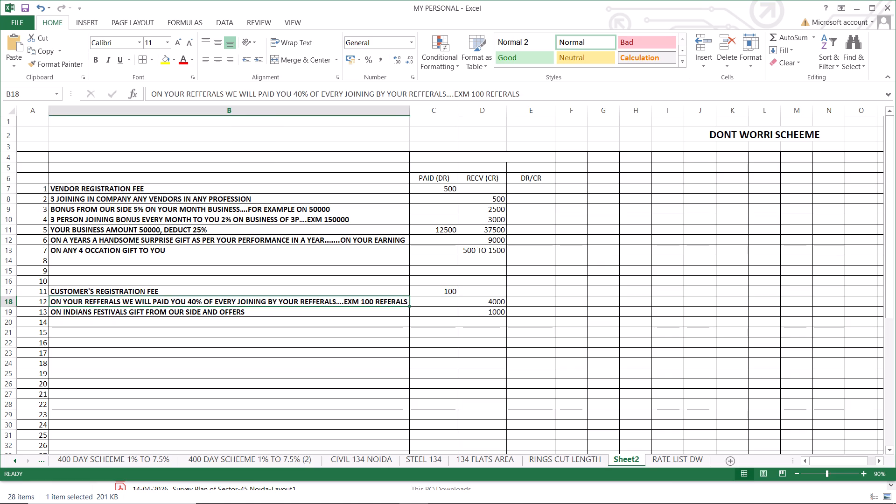
pyautogui.click(146, 290)
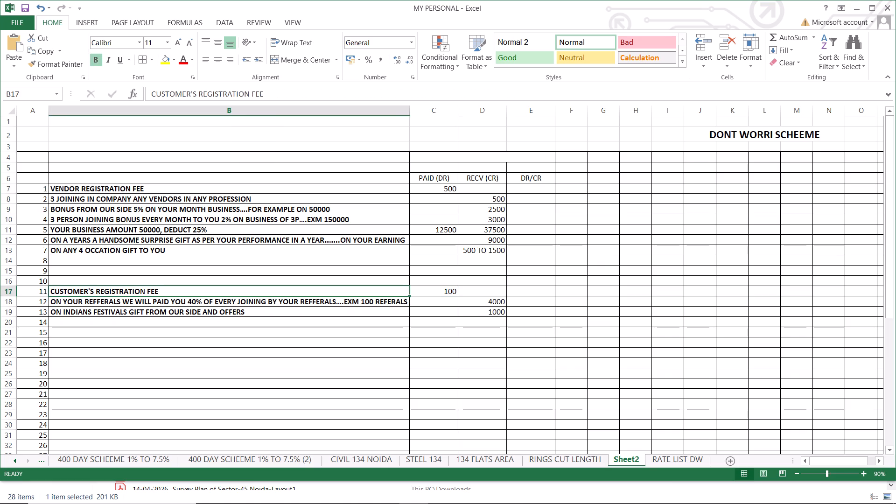
pyautogui.click(165, 302)
pyautogui.click(441, 302)
pyautogui.click(490, 302)
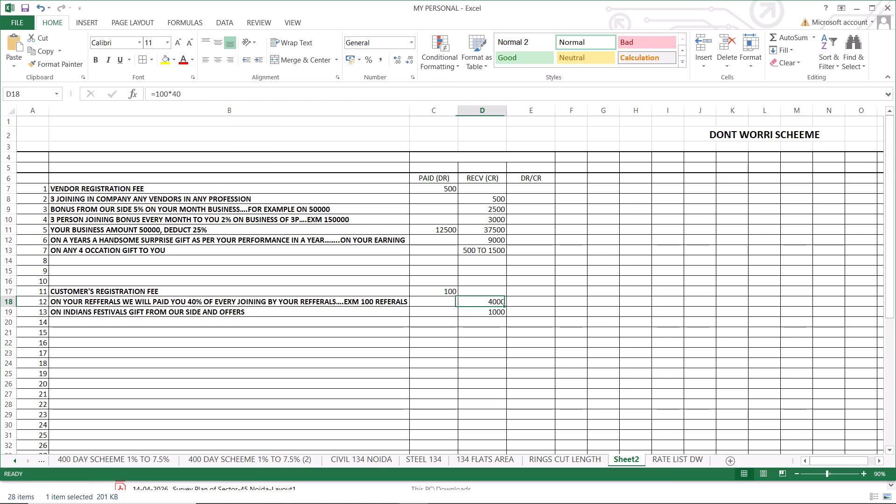
pyautogui.click(498, 310)
pyautogui.scroll(-4, 315, 311)
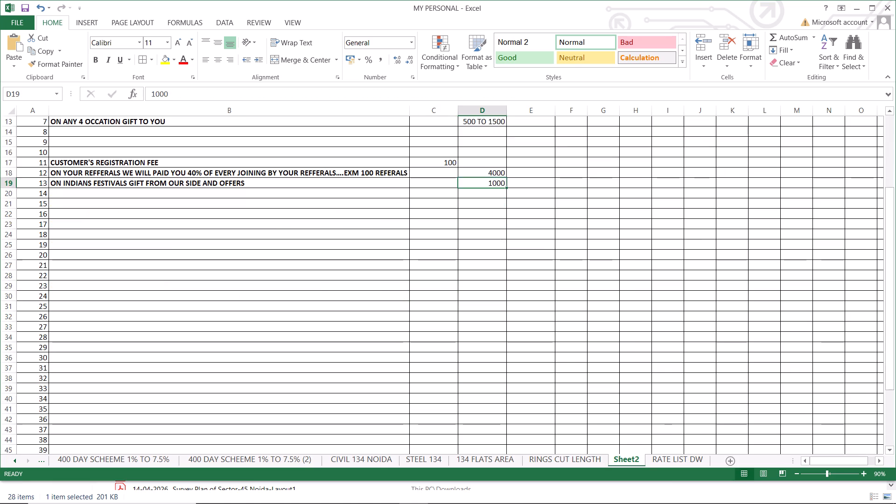
pyautogui.scroll(2, 315, 311)
pyautogui.scroll(-2, 315, 311)
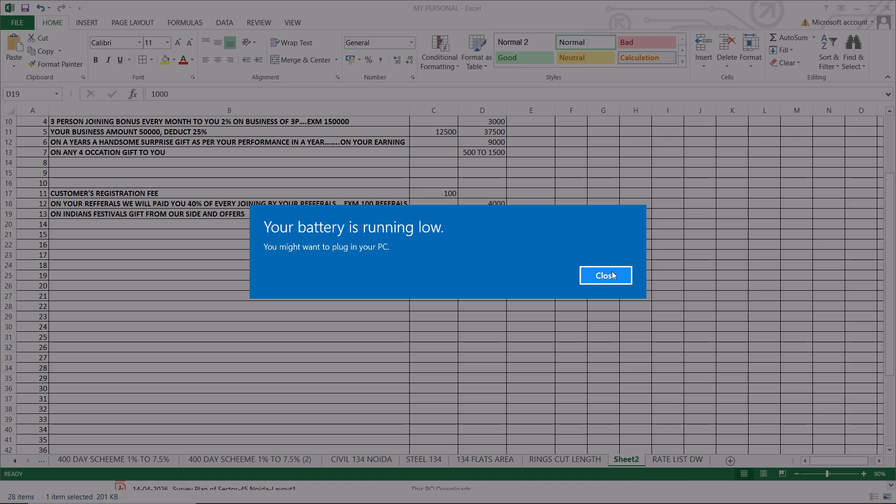
# Dismiss the low battery notification.
pyautogui.click(612, 271)
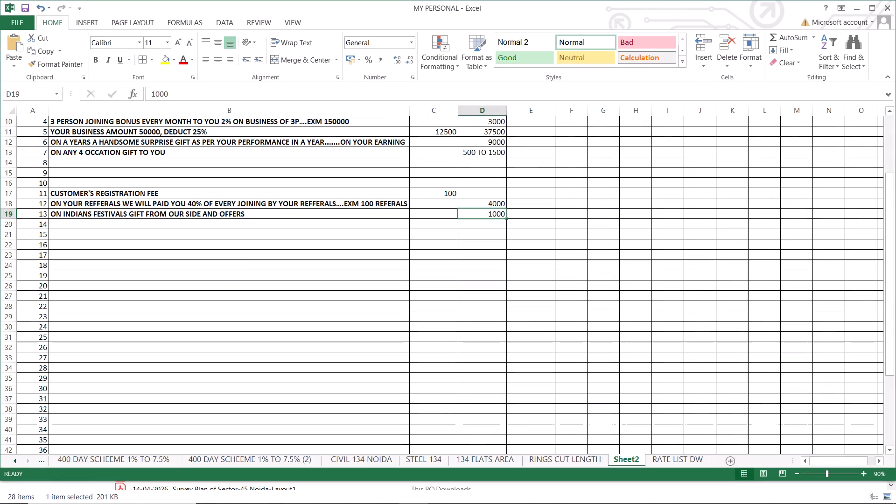
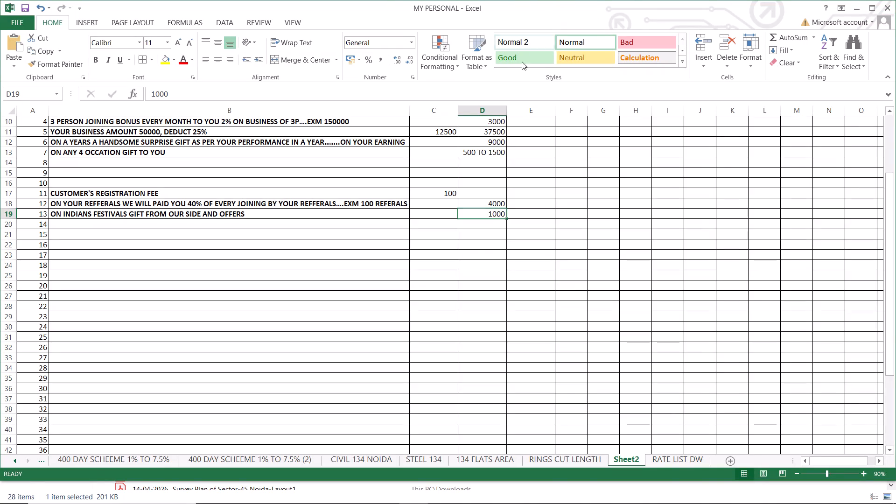
# Review the PAID (DR), RECV (CR) and DR/CR column headings in row 6 and the empty heading cells above them.
pyautogui.click(512, 72)
pyautogui.click(427, 234)
pyautogui.scroll(6, 427, 234)
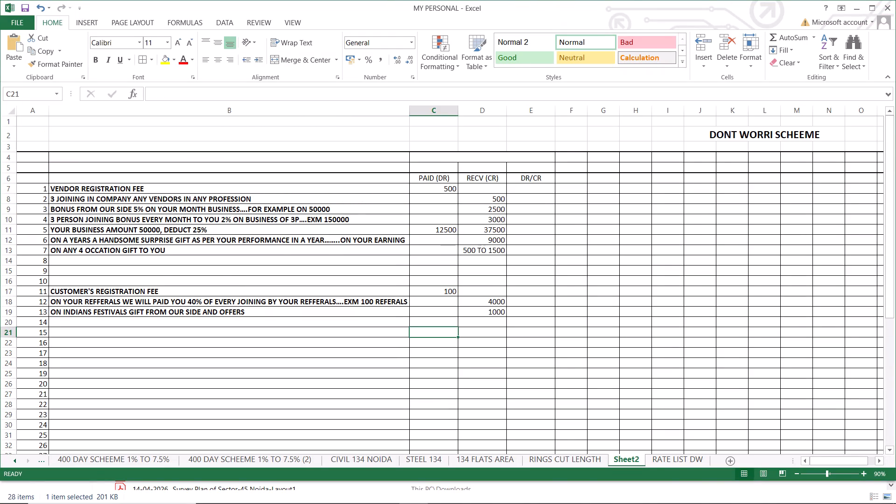
pyautogui.click(484, 179)
pyautogui.click(532, 175)
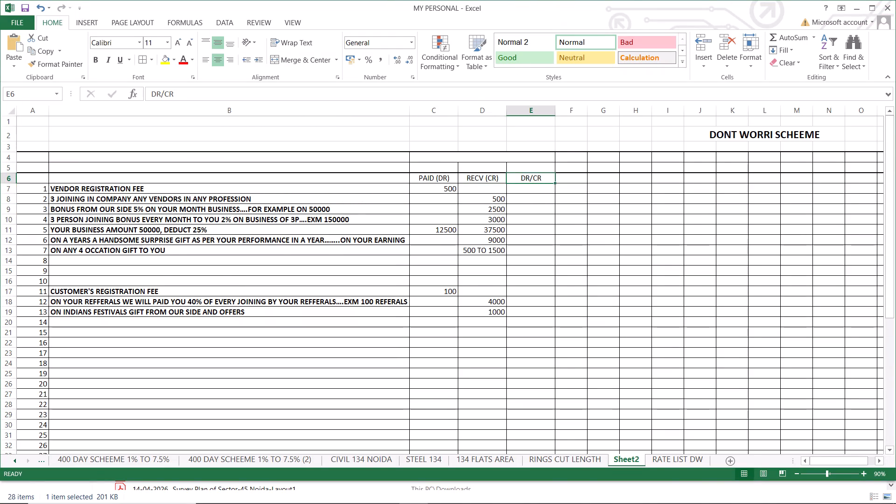
pyautogui.moveTo(426, 177); pyautogui.dragTo(511, 180)
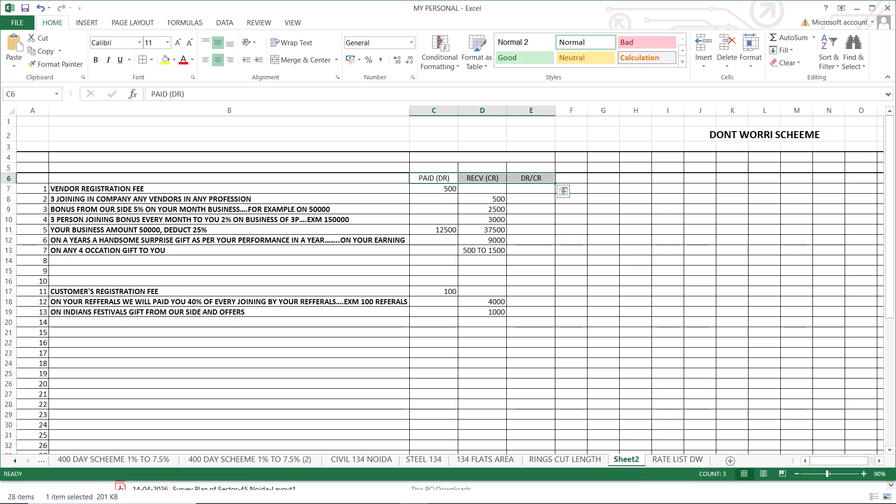
pyautogui.click(487, 180)
pyautogui.click(487, 168)
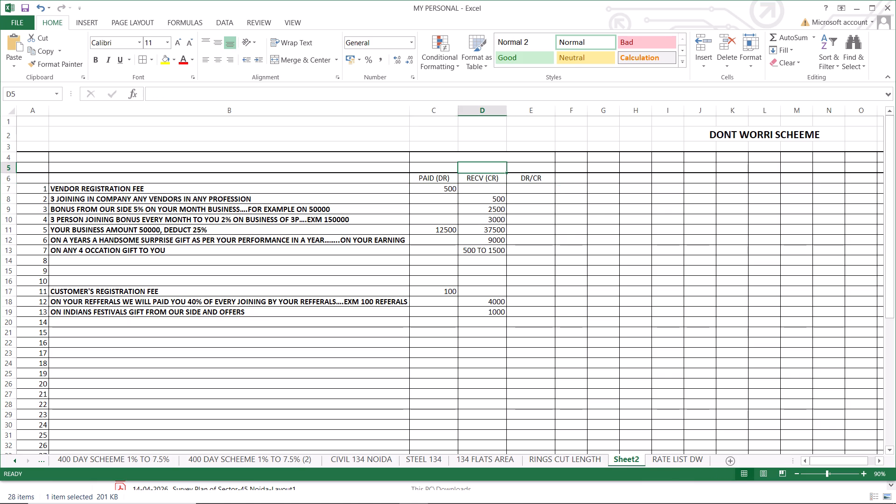
pyautogui.click(444, 159)
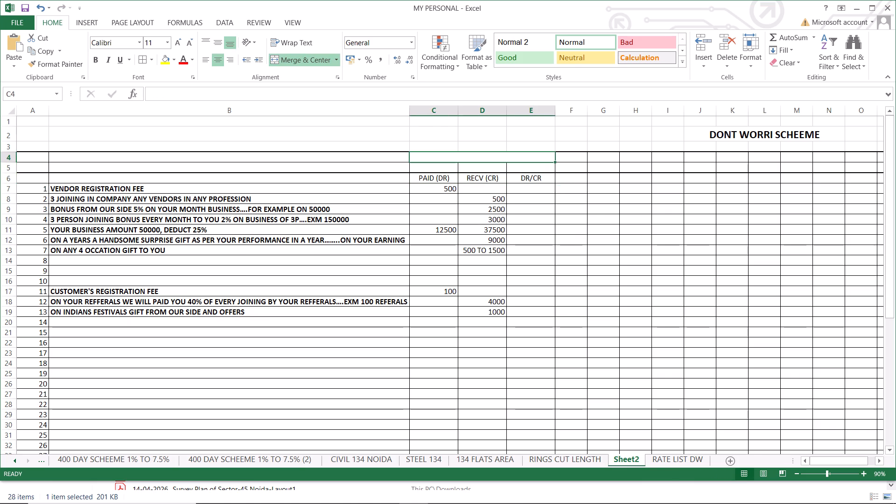
# Label the vendor section A in cell A6 and the customer section B in cell A16.
pyautogui.click(125, 188)
pyautogui.click(44, 177)
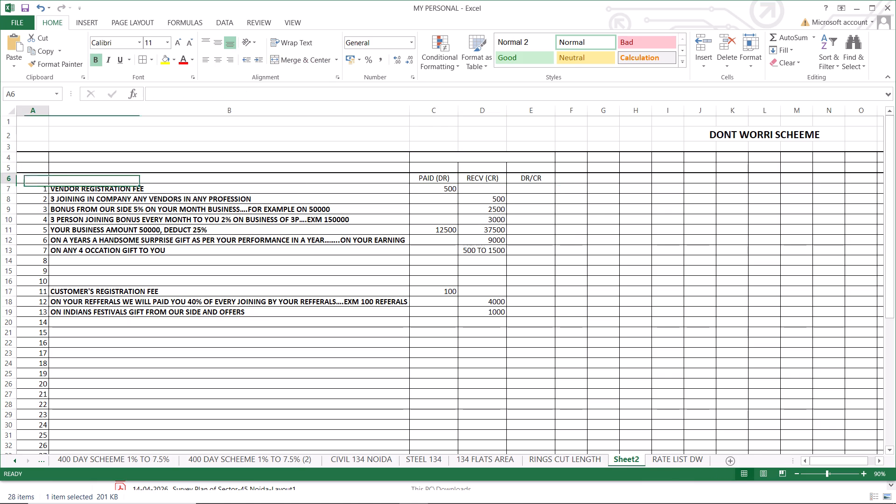
pyautogui.press('a')
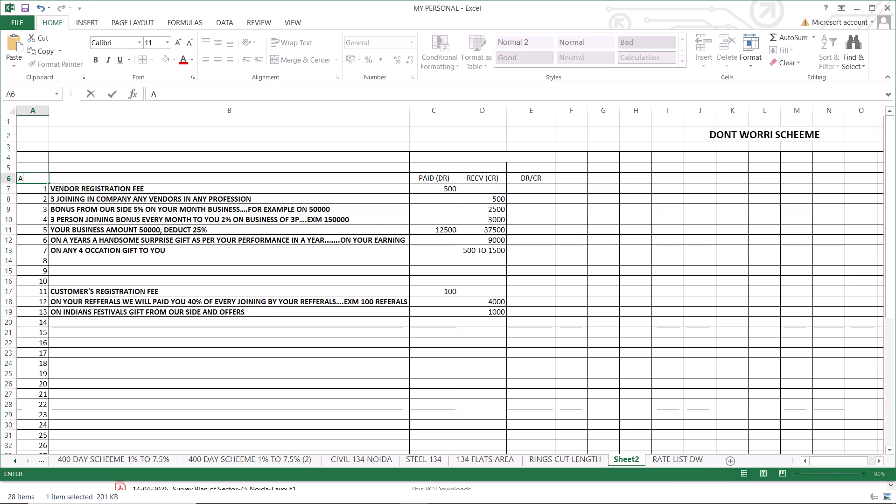
pyautogui.click(25, 283)
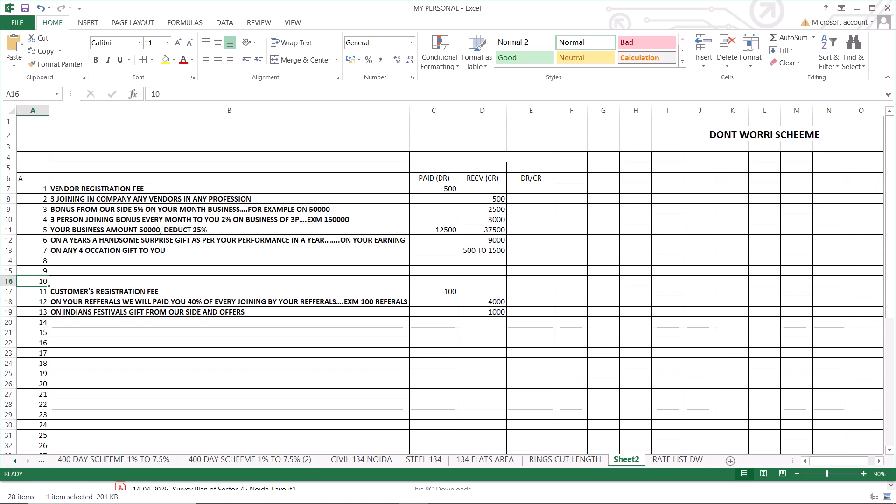
pyautogui.press('b')
pyautogui.click(62, 353)
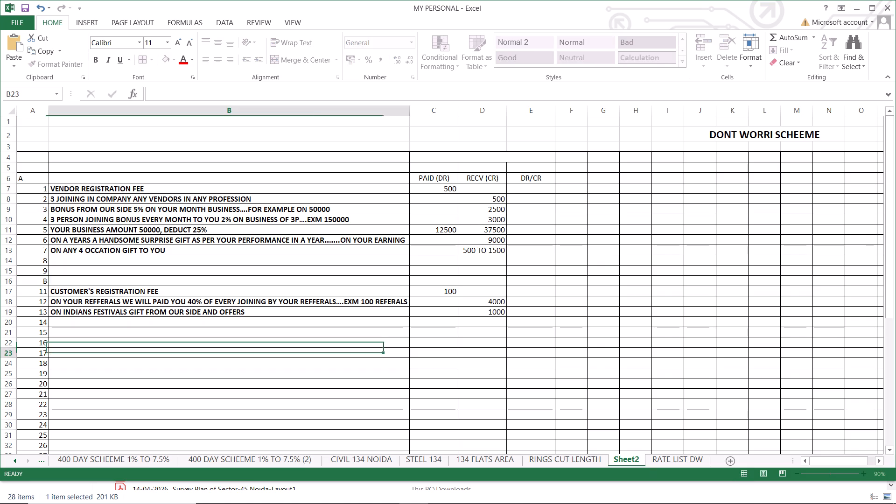
# Restart the customer section numbering with 1 in A17 and 2 in A18, and fill the series down to A50.
pyautogui.doubleClick(35, 293)
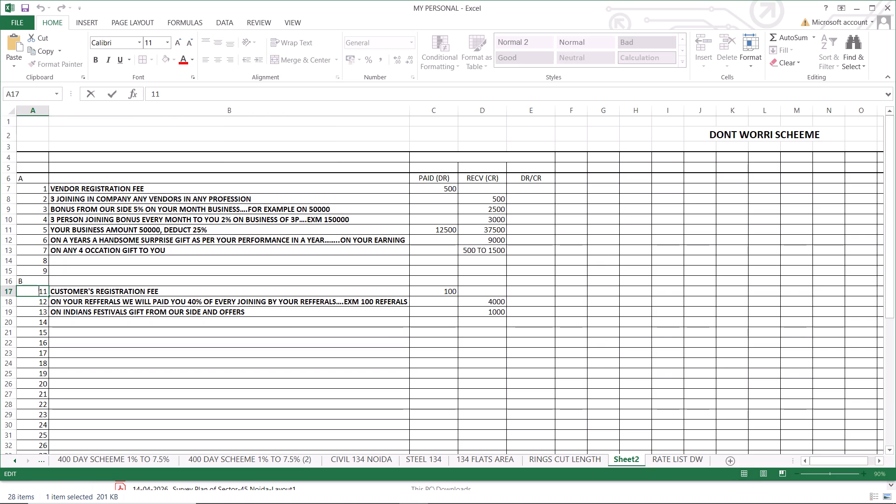
pyautogui.press('1')
pyautogui.press('Delete')
pyautogui.press('Delete')
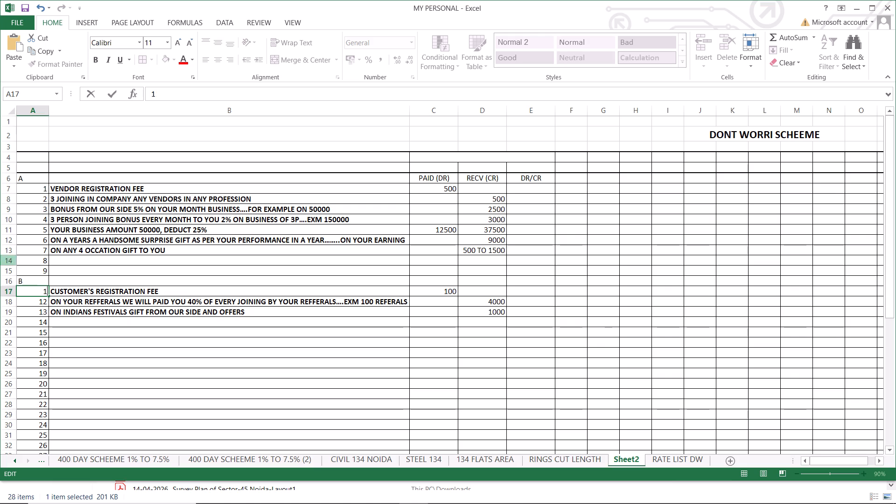
pyautogui.click(35, 303)
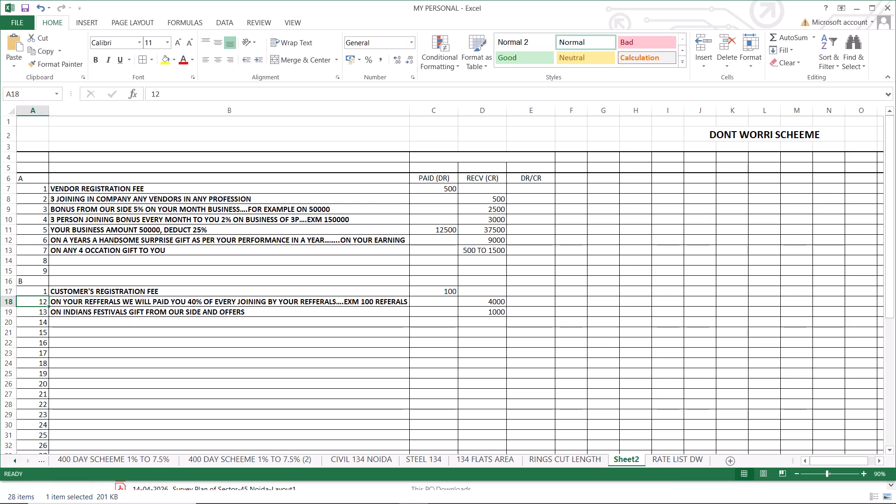
pyautogui.press('2')
pyautogui.press('Return')
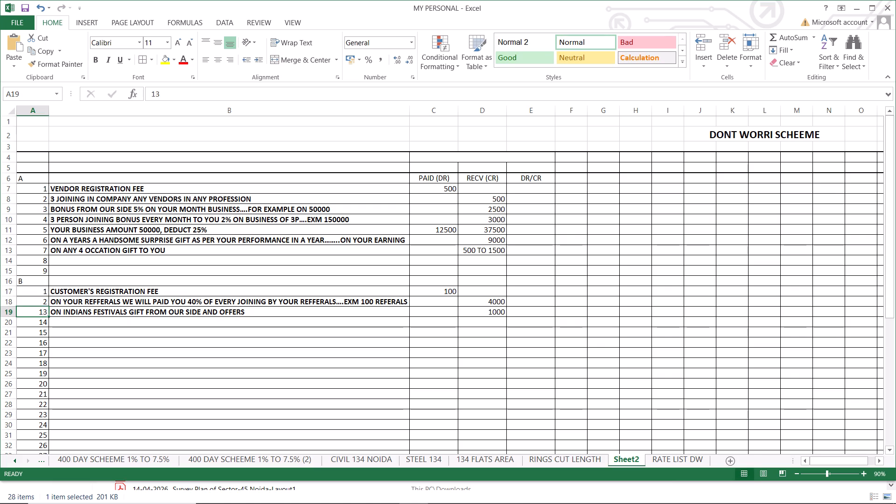
pyautogui.moveTo(43, 291); pyautogui.dragTo(44, 300)
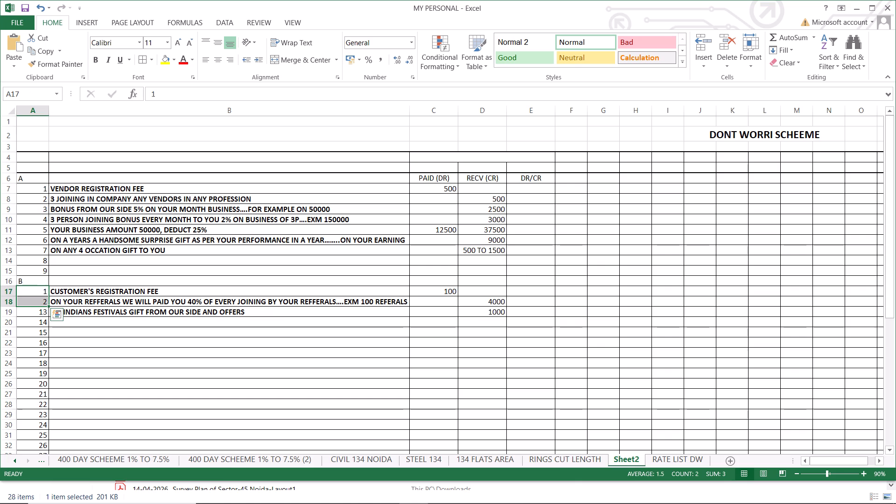
pyautogui.moveTo(48, 306); pyautogui.dragTo(48, 459)
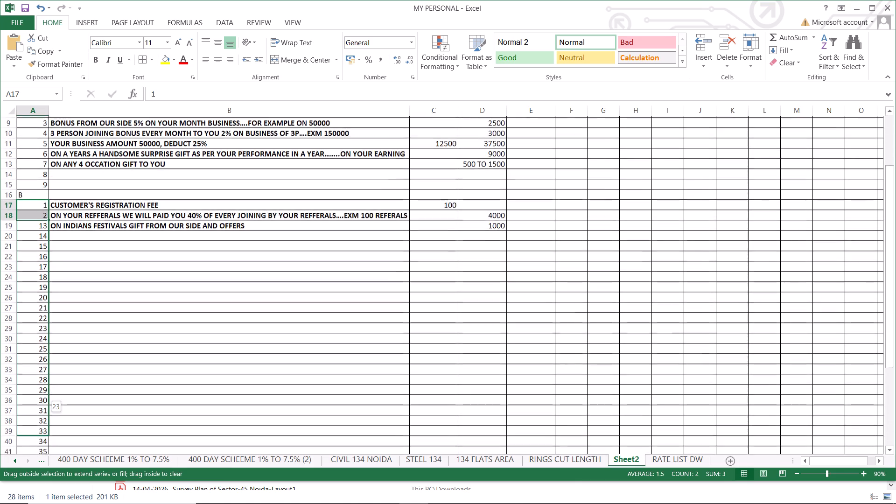
pyautogui.moveTo(48, 459); pyautogui.dragTo(35, 437)
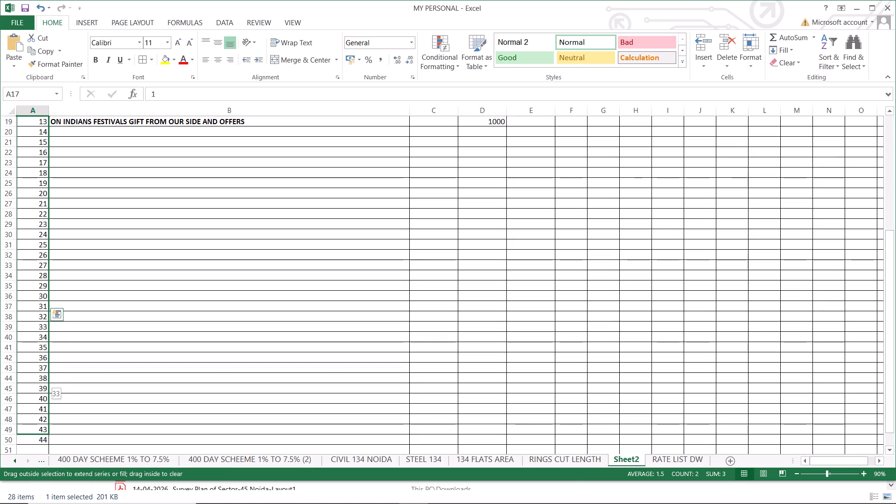
pyautogui.moveTo(35, 437); pyautogui.dragTo(32, 441)
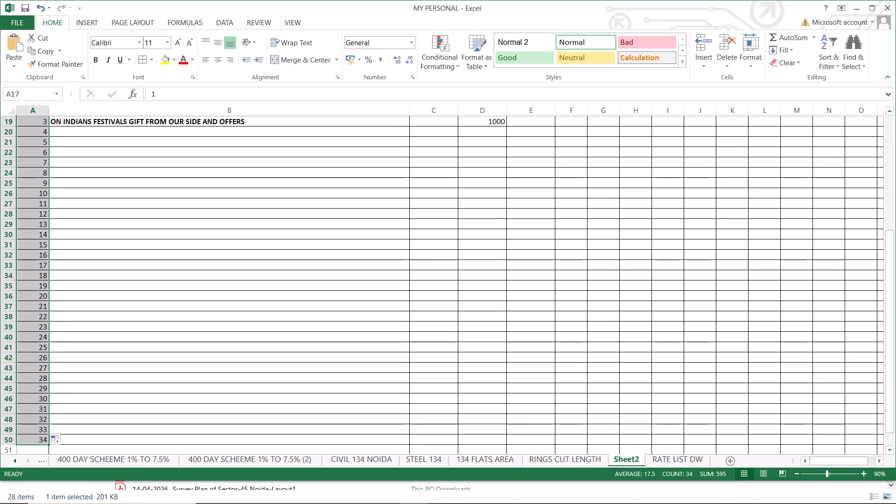
# Clear the customer section's serial numbers from 11 onward in column A, keeping 1 to 10.
pyautogui.click(35, 209)
pyautogui.moveTo(28, 214); pyautogui.dragTo(39, 447)
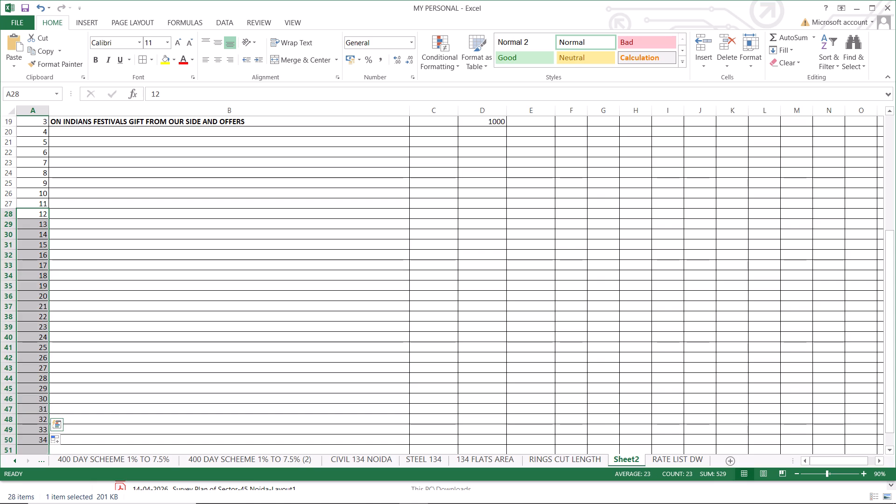
pyautogui.press('Delete')
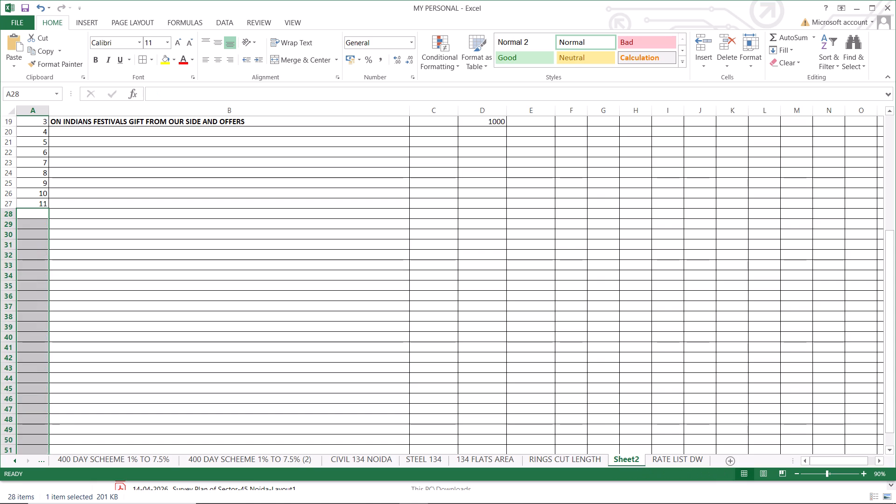
pyautogui.click(170, 346)
pyautogui.scroll(9, 170, 346)
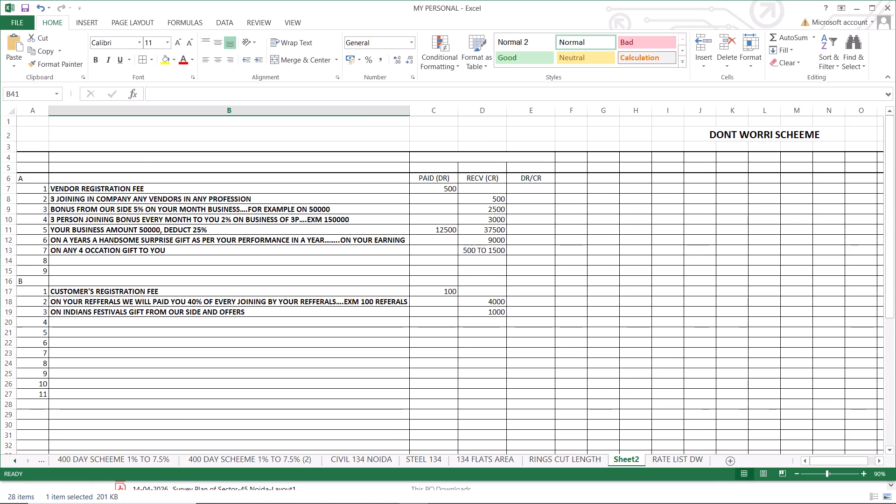
pyautogui.click(34, 393)
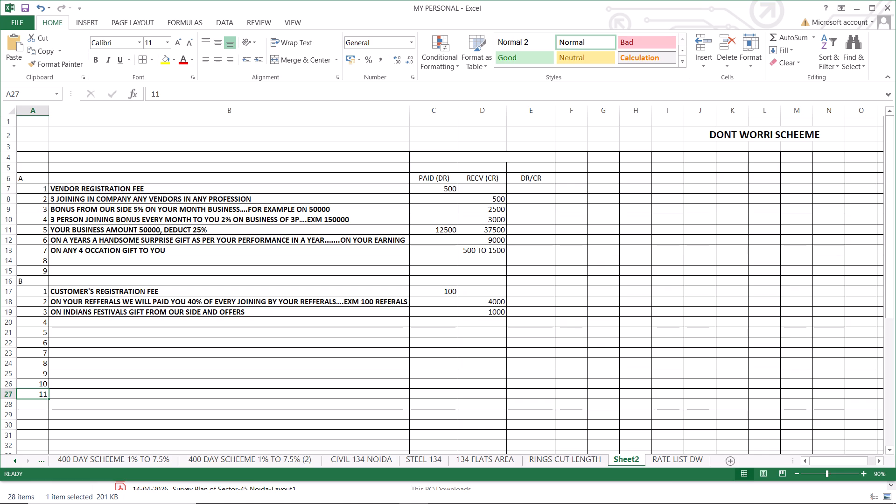
pyautogui.press('Delete')
# Insert a row above the section B label and extend the section A serial numbers to 10 in A16.
pyautogui.click(7, 278)
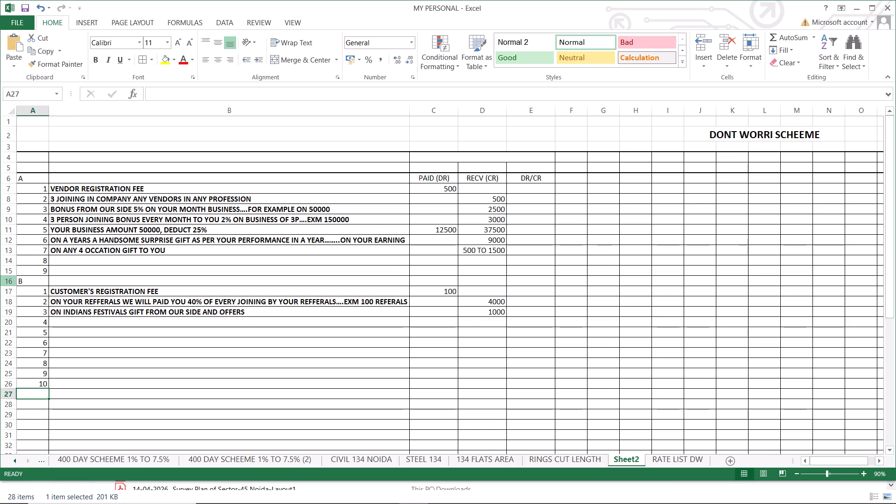
pyautogui.click(12, 281)
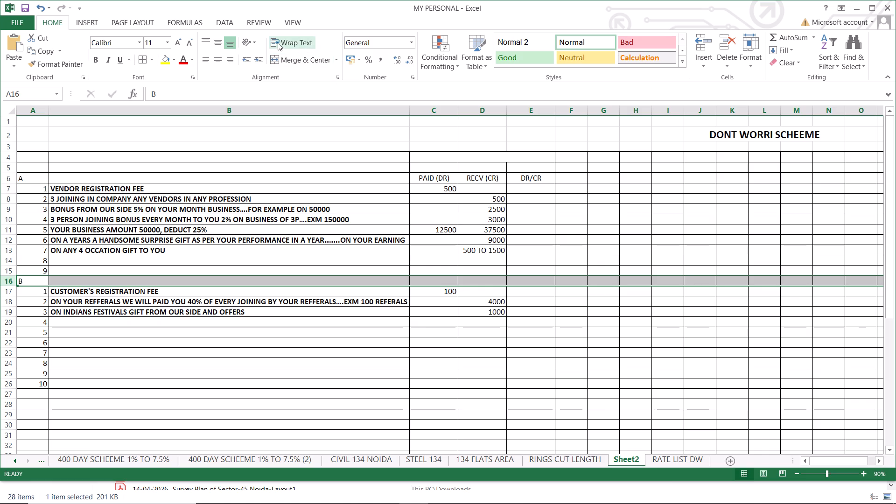
pyautogui.click(698, 45)
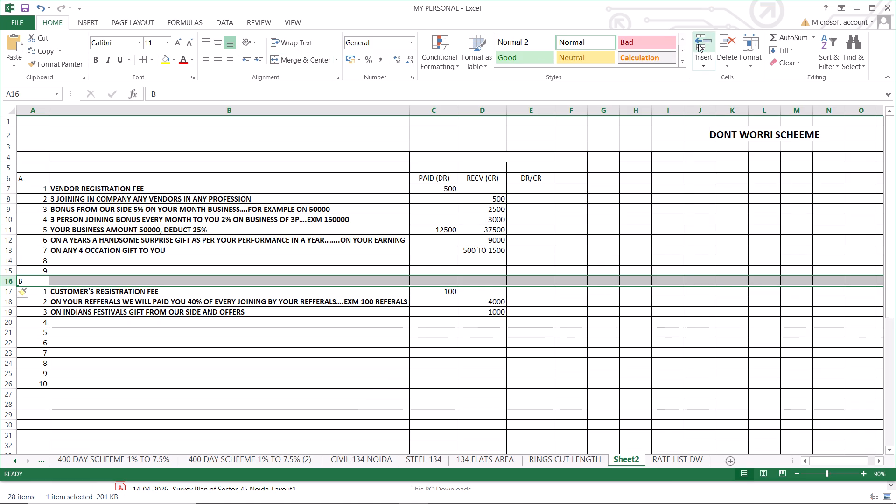
pyautogui.moveTo(42, 261); pyautogui.dragTo(41, 264)
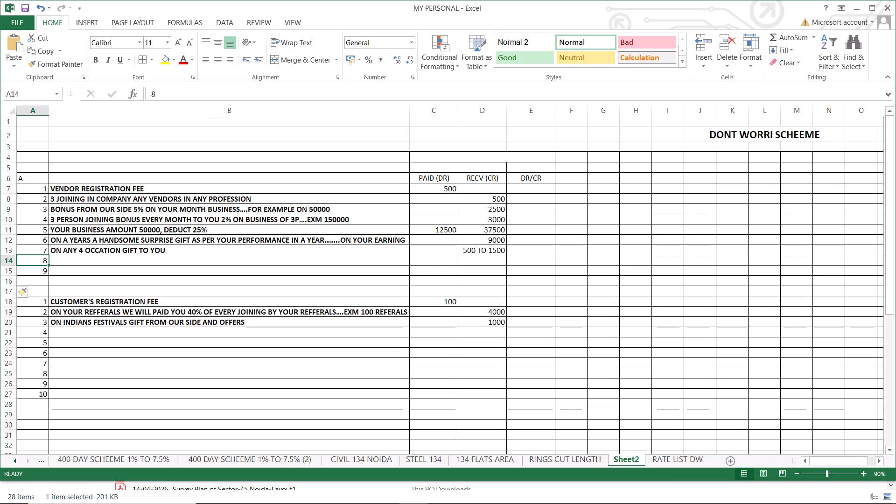
pyautogui.moveTo(41, 264); pyautogui.dragTo(39, 268)
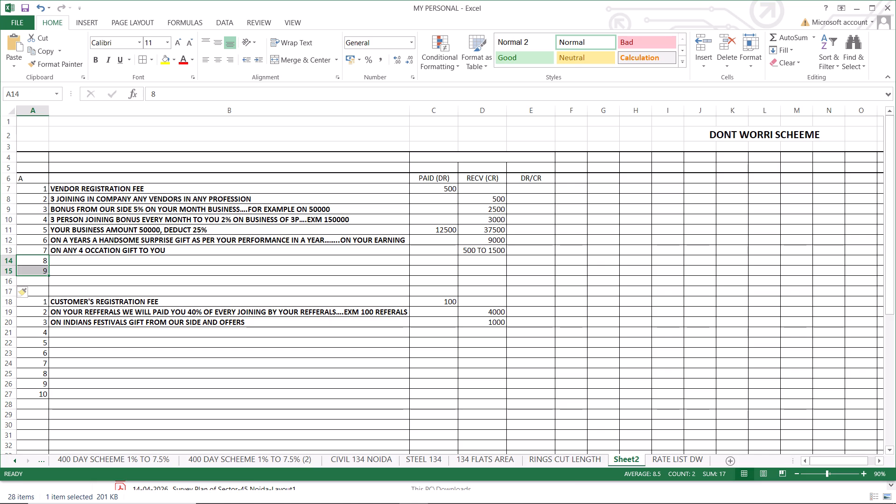
pyautogui.moveTo(47, 274); pyautogui.dragTo(48, 284)
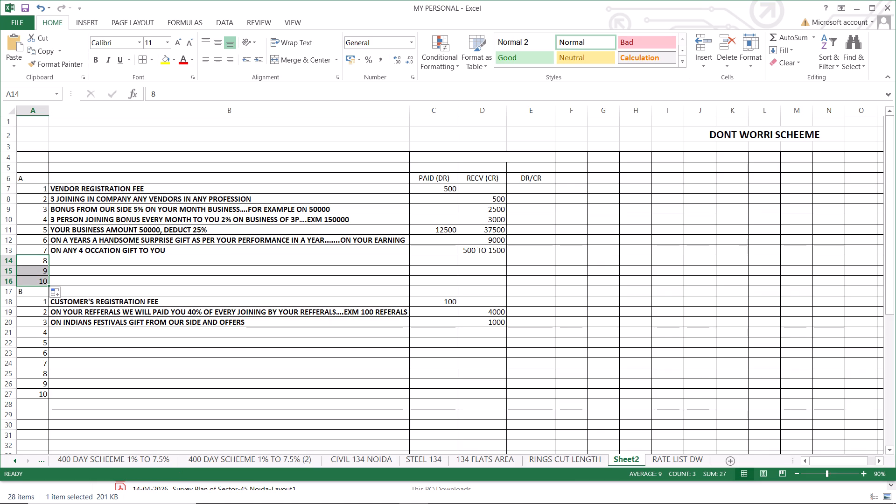
# Review the serial numbers, descriptions and paid and received amounts of sections A and B in rows 7 to 20.
pyautogui.click(98, 284)
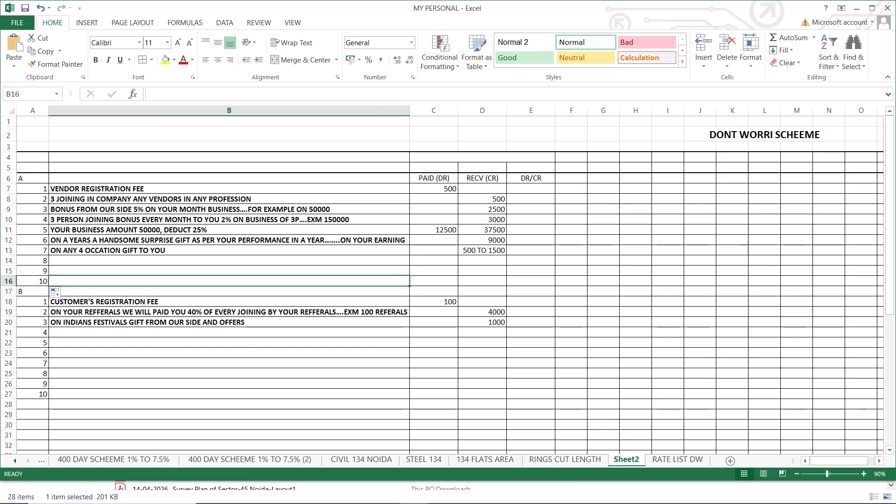
pyautogui.click(451, 280)
pyautogui.click(491, 280)
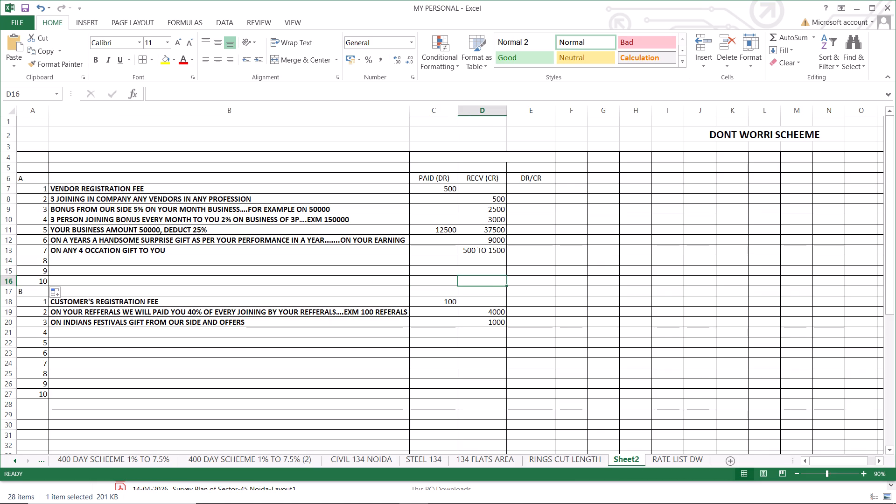
pyautogui.click(477, 251)
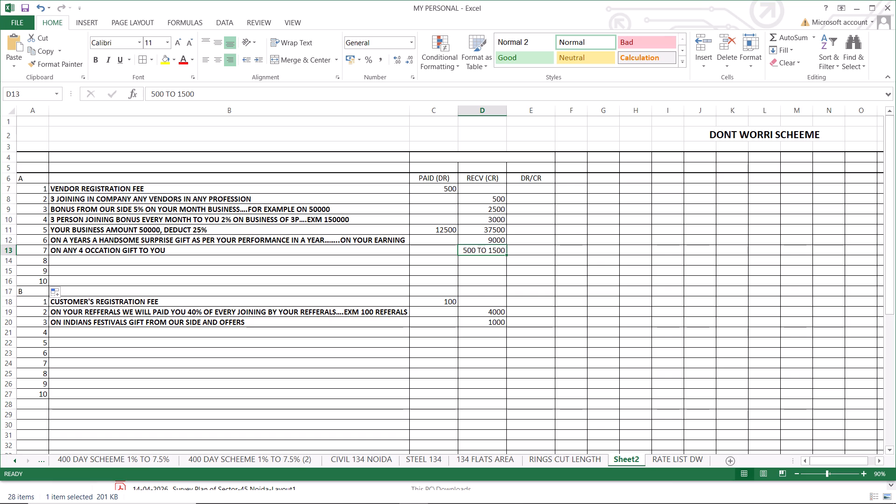
pyautogui.click(72, 250)
pyautogui.click(485, 249)
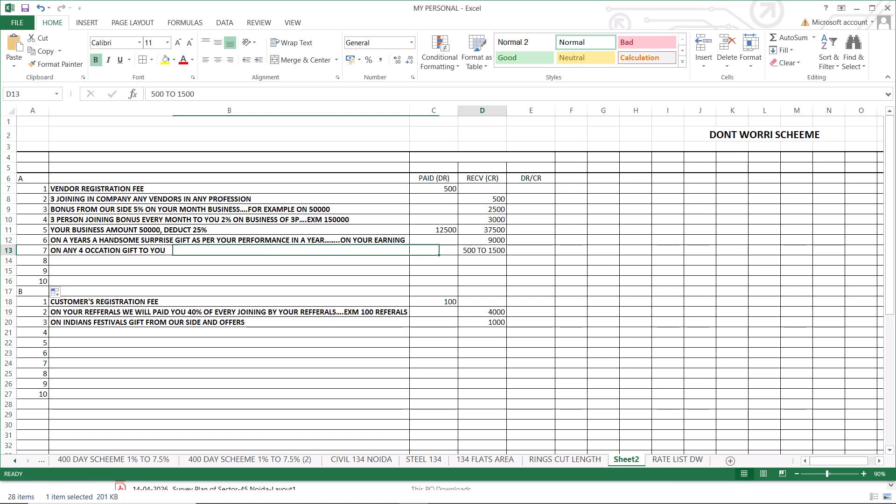
pyautogui.moveTo(446, 191); pyautogui.dragTo(478, 208)
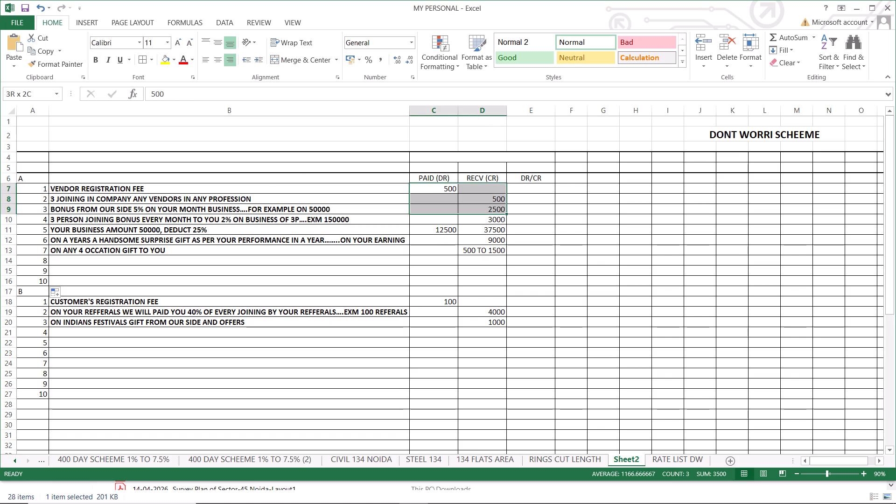
pyautogui.moveTo(478, 208); pyautogui.dragTo(489, 322)
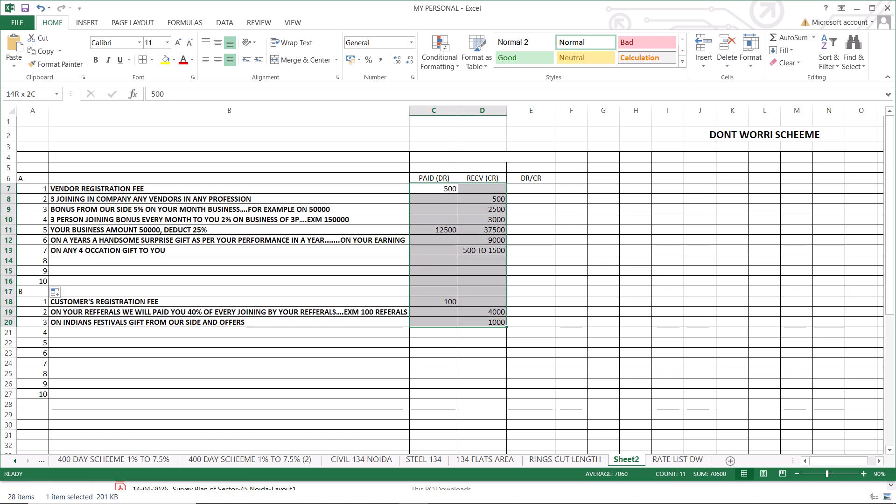
pyautogui.click(92, 259)
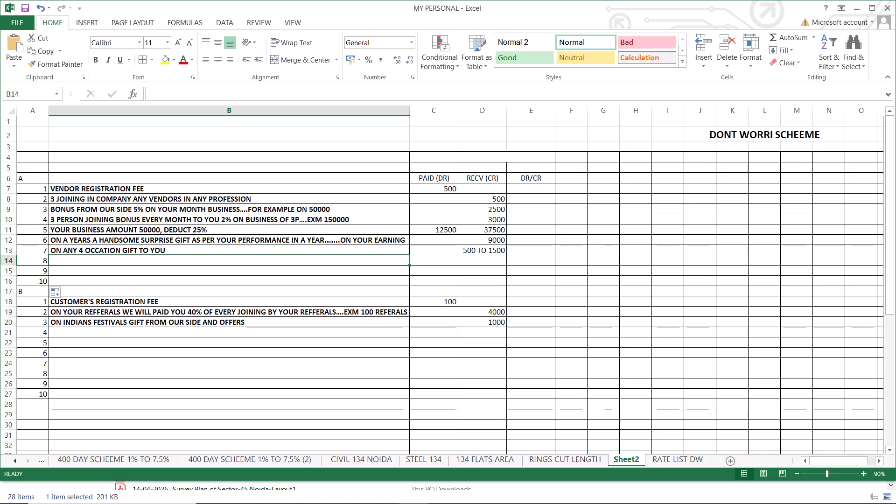
pyautogui.moveTo(39, 189); pyautogui.dragTo(38, 205)
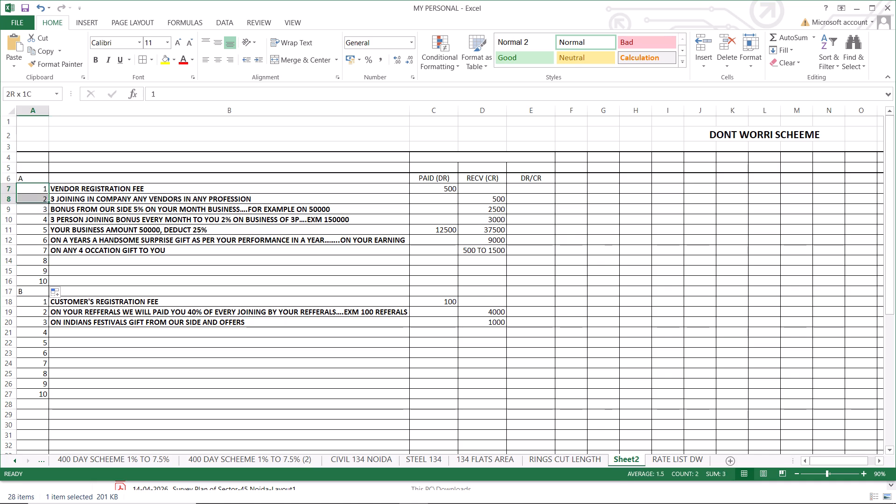
pyautogui.moveTo(38, 205); pyautogui.dragTo(37, 295)
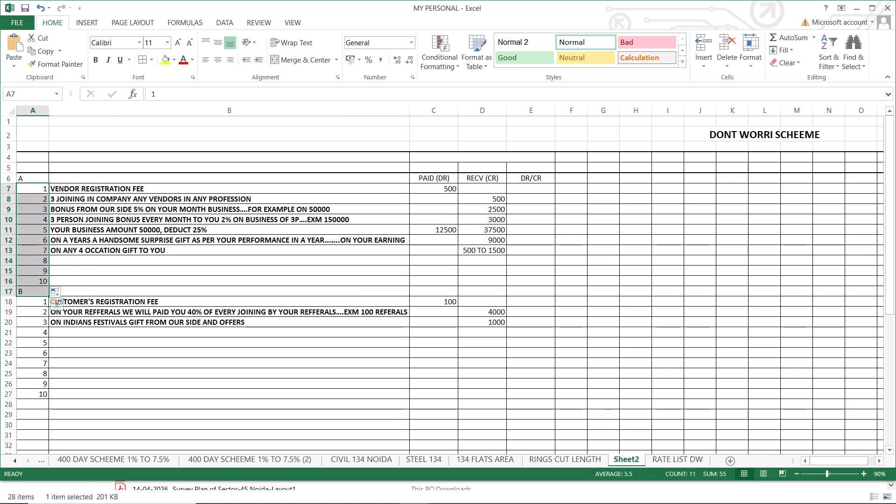
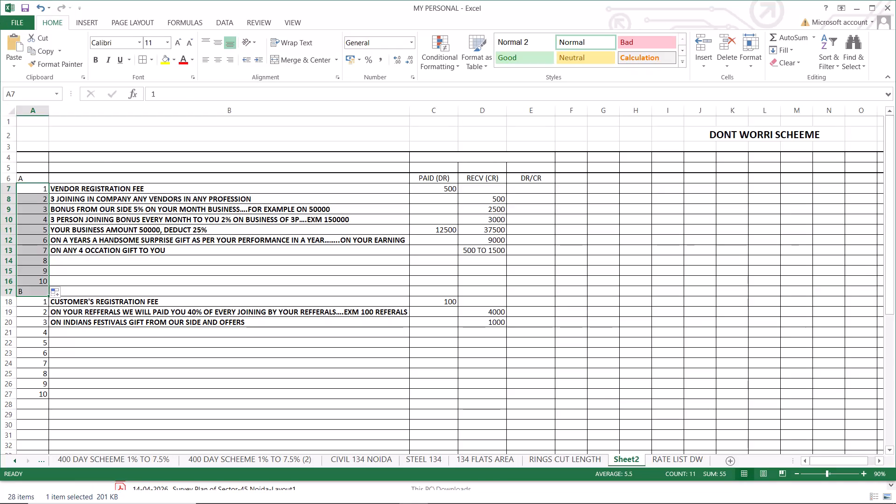
# Make the section labels A in A6 and B in A17 bold.
pyautogui.click(63, 323)
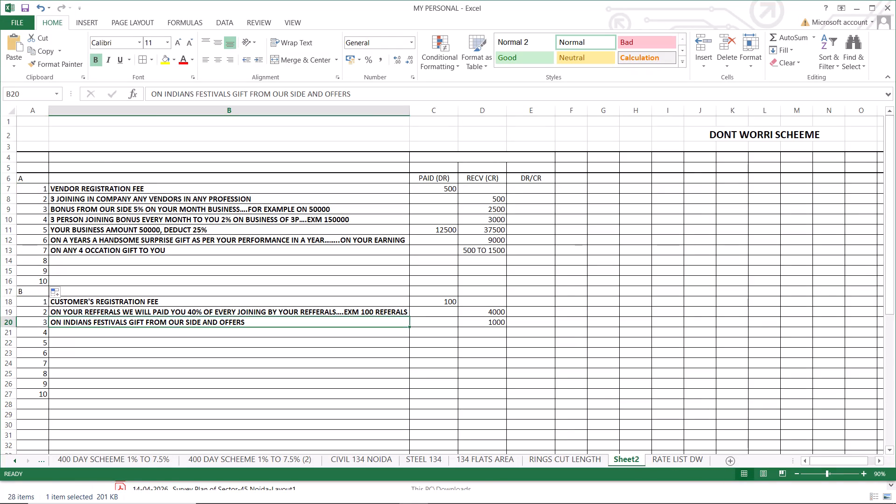
pyautogui.click(33, 292)
pyautogui.click(35, 177)
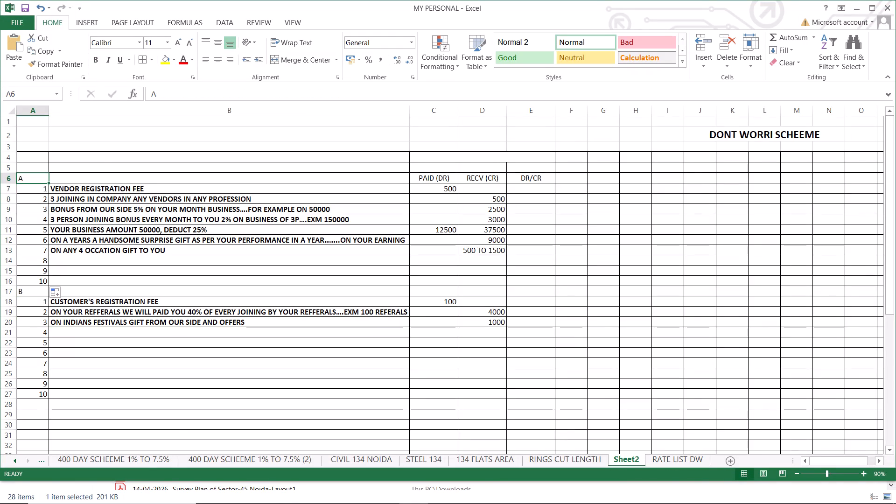
pyautogui.click(93, 59)
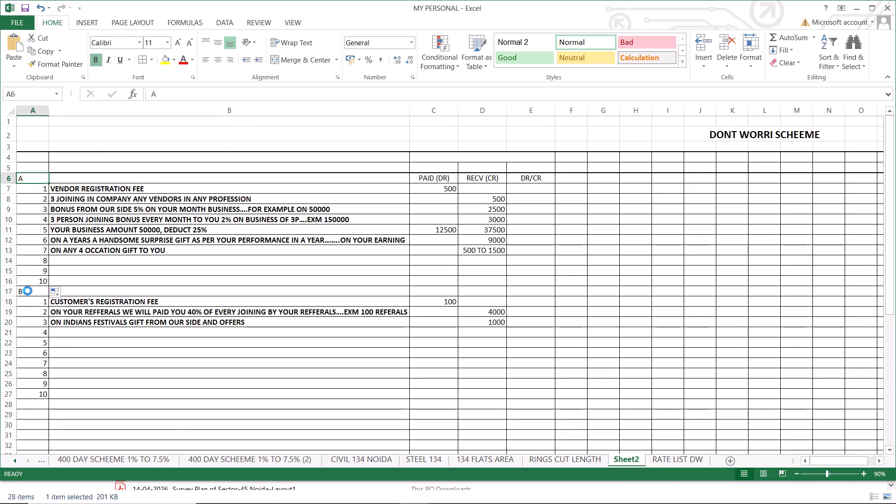
pyautogui.click(28, 291)
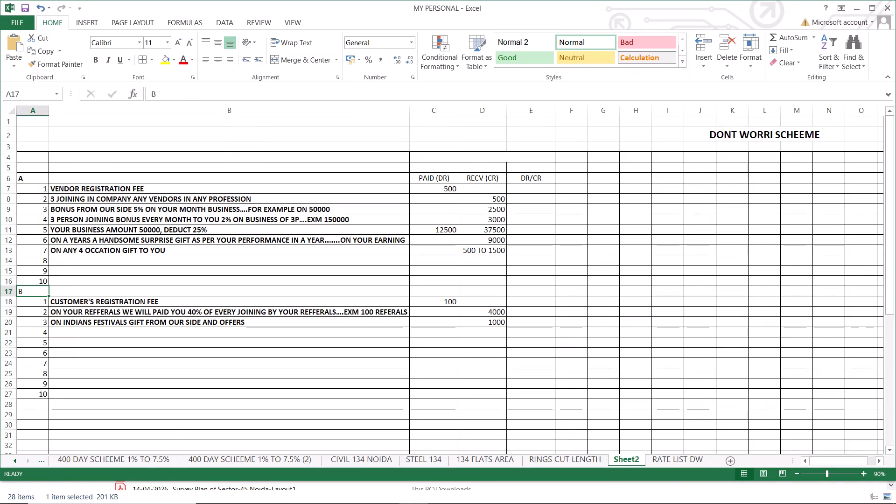
pyautogui.click(98, 58)
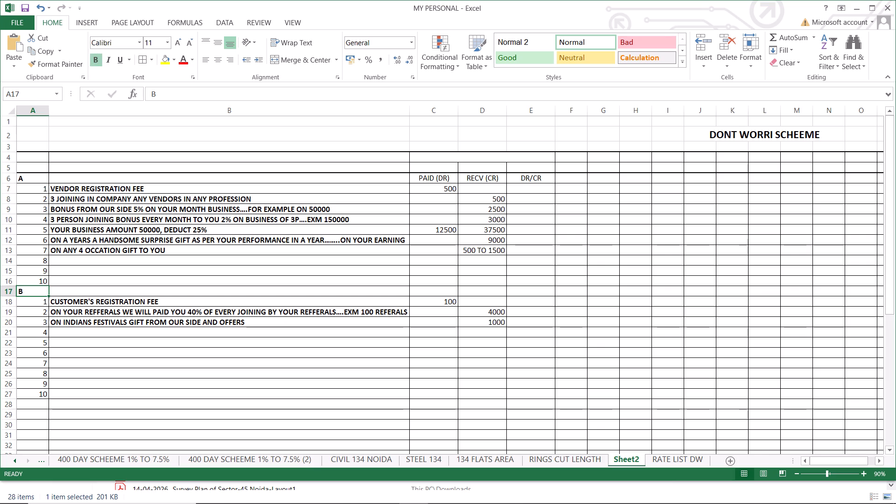
pyautogui.click(105, 359)
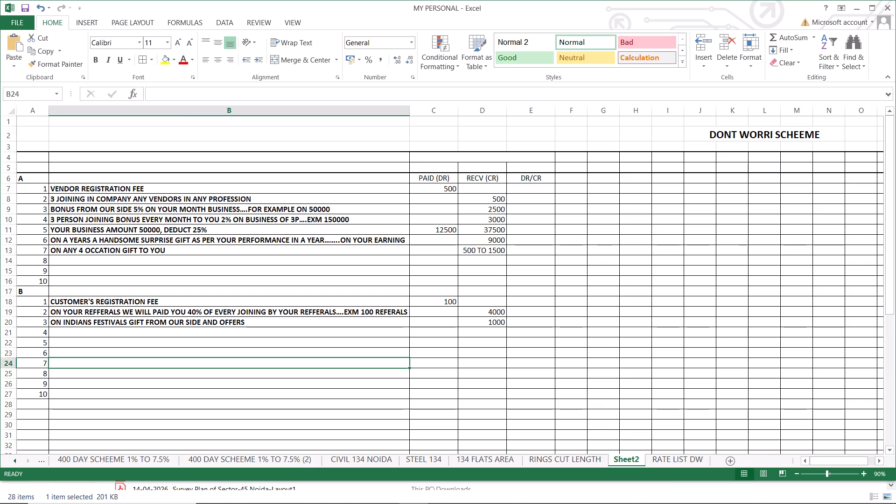
# Review the customer section's descriptions and paid and received amounts in rows 18 to 20, and the empty row for serial number 4.
pyautogui.click(500, 316)
pyautogui.click(496, 327)
pyautogui.click(491, 318)
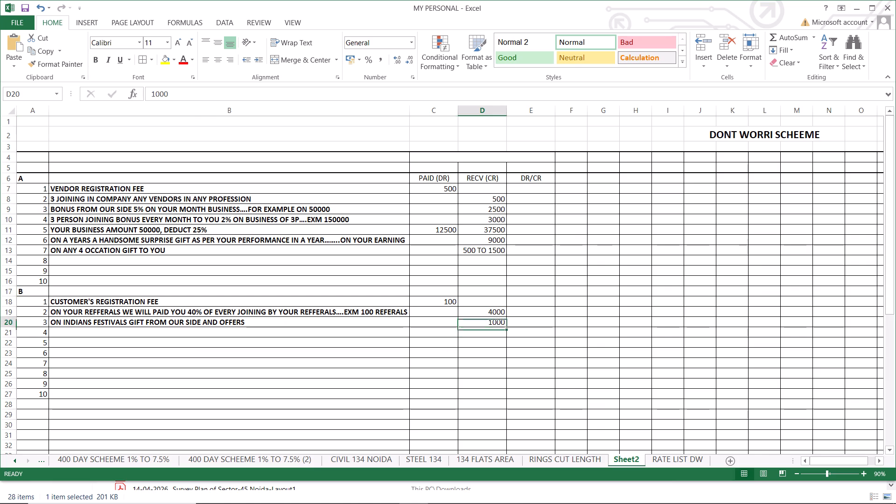
pyautogui.click(90, 329)
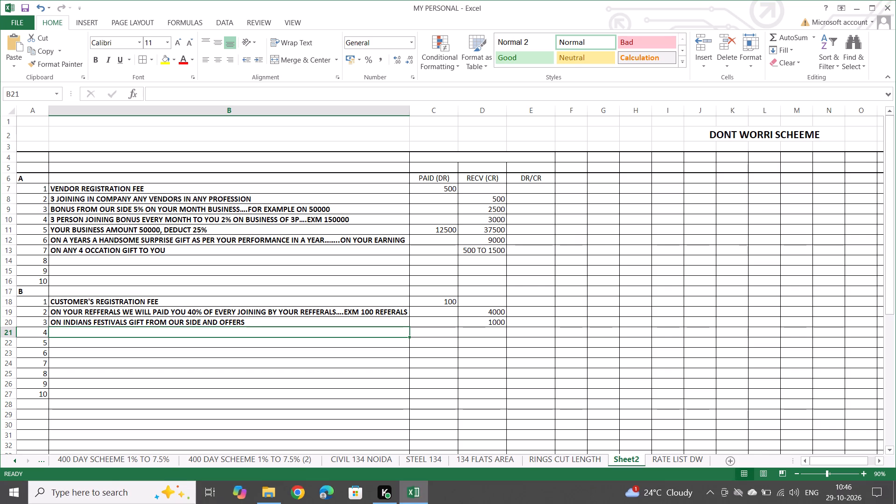
pyautogui.click(240, 321)
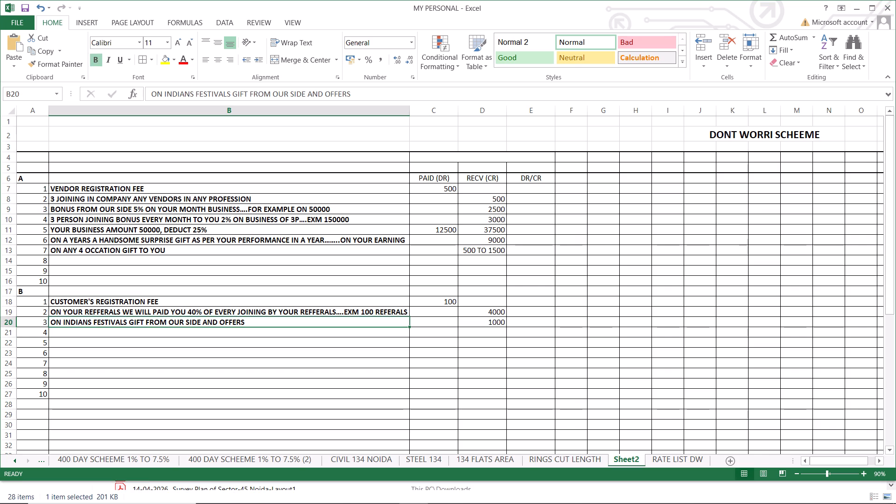
pyautogui.click(111, 336)
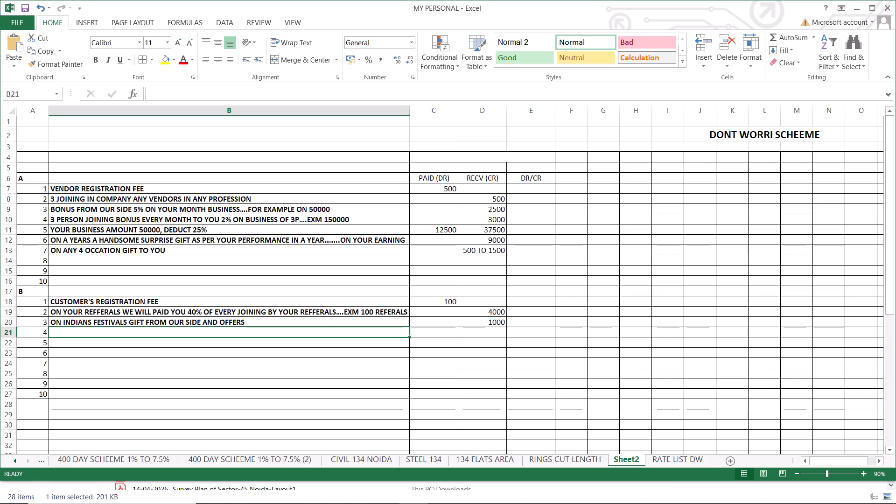
pyautogui.click(497, 333)
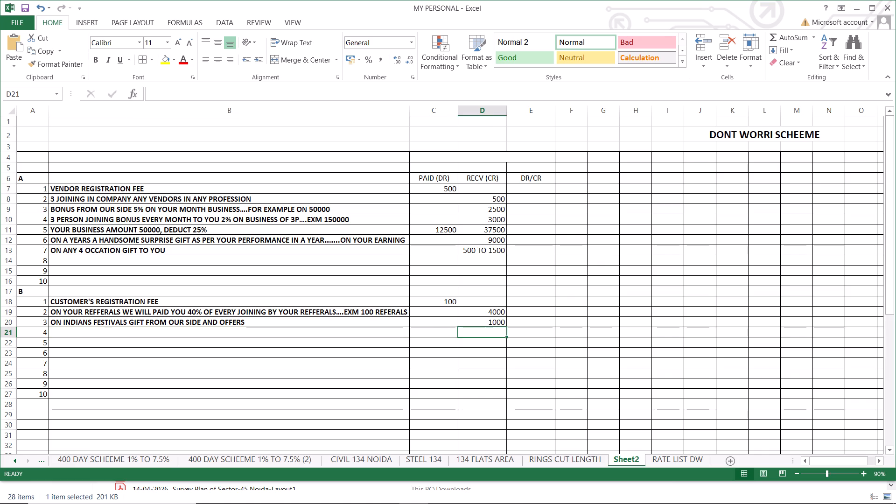
pyautogui.click(77, 331)
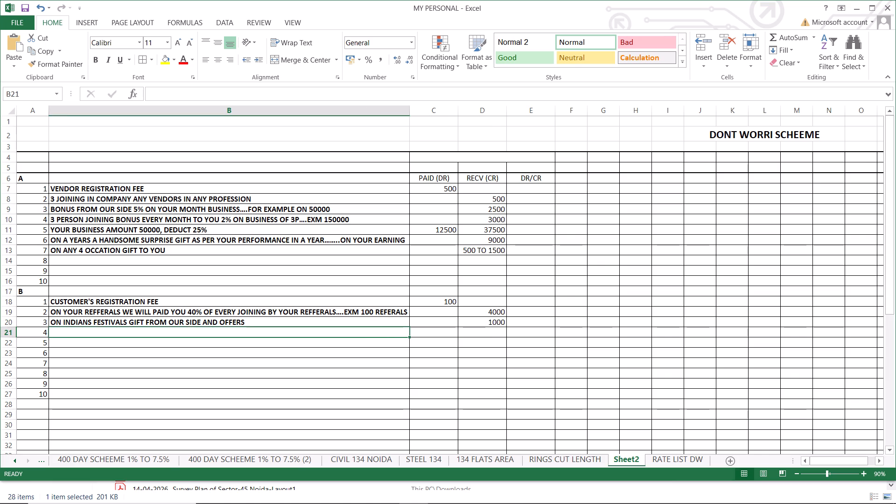
pyautogui.click(497, 333)
pyautogui.click(260, 323)
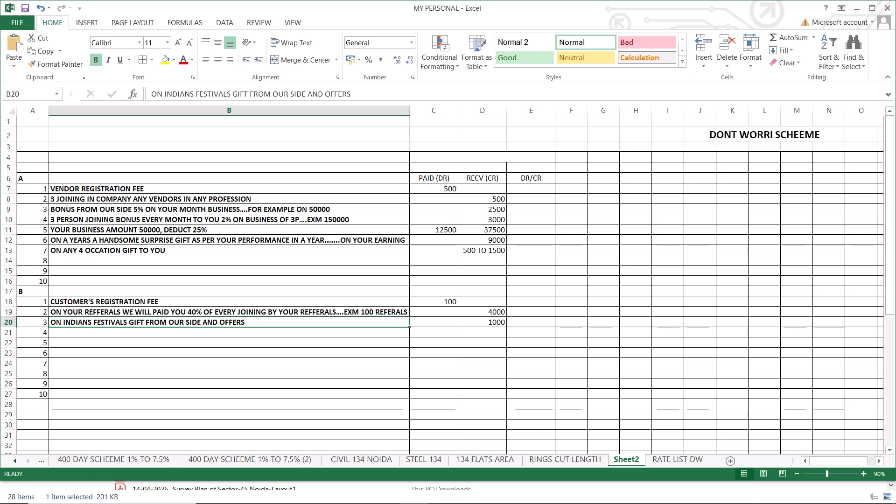
pyautogui.click(494, 323)
pyautogui.click(492, 308)
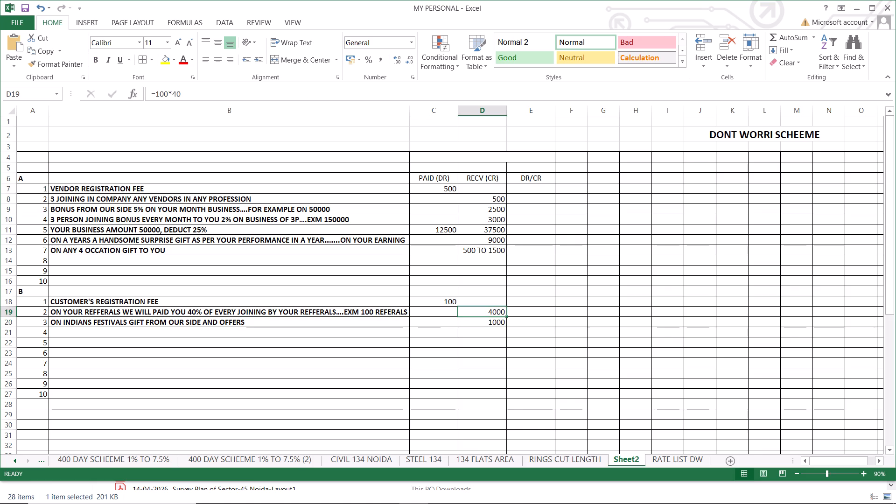
pyautogui.click(439, 299)
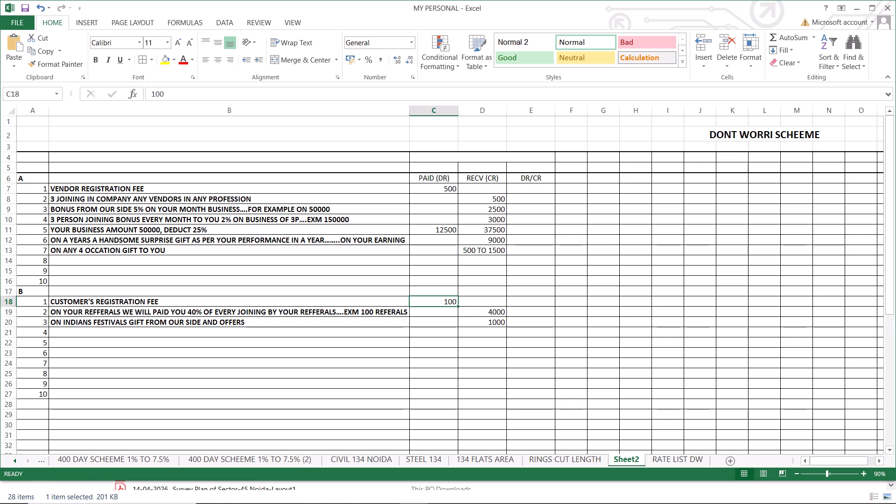
pyautogui.click(73, 333)
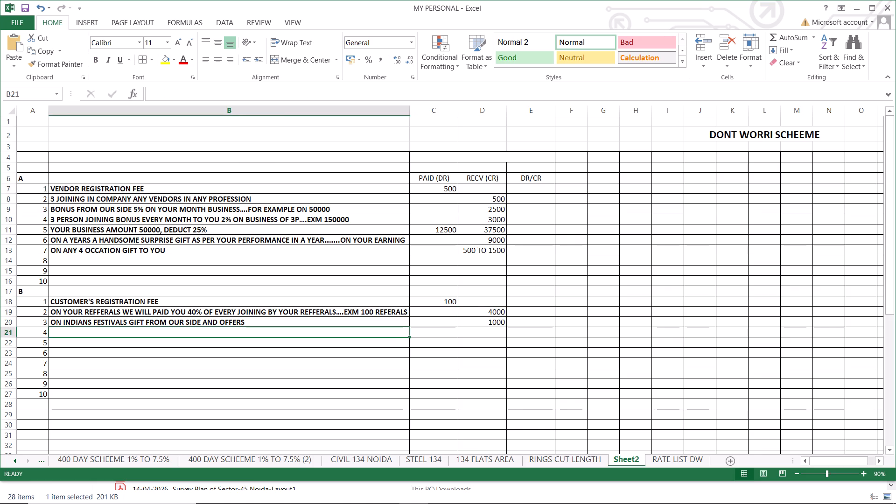
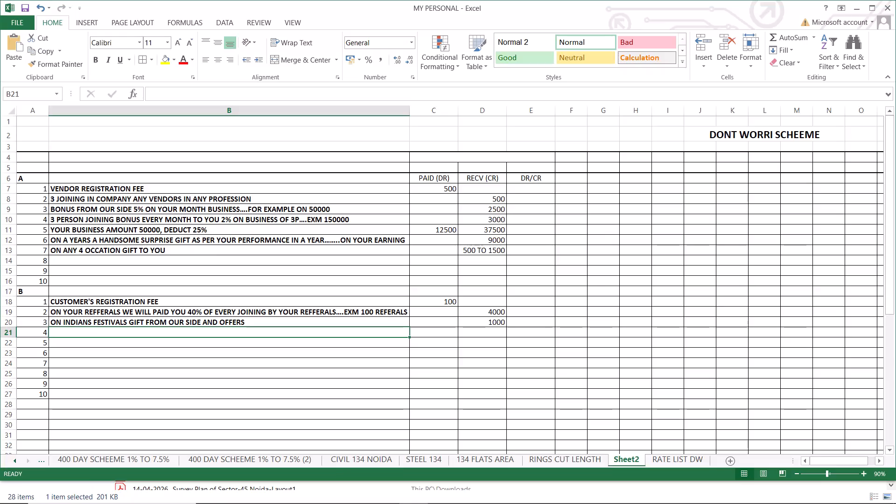
# Switch from the Excel workbook to the File Explorer window.
pyautogui.moveTo(151, 485); pyautogui.dragTo(601, 503)
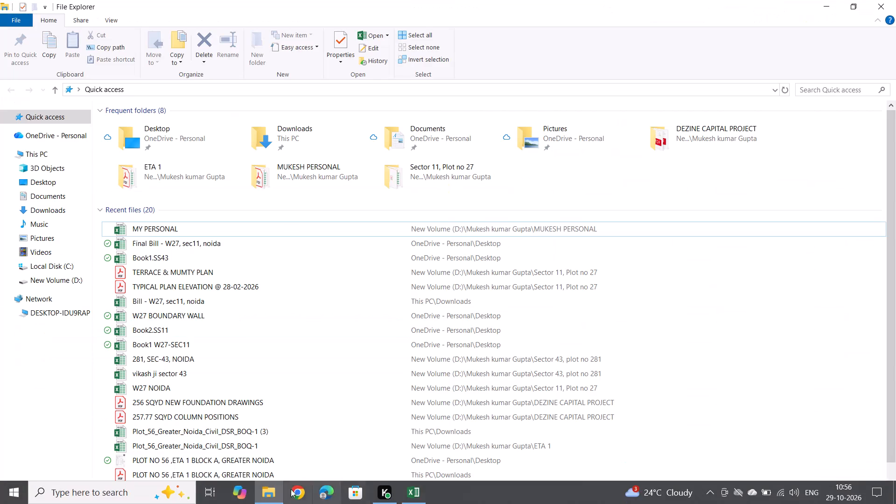
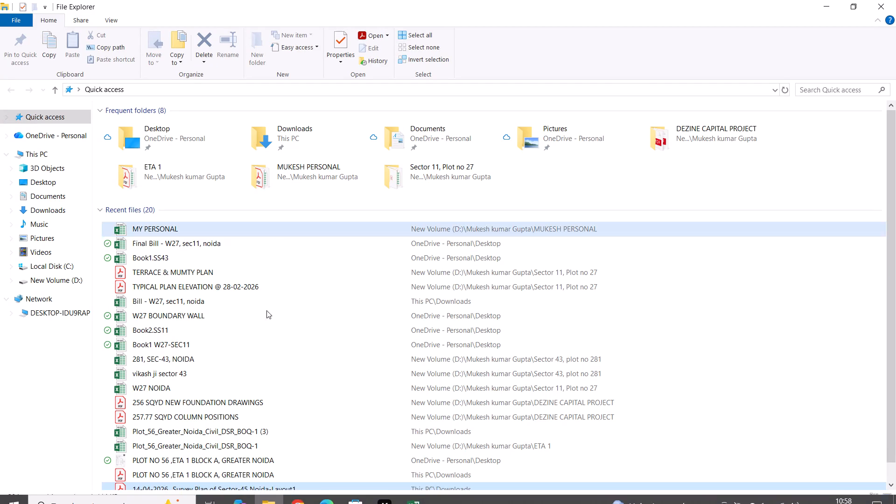
# Switch back to the MY PERSONAL workbook in Excel and select the received amount in the Indian festivals gift row of Sheet2.
pyautogui.click(409, 494)
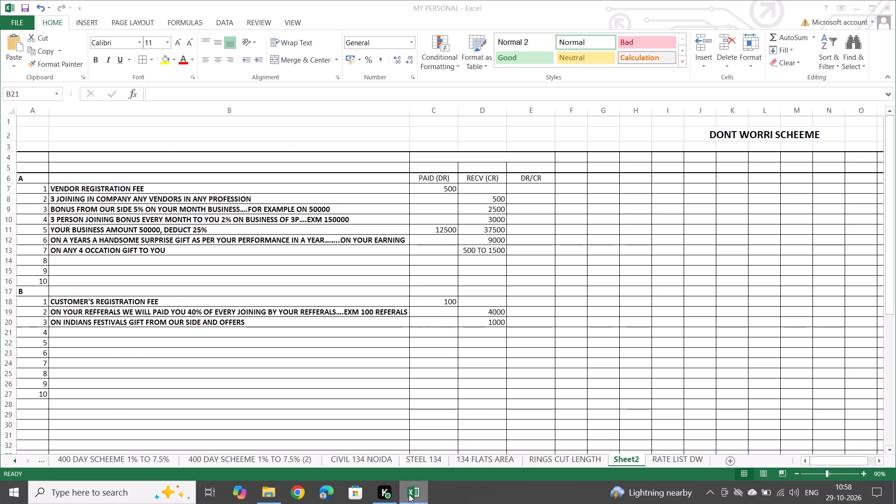
pyautogui.click(488, 322)
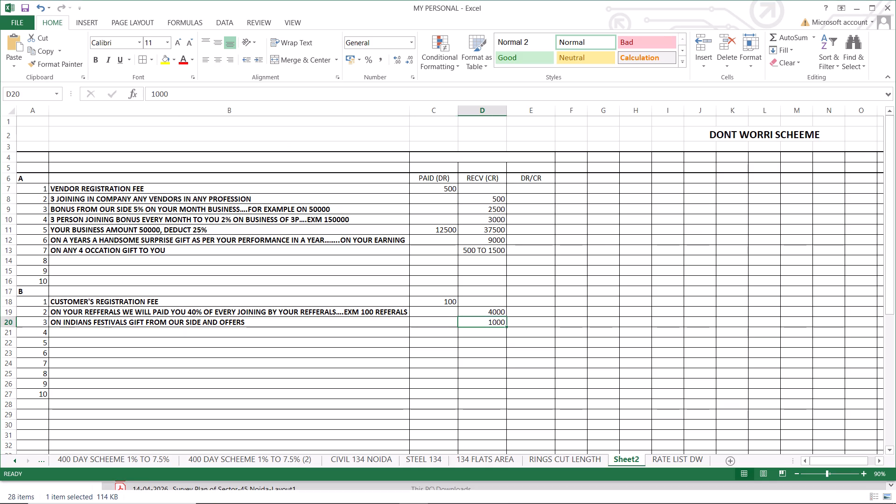
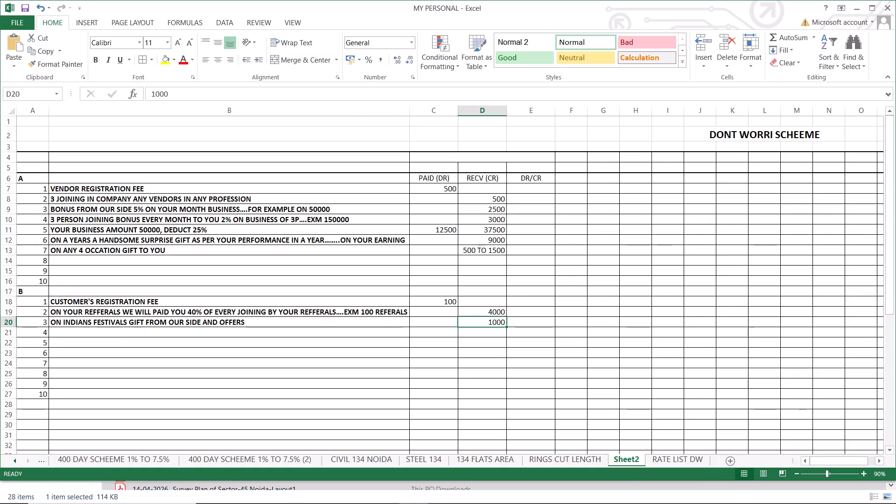
# Review the descriptions with their paid and received amounts in the vendor (A) and customer (B) sections of Sheet2.
pyautogui.click(126, 333)
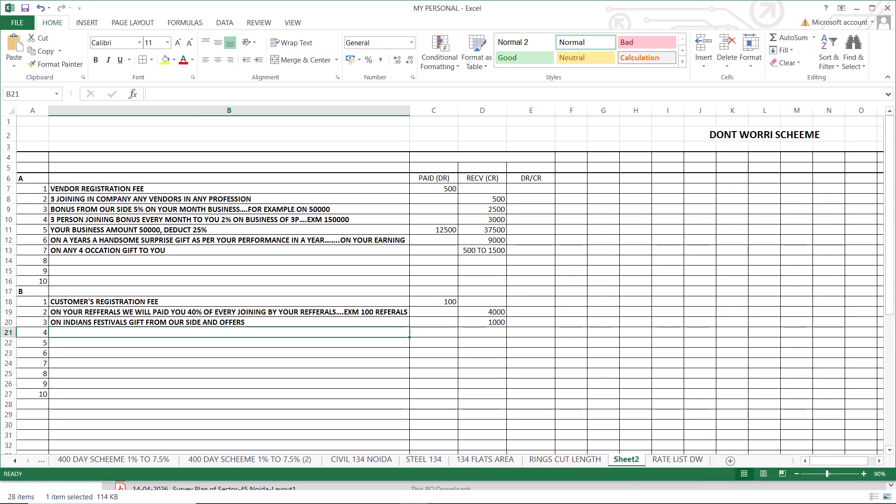
pyautogui.click(483, 321)
pyautogui.click(444, 302)
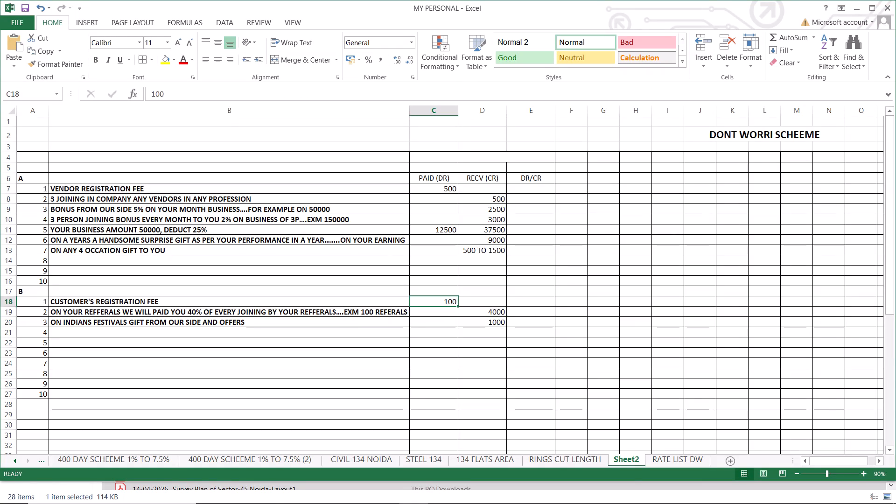
pyautogui.moveTo(490, 309); pyautogui.dragTo(488, 322)
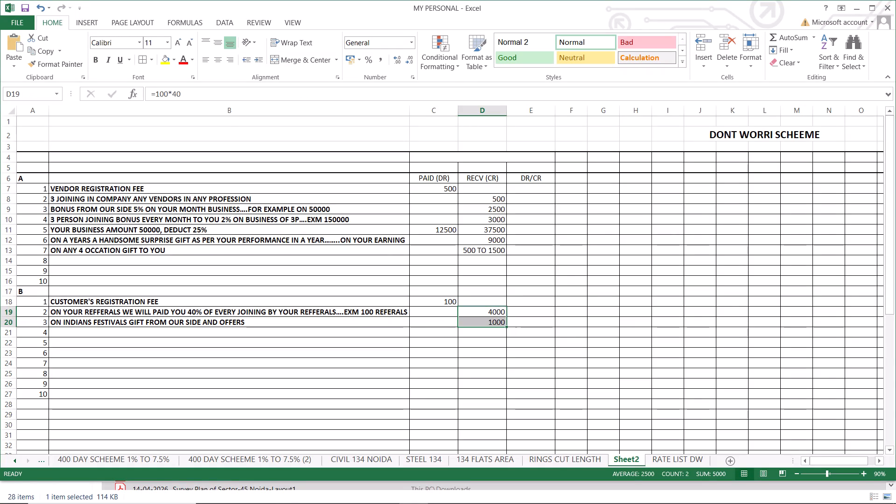
pyautogui.click(101, 301)
pyautogui.click(437, 306)
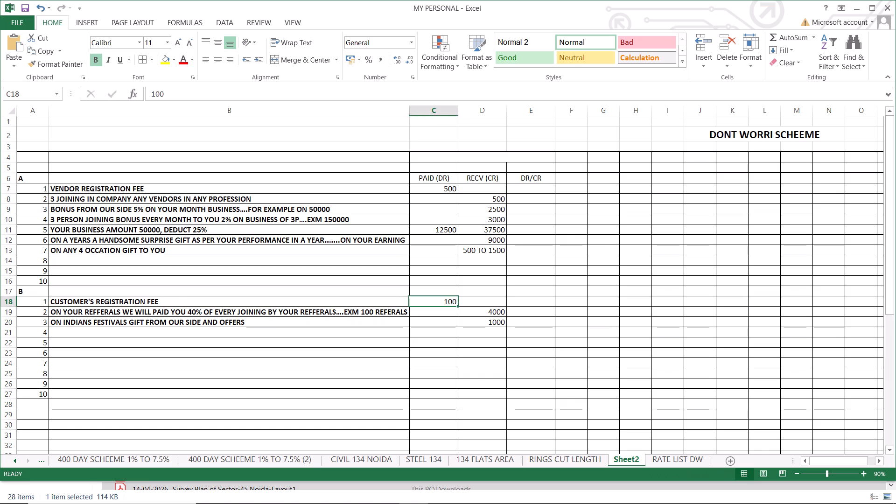
pyautogui.click(450, 190)
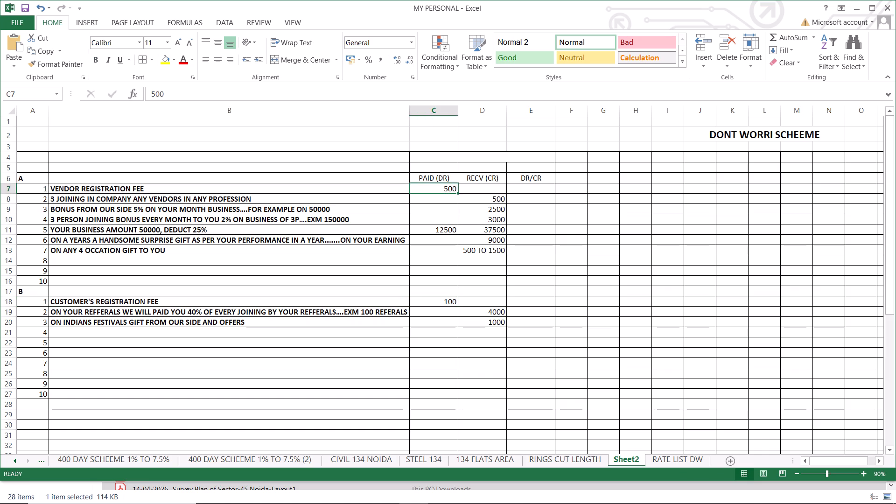
pyautogui.click(438, 300)
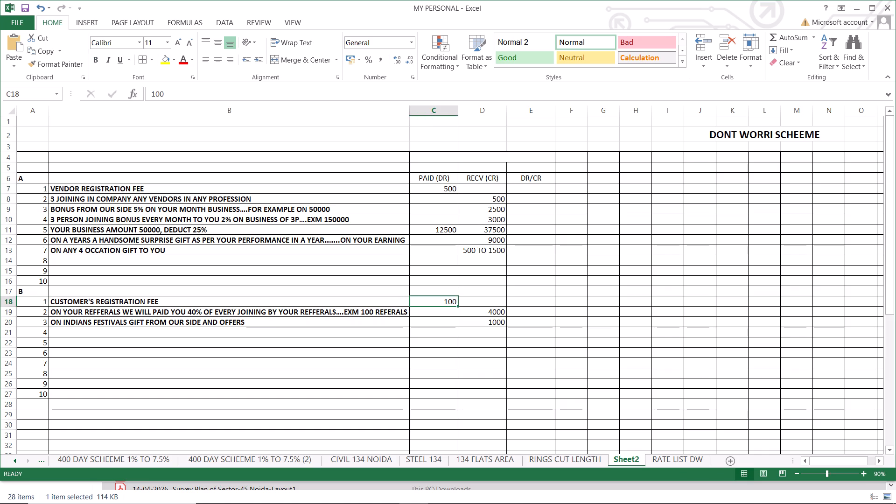
pyautogui.click(493, 199)
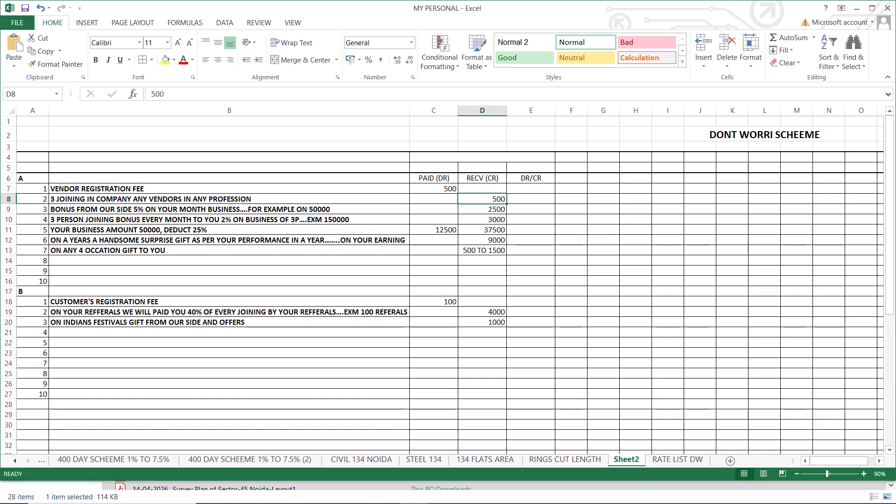
pyautogui.moveTo(491, 208); pyautogui.dragTo(494, 253)
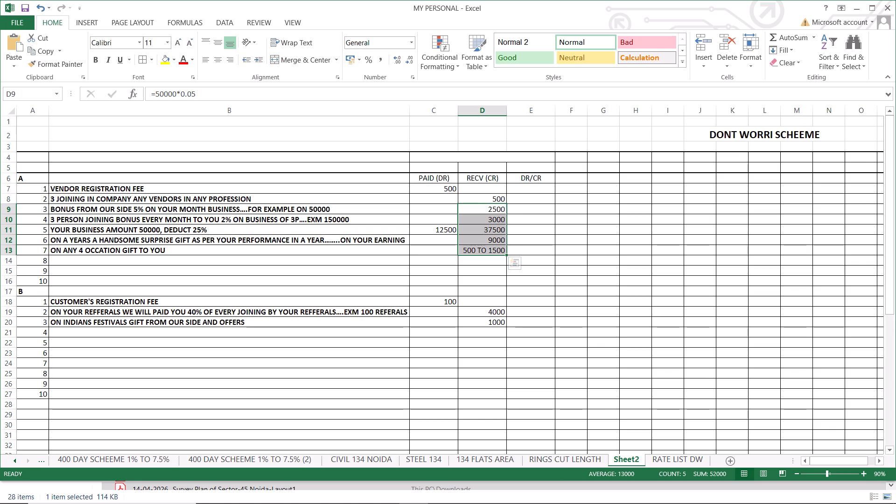
pyautogui.moveTo(27, 187); pyautogui.dragTo(394, 266)
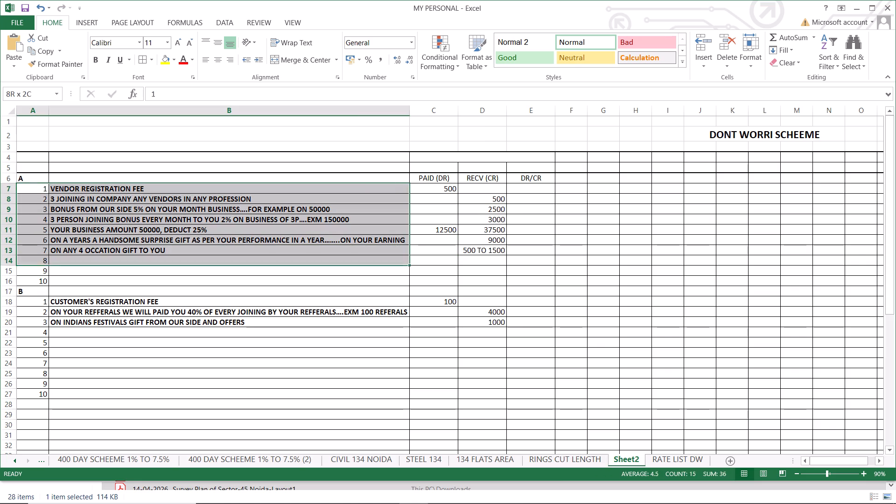
pyautogui.moveTo(394, 266); pyautogui.dragTo(548, 250)
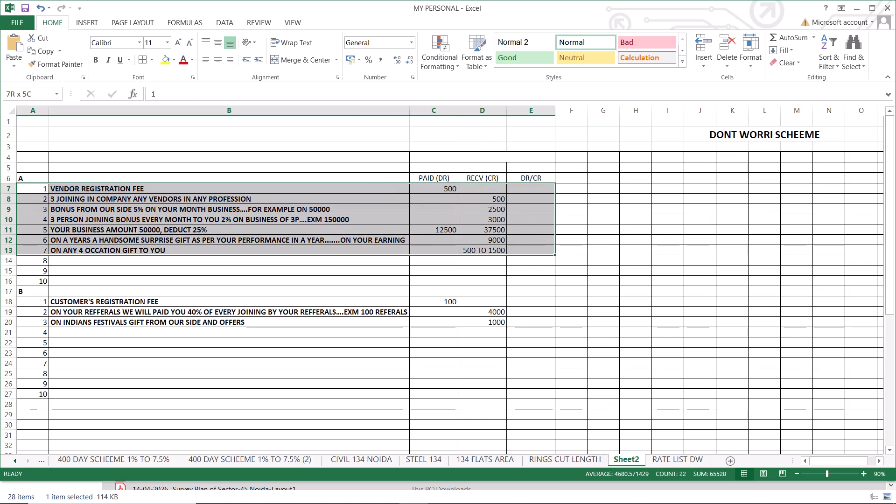
pyautogui.moveTo(548, 250); pyautogui.dragTo(548, 328)
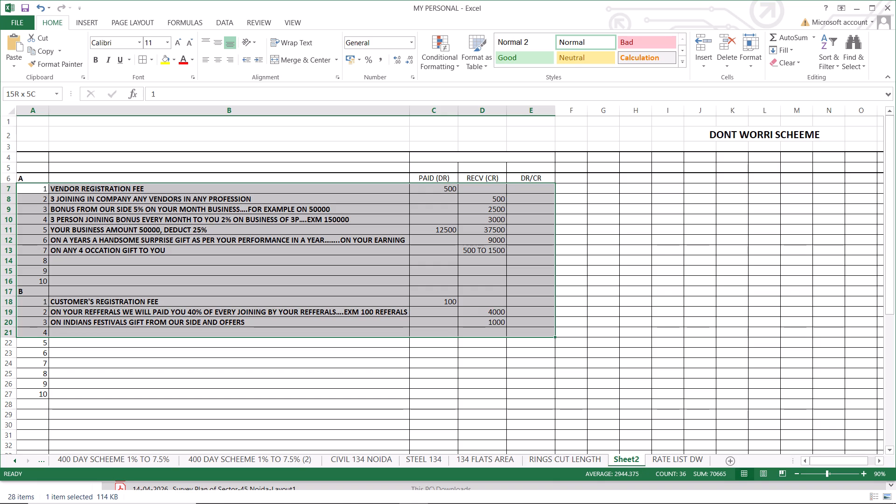
pyautogui.moveTo(548, 328); pyautogui.dragTo(548, 324)
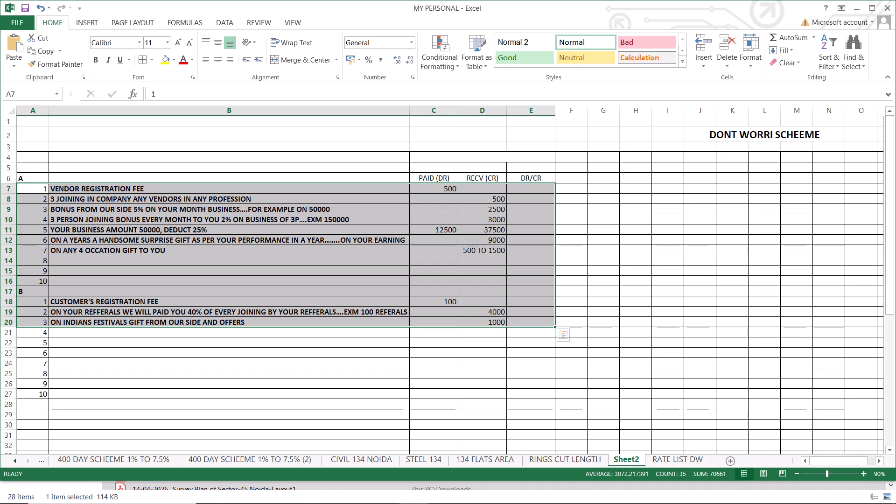
pyautogui.click(214, 195)
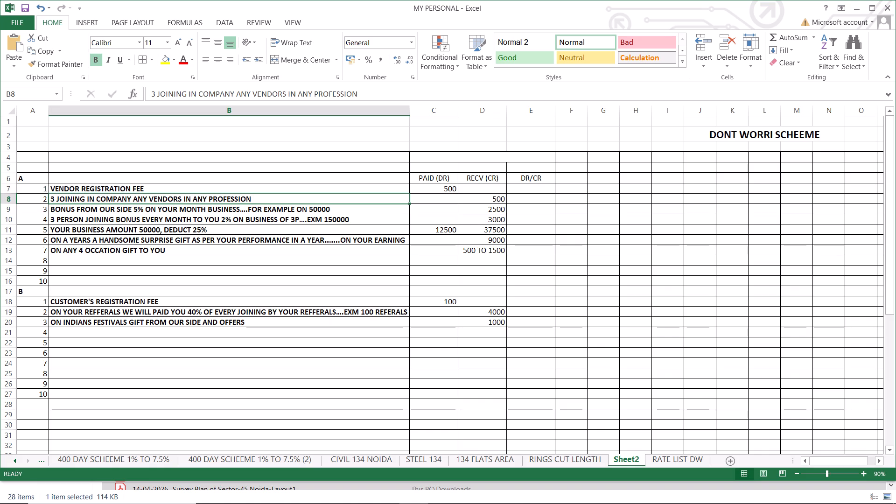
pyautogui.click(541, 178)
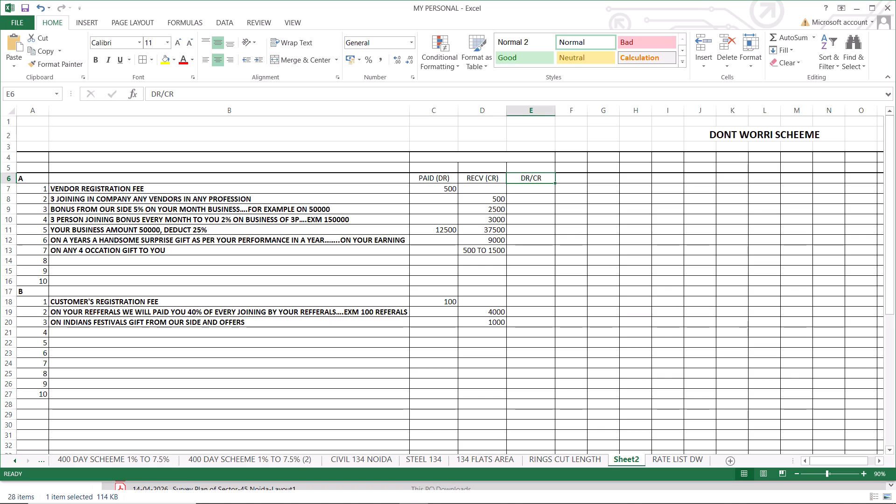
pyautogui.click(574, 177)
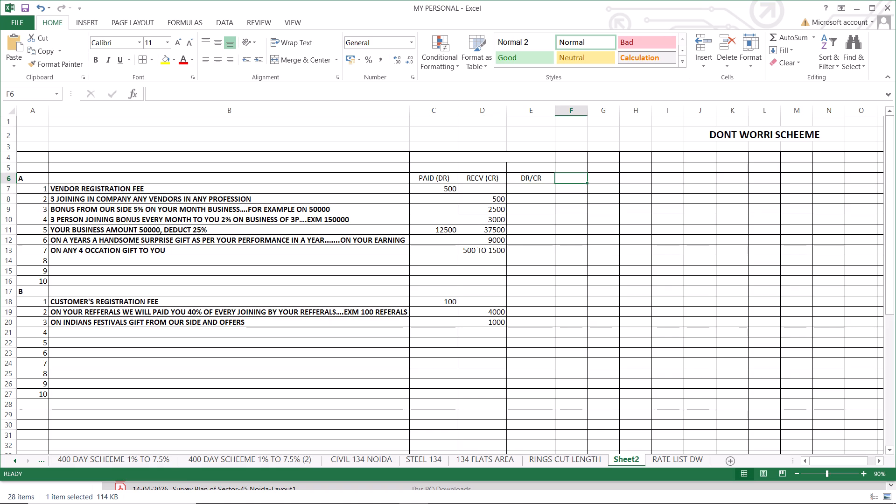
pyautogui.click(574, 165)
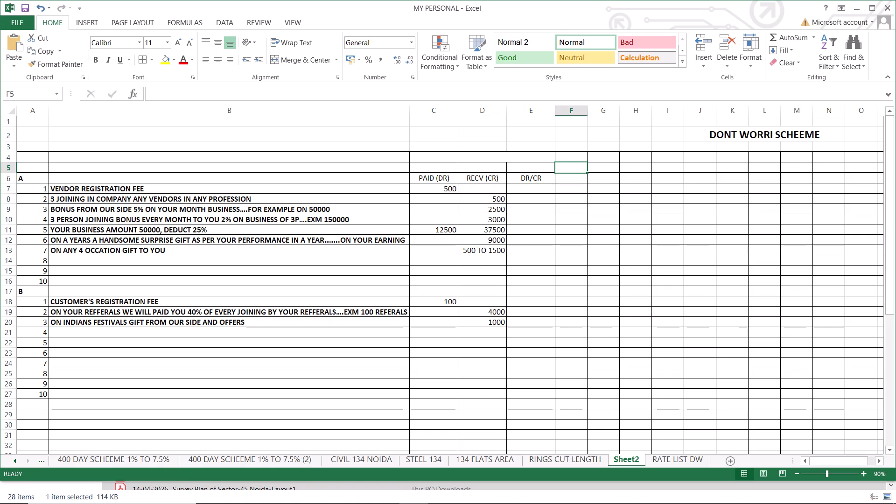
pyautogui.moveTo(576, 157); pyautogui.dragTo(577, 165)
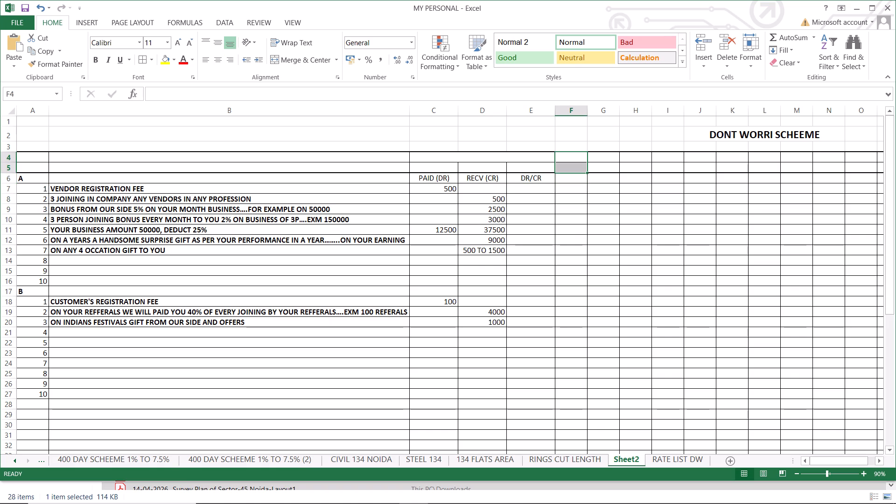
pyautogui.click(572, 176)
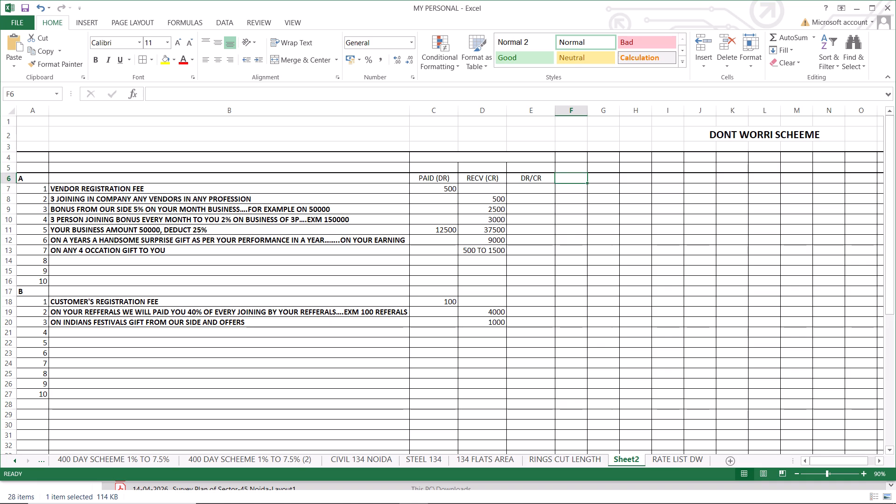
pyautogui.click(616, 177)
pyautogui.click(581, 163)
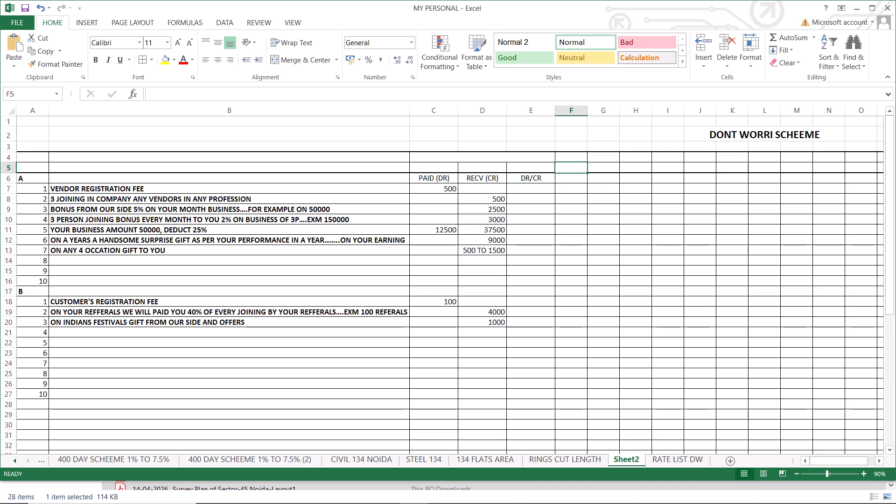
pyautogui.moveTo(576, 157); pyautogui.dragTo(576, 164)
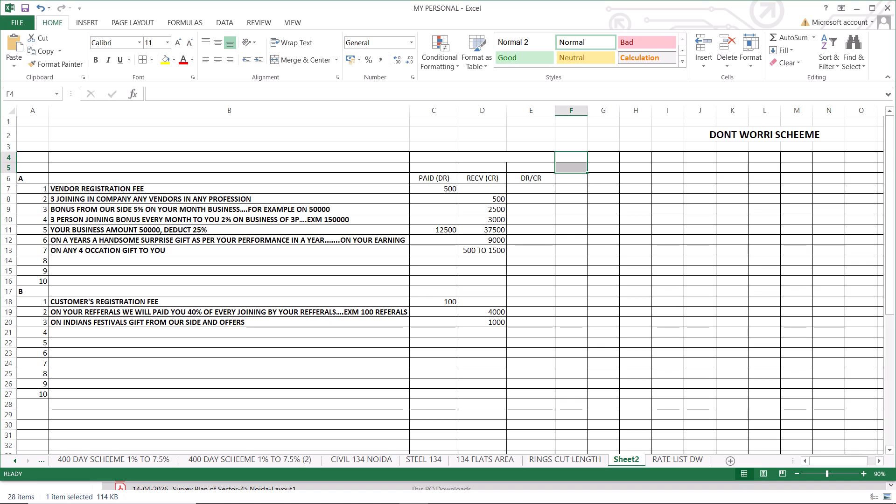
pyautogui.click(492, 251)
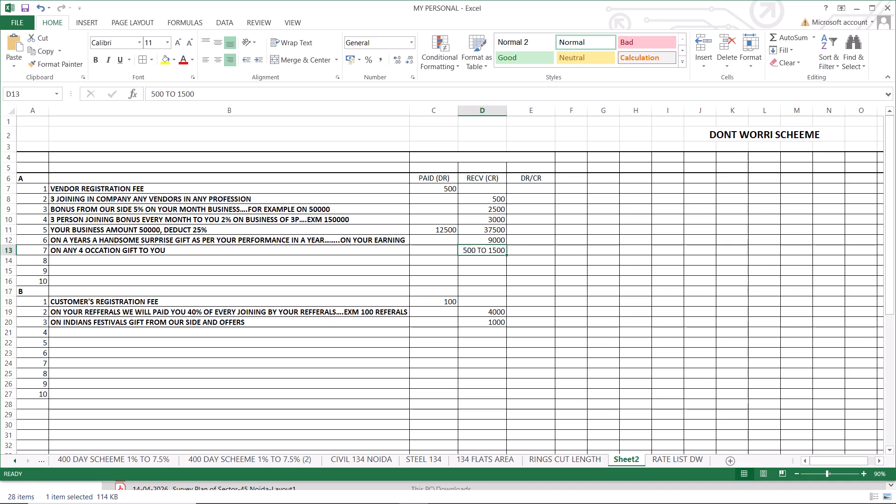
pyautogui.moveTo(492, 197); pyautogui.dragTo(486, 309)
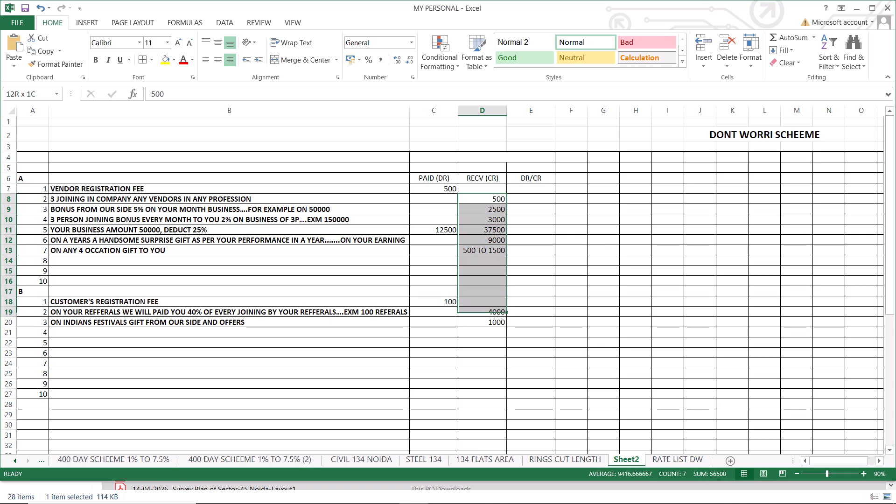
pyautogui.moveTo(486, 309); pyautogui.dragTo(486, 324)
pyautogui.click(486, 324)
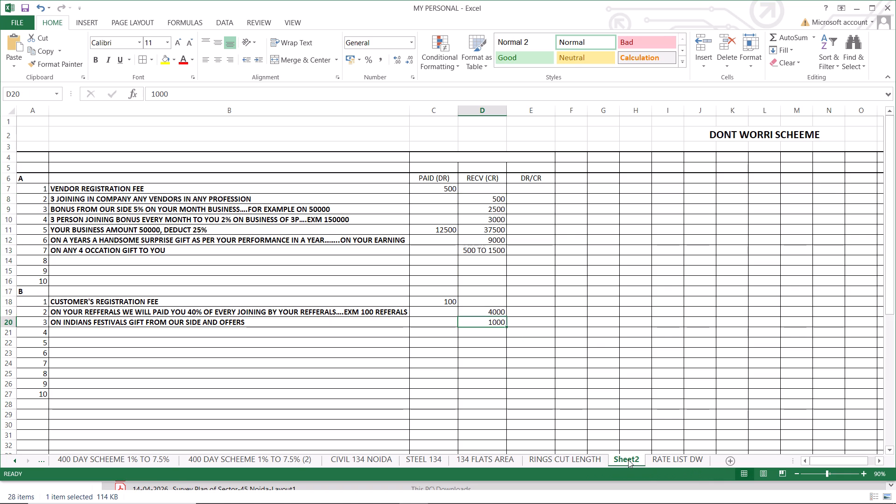
# Rename Sheet2 as DW SCHEEME.
pyautogui.rightClick(628, 460)
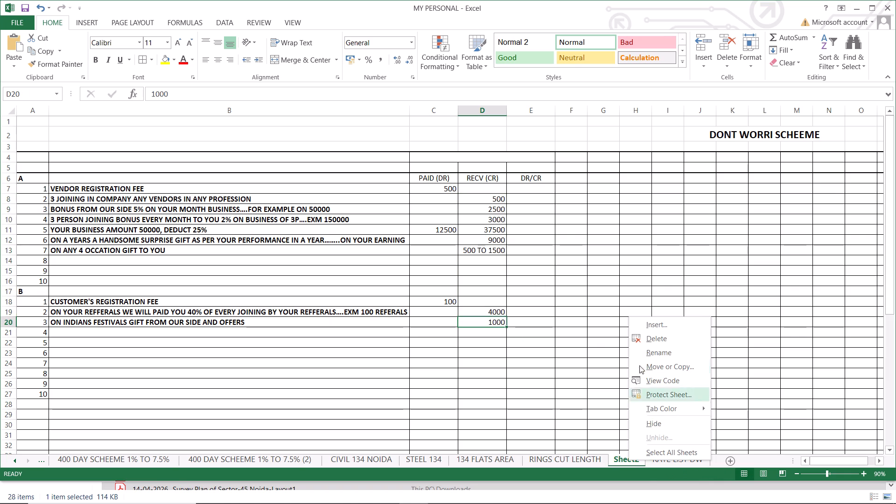
pyautogui.click(658, 351)
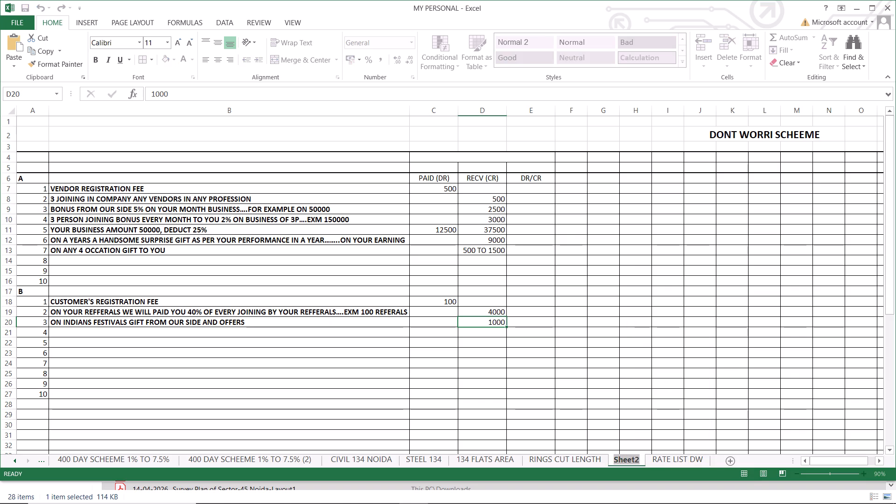
pyautogui.press('d')
pyautogui.write('W')
pyautogui.press('space')
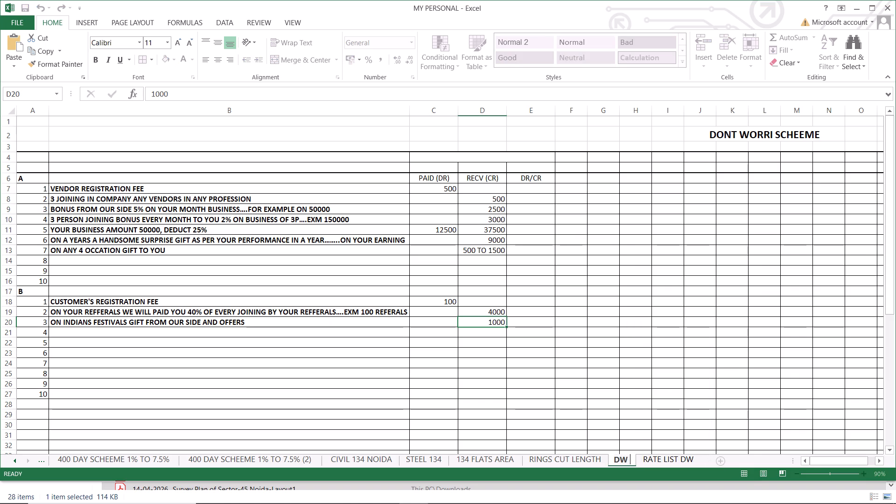
pyautogui.write('SCHEE')
pyautogui.press('m')
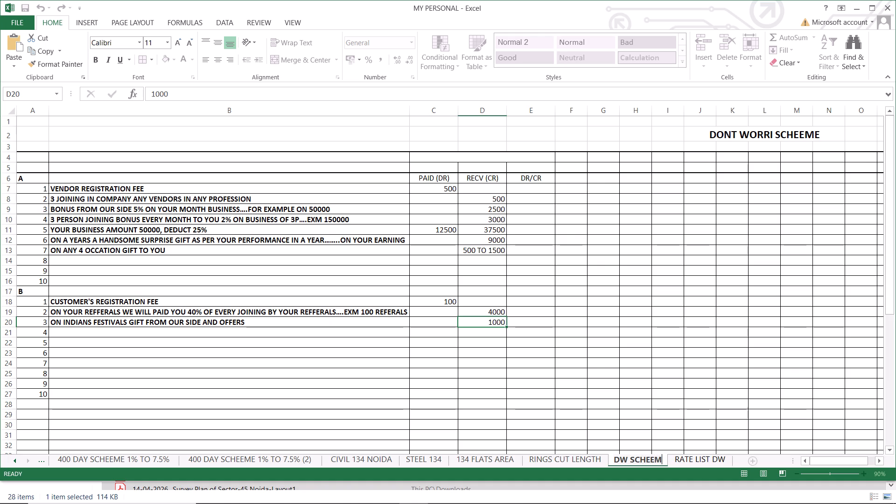
pyautogui.press('e')
pyautogui.click(702, 324)
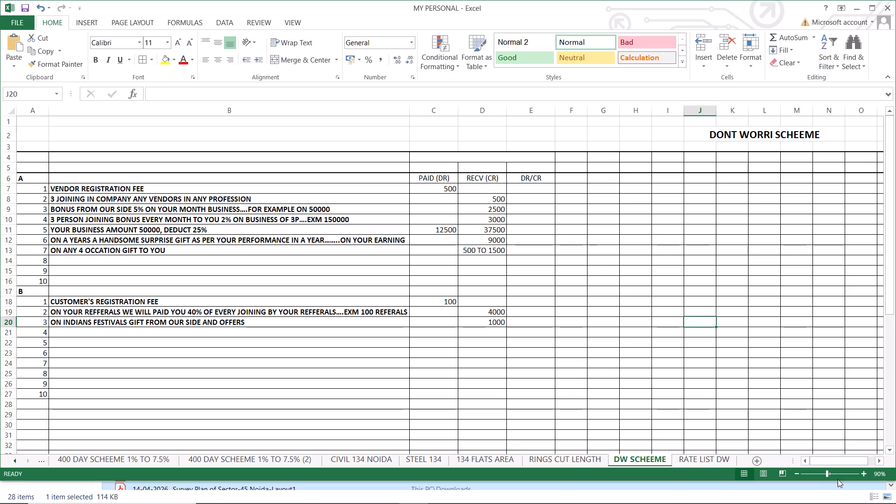
# Look through the RATE LIST DW and RINGS CUT LENGTH sheets, and examine the customer section of DW SCHEEME.
pyautogui.click(707, 465)
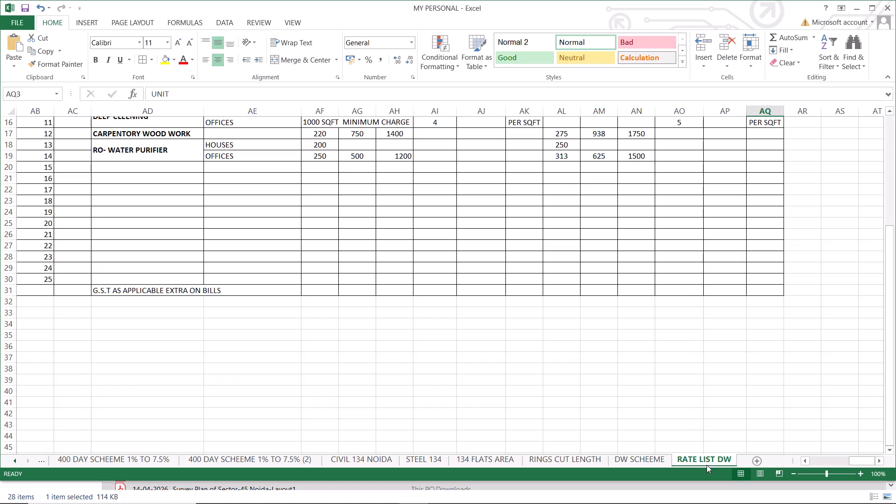
pyautogui.scroll(8, 166, 293)
pyautogui.scroll(-5, 166, 293)
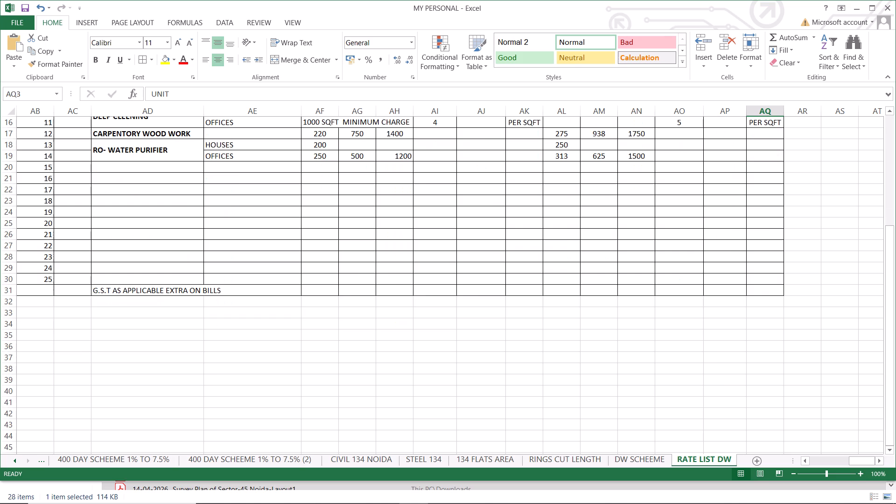
pyautogui.click(592, 460)
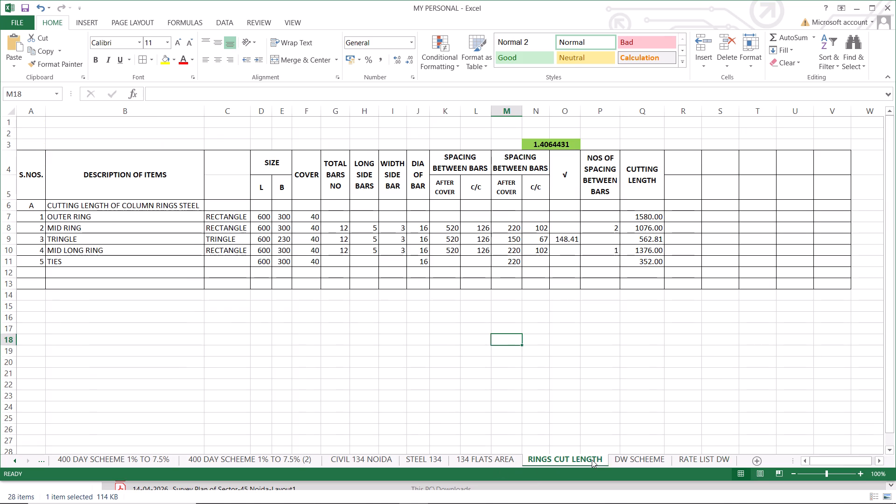
pyautogui.click(644, 465)
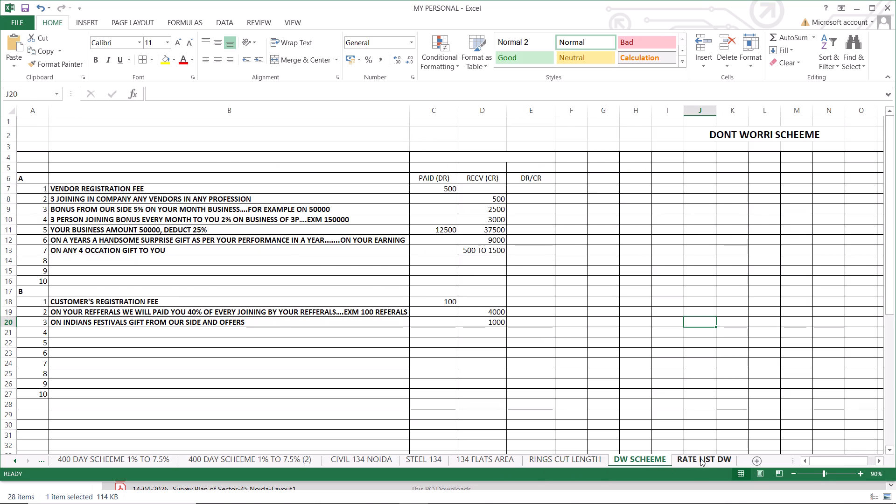
pyautogui.click(700, 458)
pyautogui.click(636, 458)
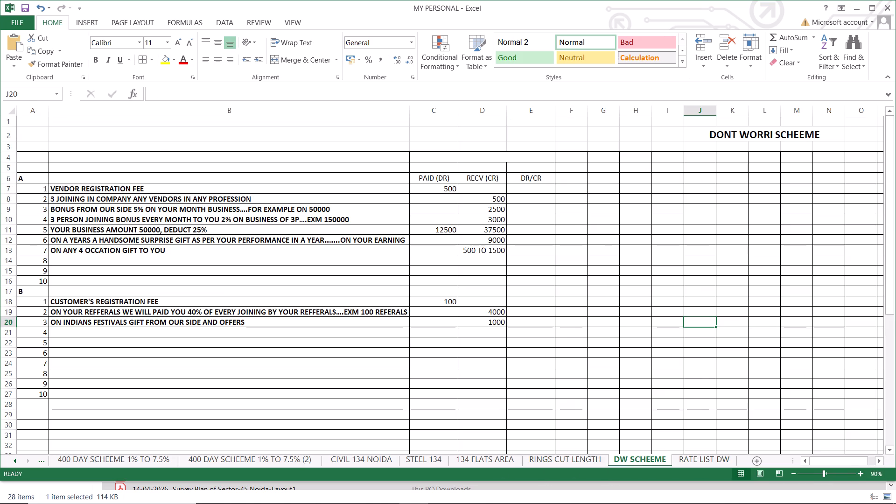
pyautogui.scroll(-2, 231, 328)
pyautogui.click(57, 273)
pyautogui.click(77, 259)
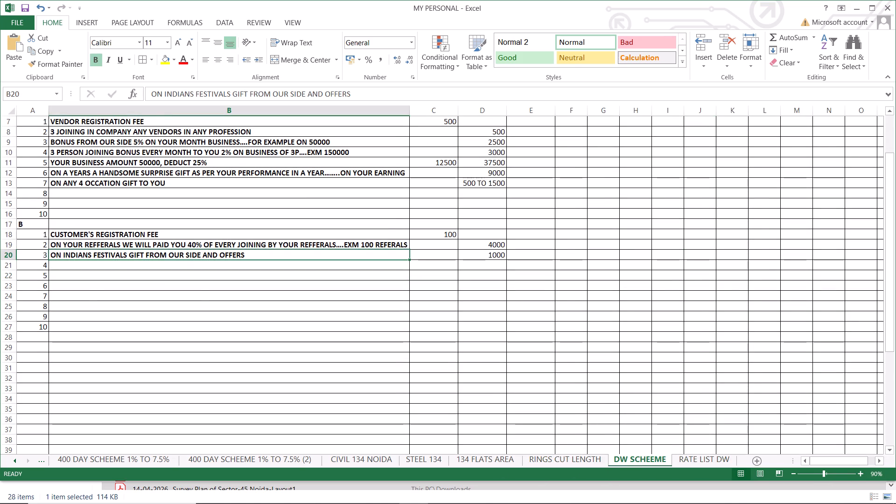
# Insert a new blank worksheet directly after DW SCHEEME.
pyautogui.click(756, 462)
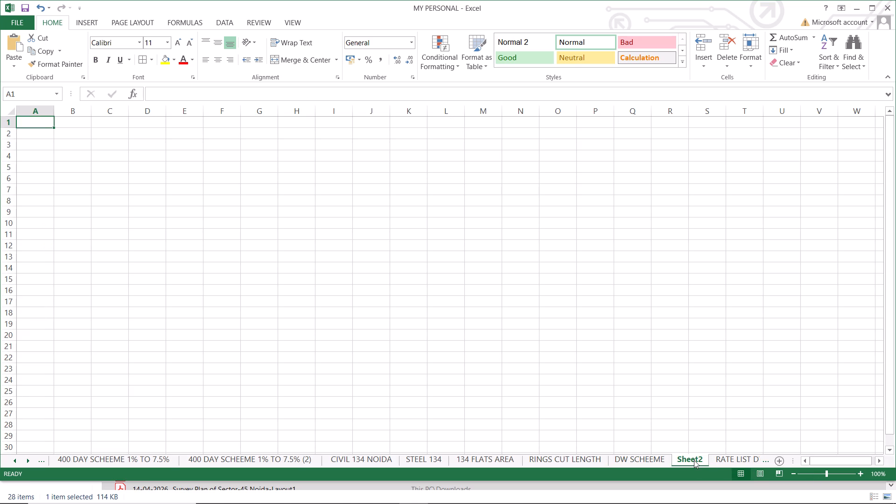
# Move Sheet2 to the end of the workbook, directly after RATE LIST DW.
pyautogui.moveTo(694, 460); pyautogui.dragTo(766, 455)
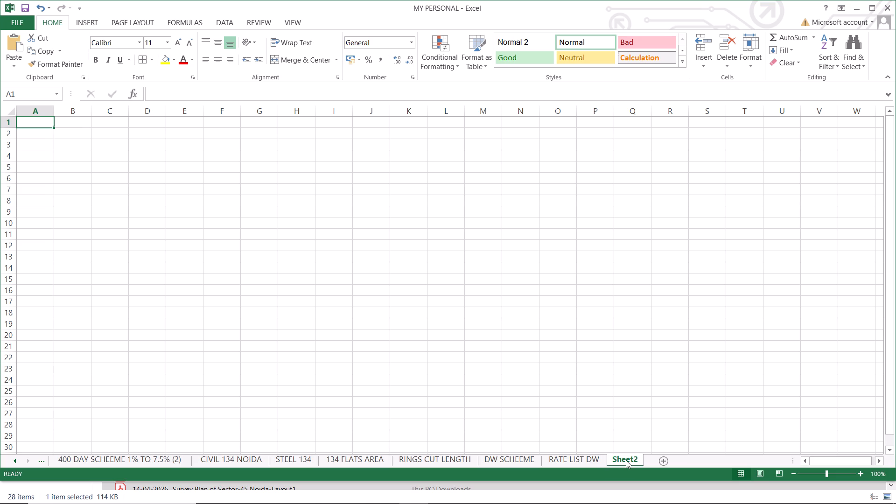
pyautogui.click(626, 460)
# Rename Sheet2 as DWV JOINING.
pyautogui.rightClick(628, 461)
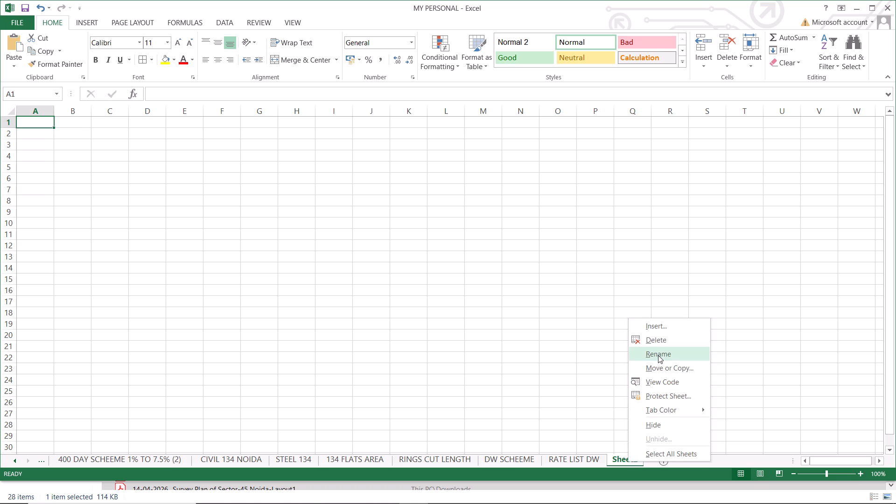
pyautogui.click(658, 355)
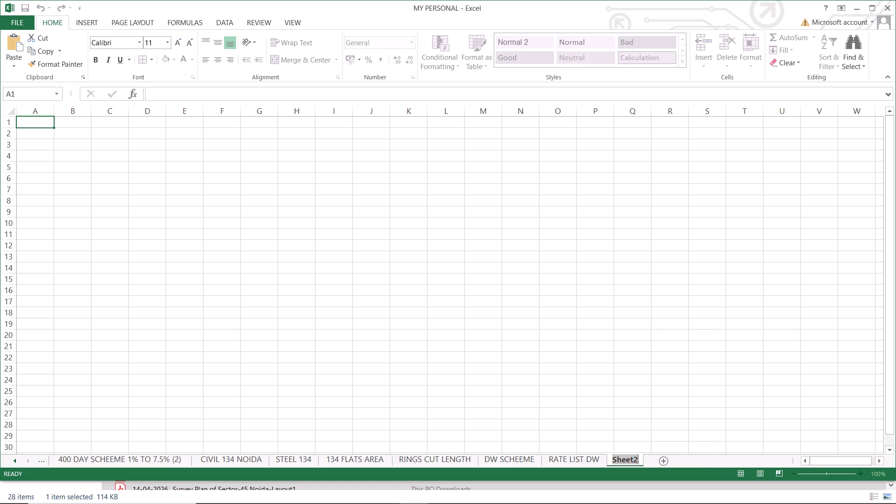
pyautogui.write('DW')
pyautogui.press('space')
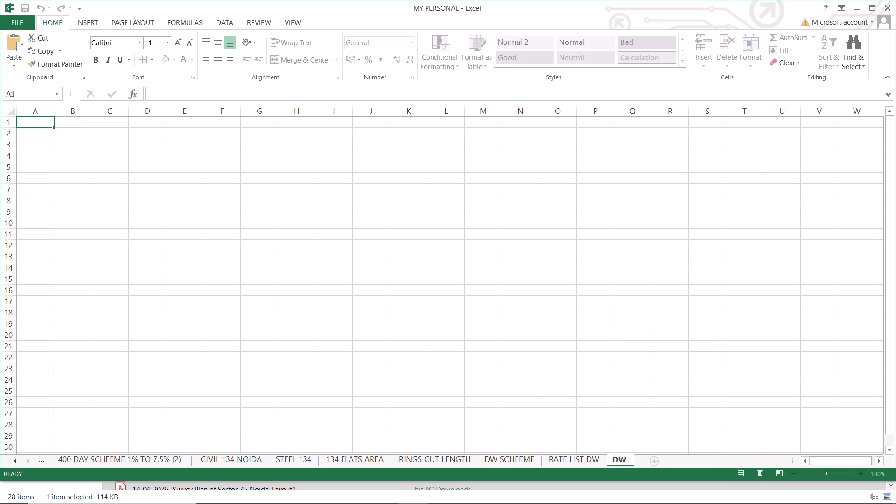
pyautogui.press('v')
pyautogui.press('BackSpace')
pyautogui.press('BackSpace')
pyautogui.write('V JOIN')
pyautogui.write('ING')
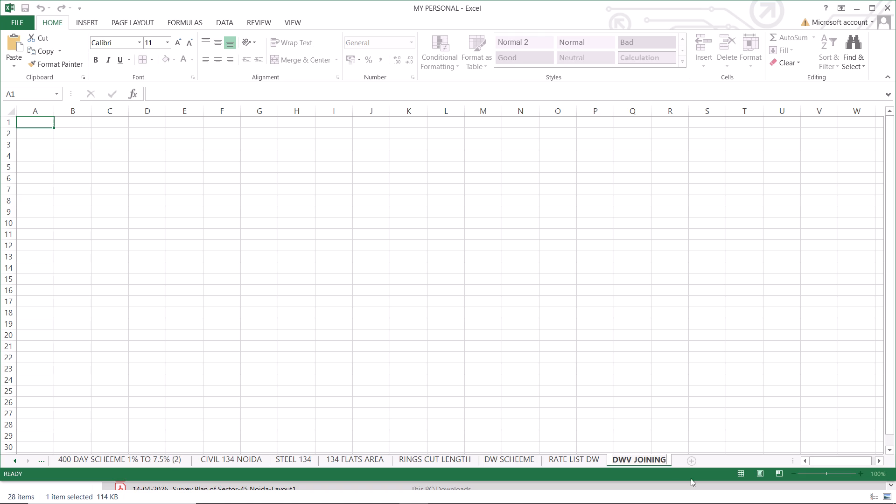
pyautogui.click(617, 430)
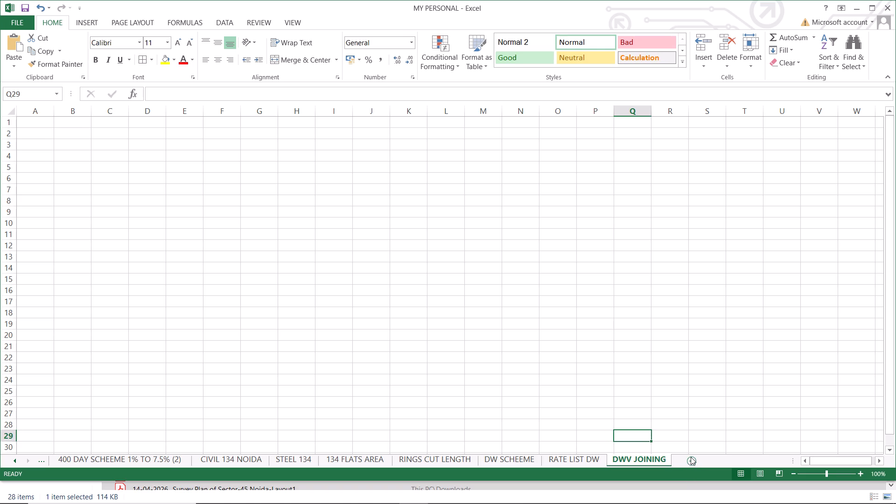
# Add a new worksheet after DWV JOINING and name it DWC REF ID.
pyautogui.click(691, 462)
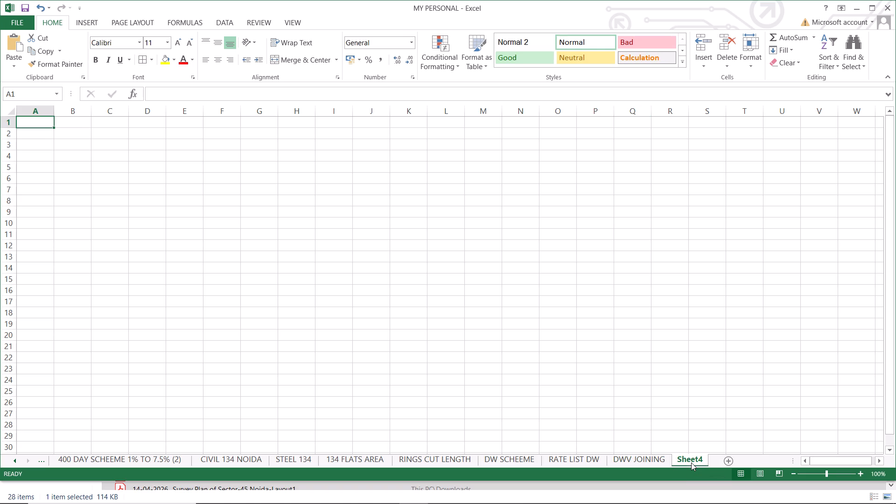
pyautogui.rightClick(691, 462)
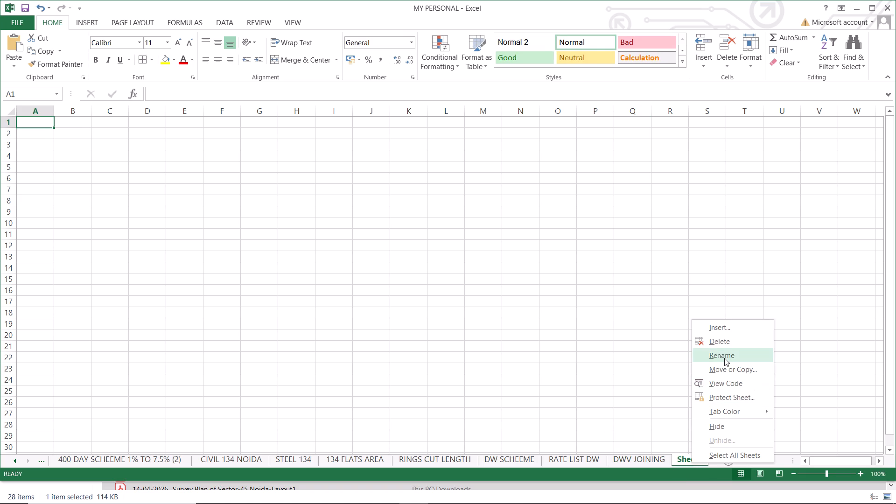
pyautogui.click(724, 357)
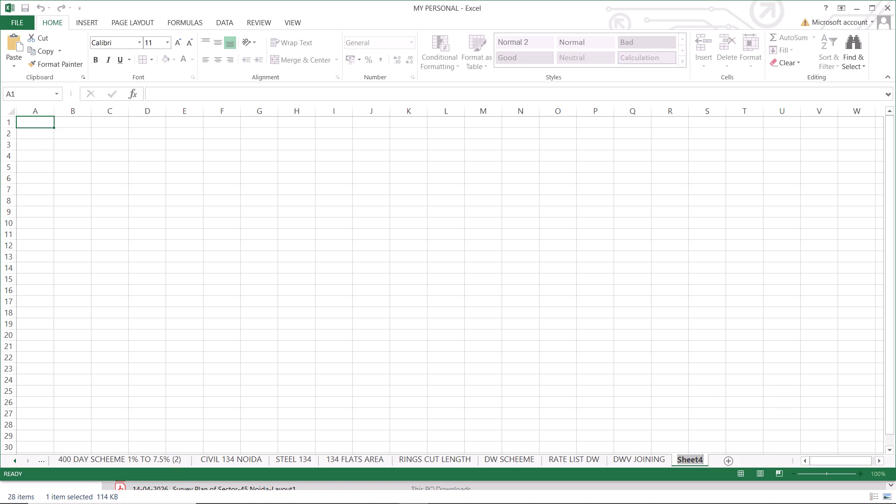
pyautogui.press('d')
pyautogui.write('WC')
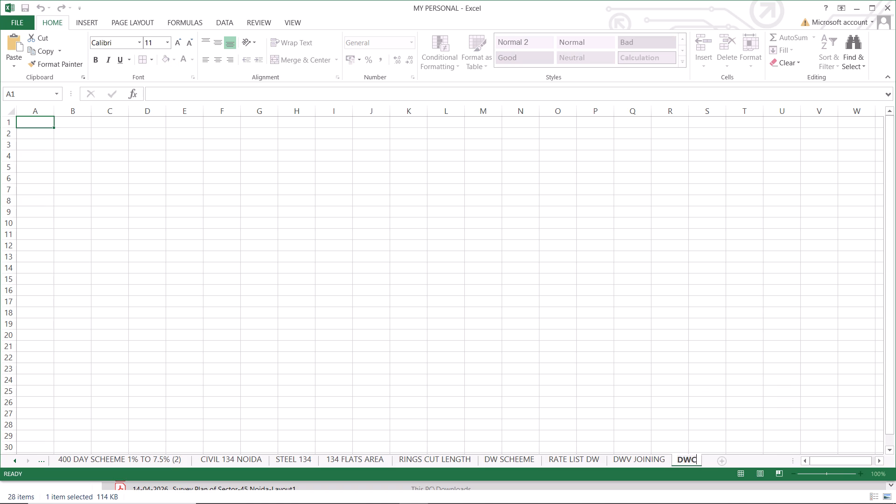
pyautogui.press('space')
pyautogui.write('REF')
pyautogui.press('space')
pyautogui.write('ID')
pyautogui.click(556, 356)
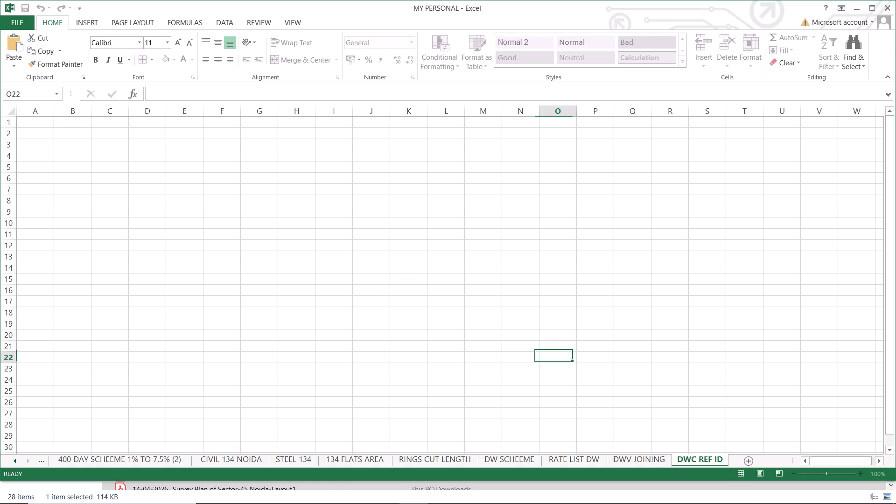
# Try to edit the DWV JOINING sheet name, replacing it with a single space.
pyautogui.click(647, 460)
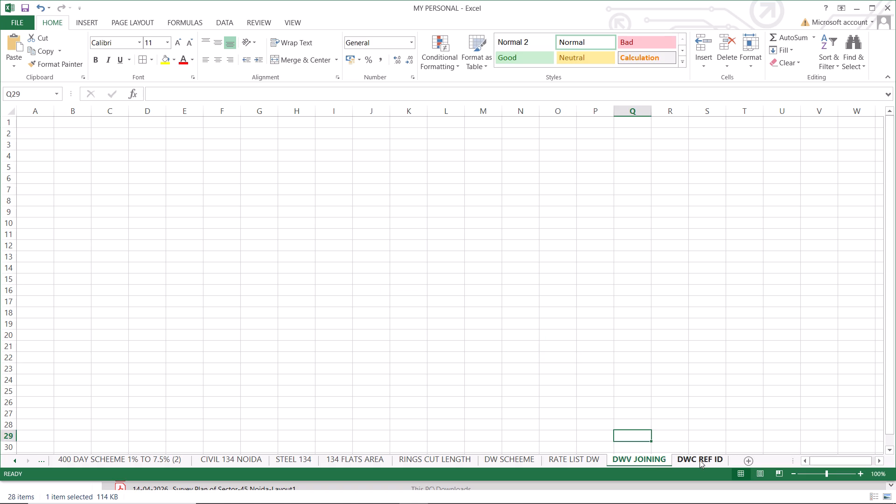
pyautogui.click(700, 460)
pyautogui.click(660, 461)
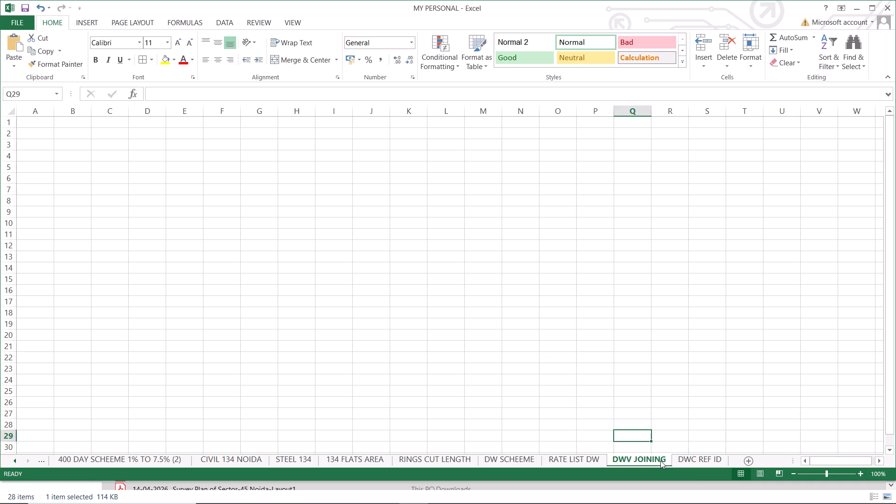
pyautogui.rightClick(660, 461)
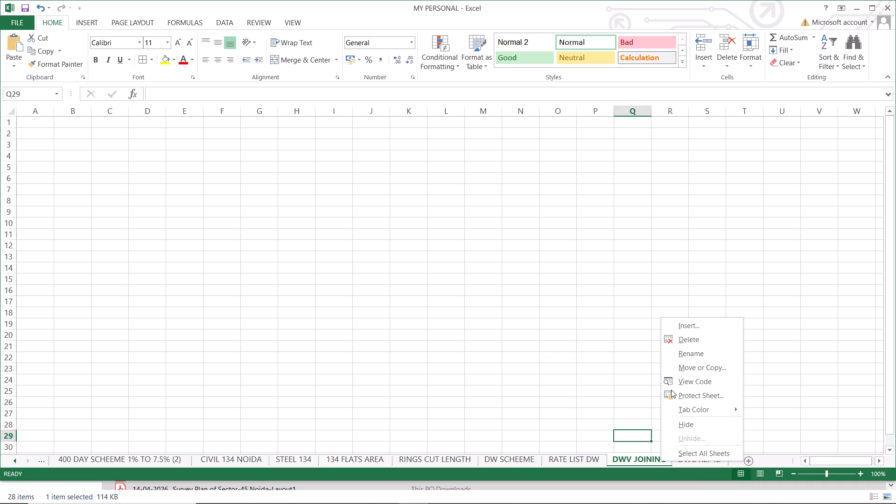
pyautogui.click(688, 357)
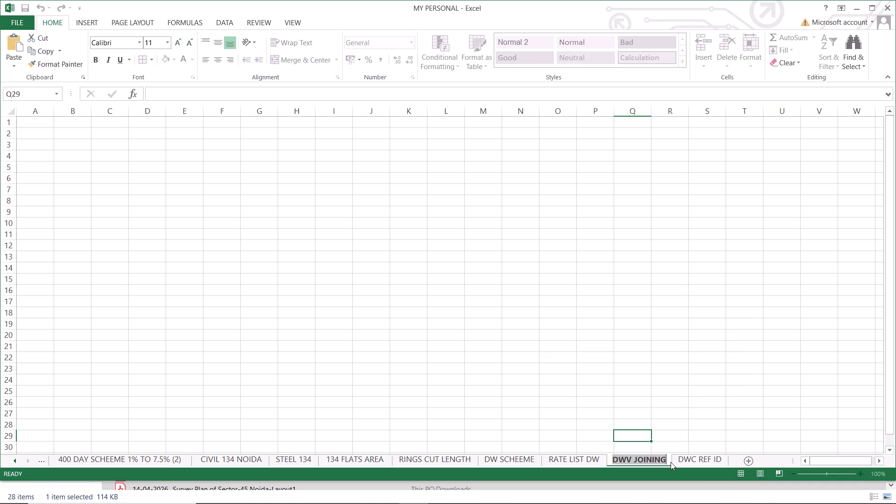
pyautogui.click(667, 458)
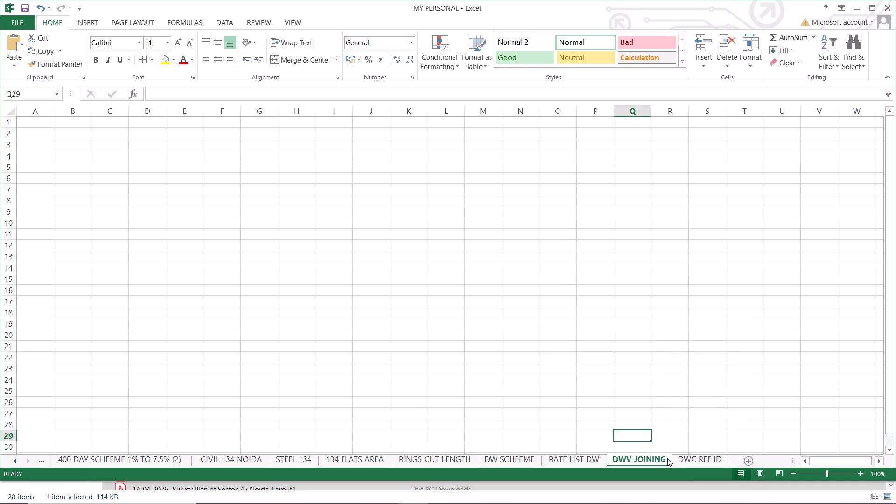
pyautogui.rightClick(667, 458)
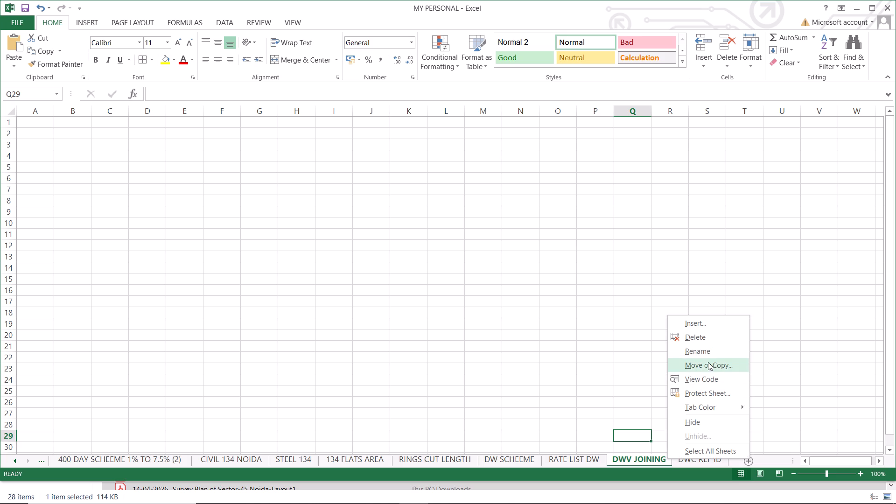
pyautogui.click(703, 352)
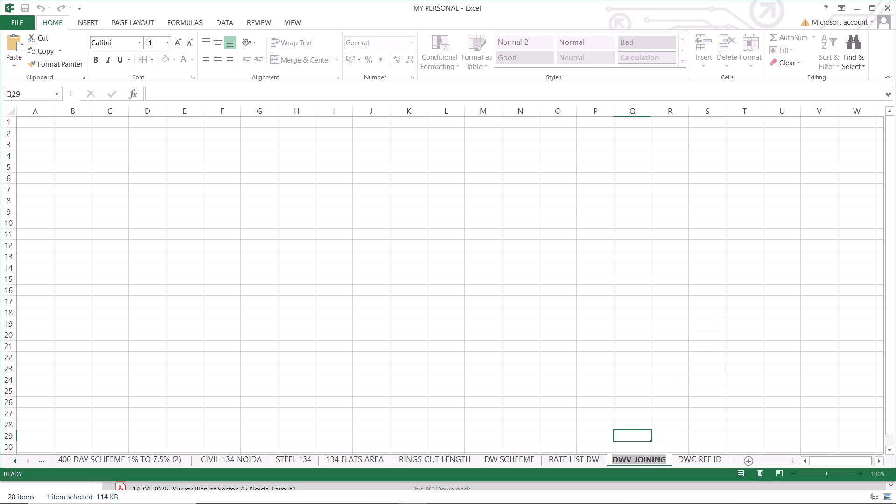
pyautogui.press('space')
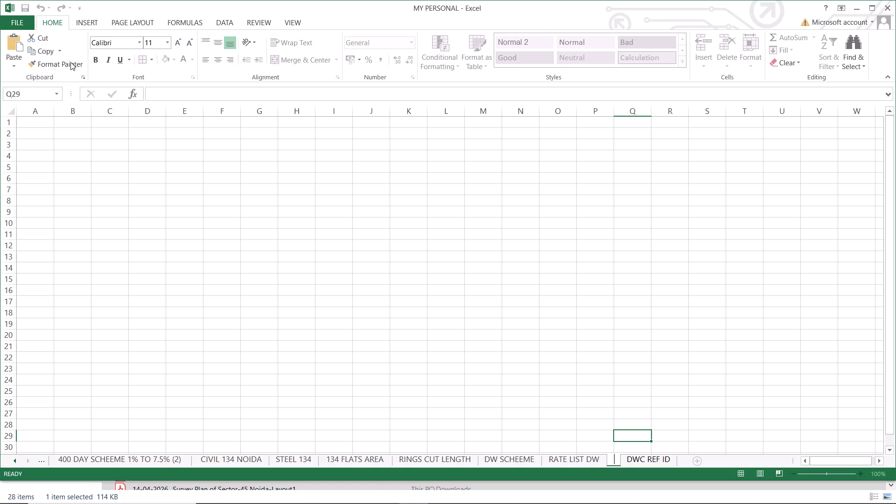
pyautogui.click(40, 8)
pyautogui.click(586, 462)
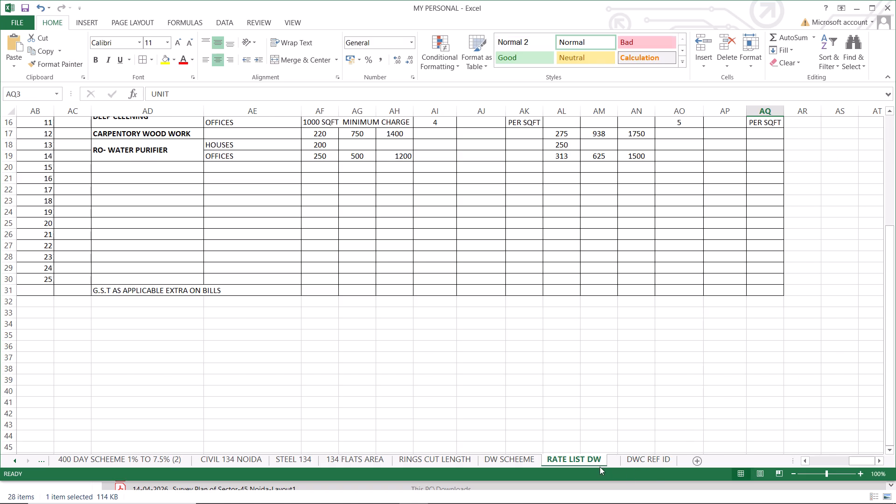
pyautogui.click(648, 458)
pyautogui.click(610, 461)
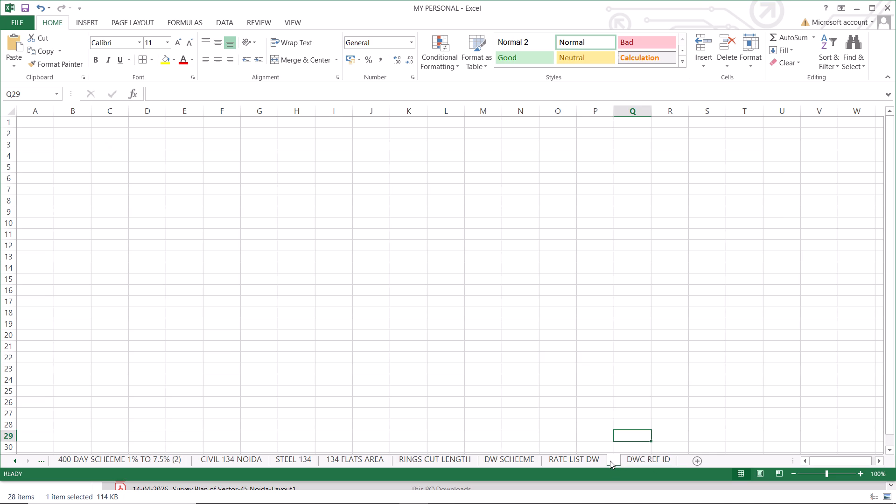
# Rename the blank-named sheet between RATE LIST DW and DWC REF ID as DWV JOINING ID.
pyautogui.rightClick(611, 461)
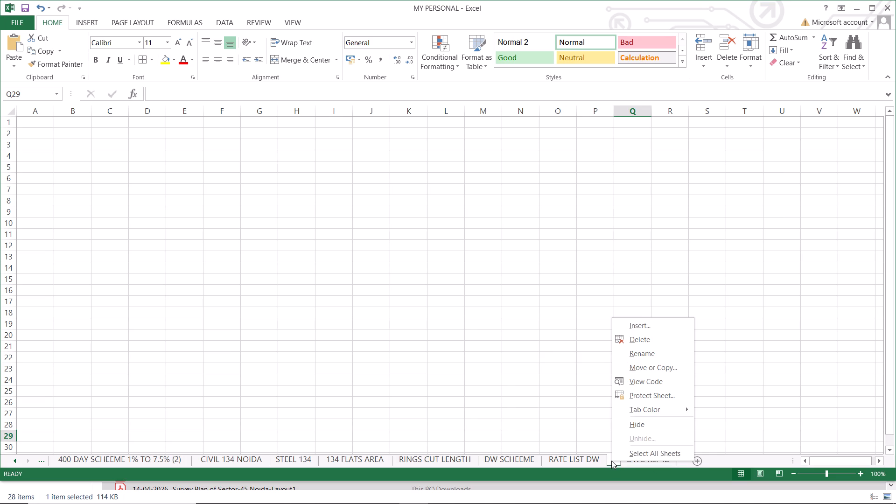
pyautogui.click(642, 357)
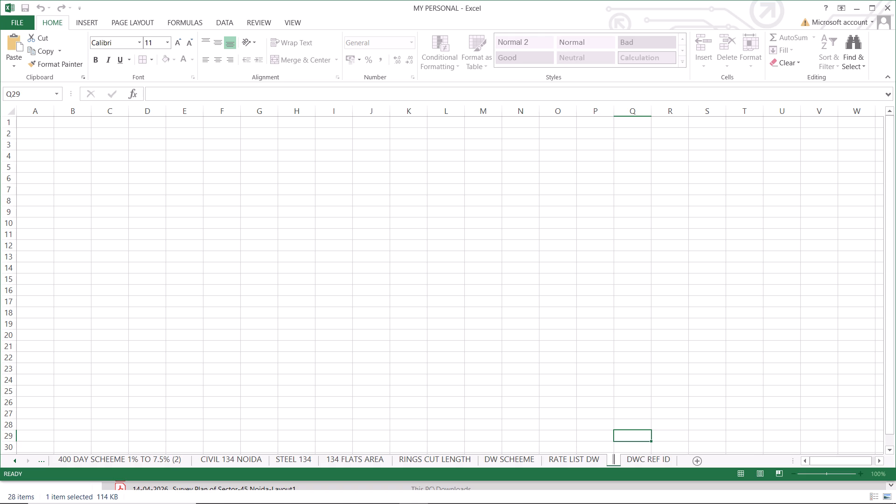
pyautogui.press('BackSpace')
pyautogui.press('BackSpace')
pyautogui.press('BackSpace')
pyautogui.press('BackSpace')
pyautogui.press('BackSpace')
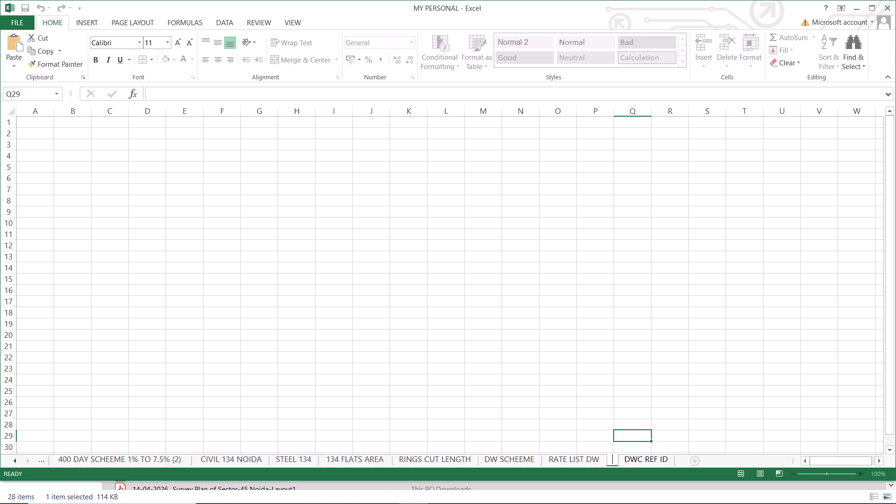
pyautogui.press('BackSpace')
pyautogui.press('BackSpace')
pyautogui.press('BackSpace')
pyautogui.press('BackSpace')
pyautogui.write('DW')
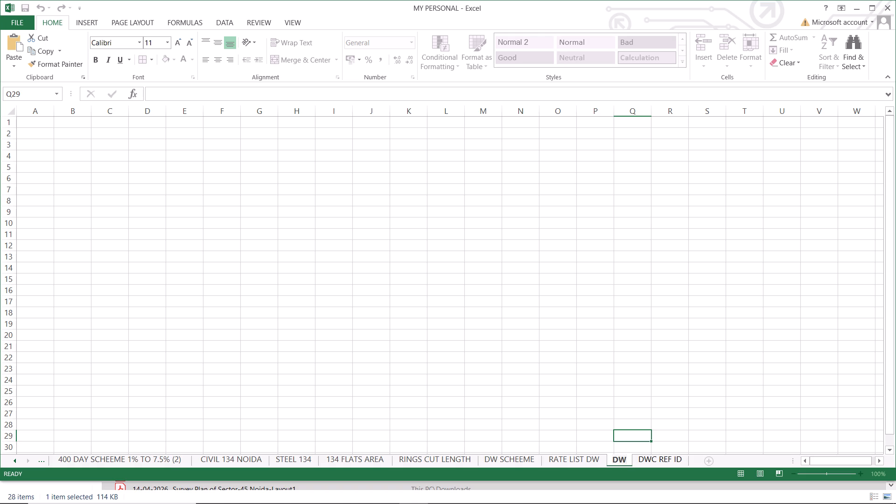
pyautogui.press('space')
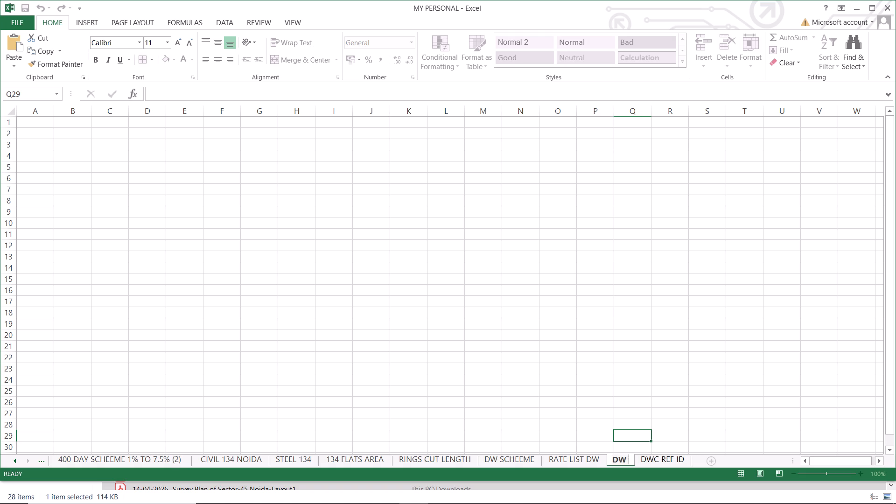
pyautogui.press('j')
pyautogui.press('BackSpace')
pyautogui.press('BackSpace')
pyautogui.write('V JOINING')
pyautogui.press('space')
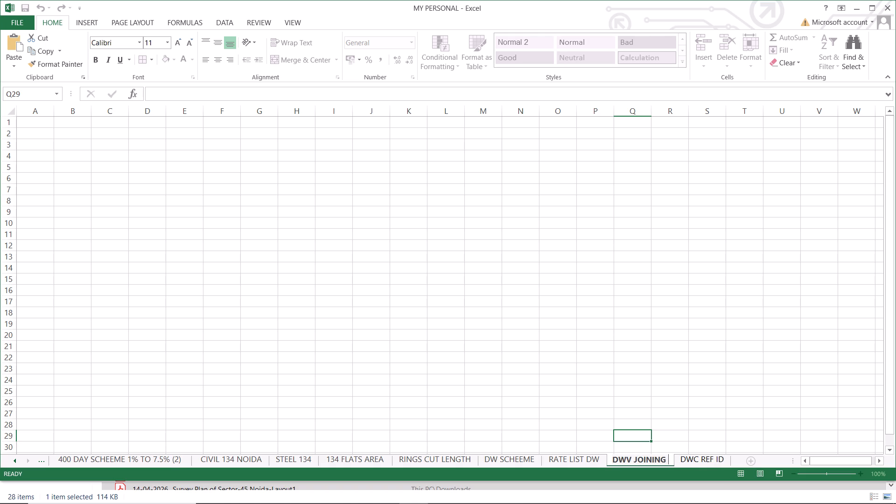
pyautogui.write('ID')
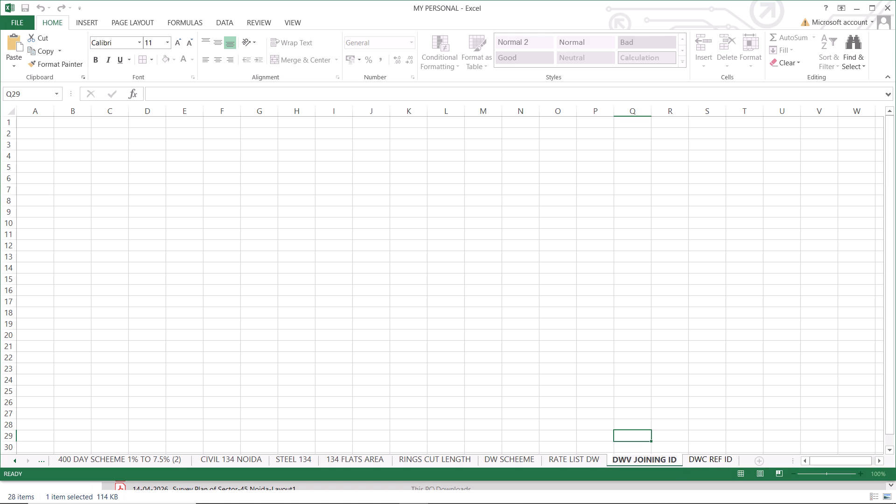
pyautogui.press('Return')
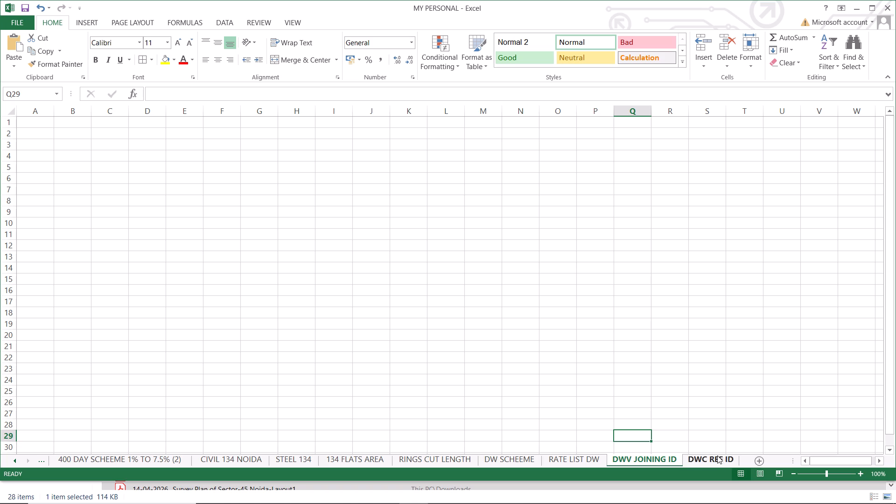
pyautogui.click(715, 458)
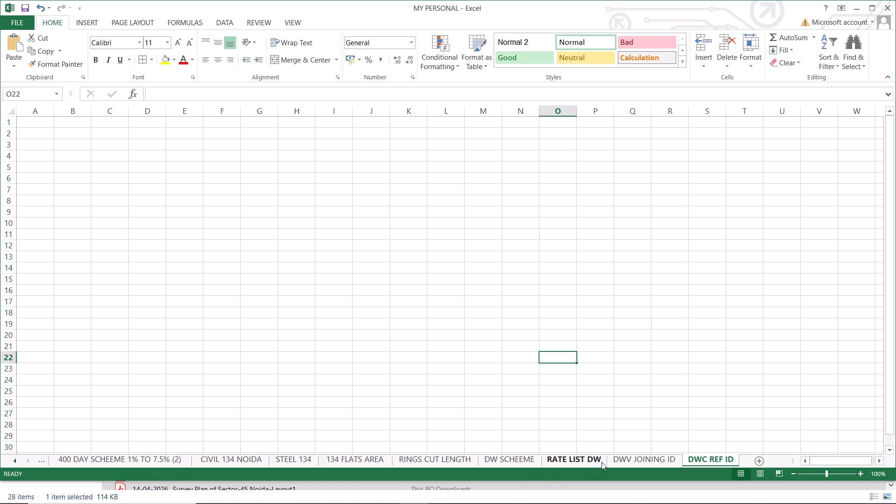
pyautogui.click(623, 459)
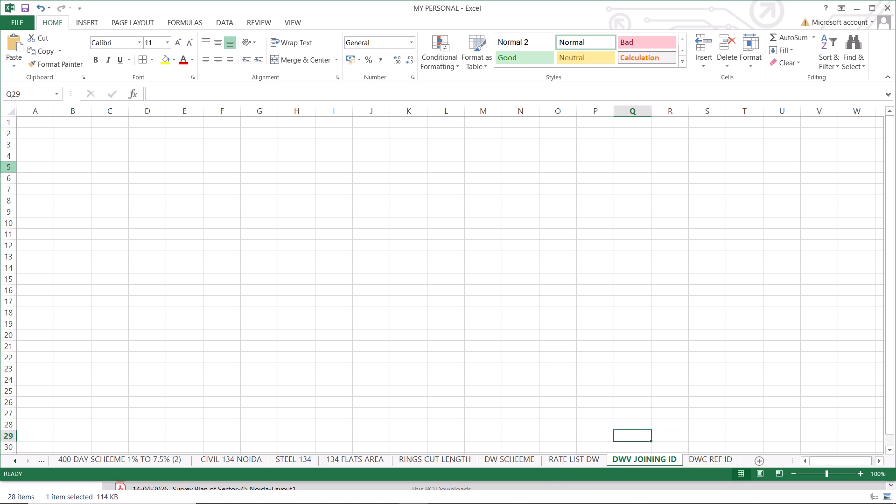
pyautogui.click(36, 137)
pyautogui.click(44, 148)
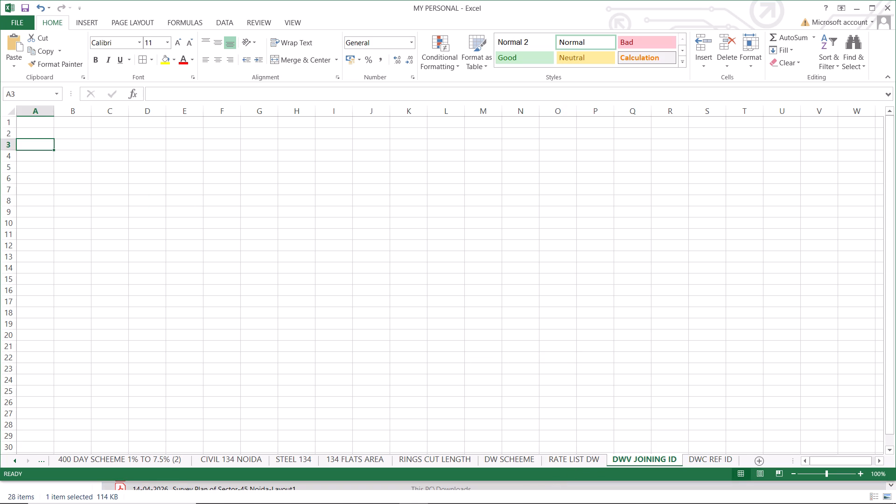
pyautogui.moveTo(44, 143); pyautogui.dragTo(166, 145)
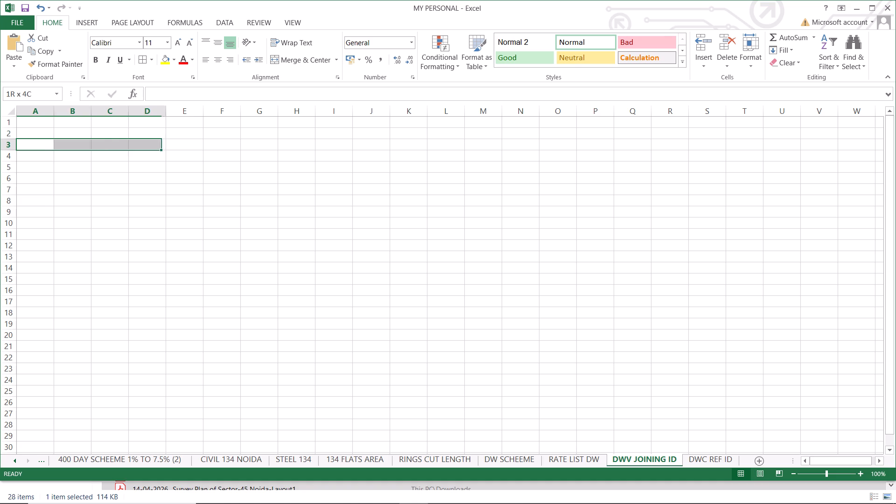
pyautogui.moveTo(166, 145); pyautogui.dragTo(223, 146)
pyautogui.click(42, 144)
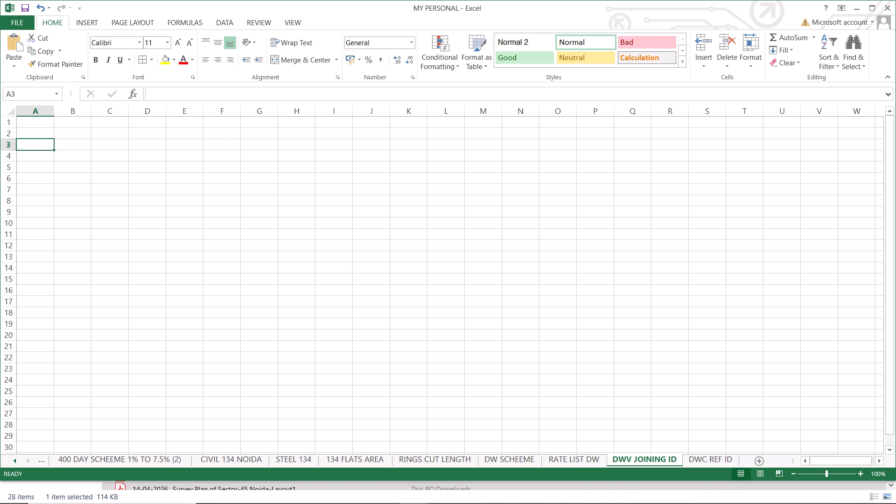
# Enter 1 in A4 and 2 in A5 of DWV JOINING ID, and extend the series down column A to 328.
pyautogui.click(37, 156)
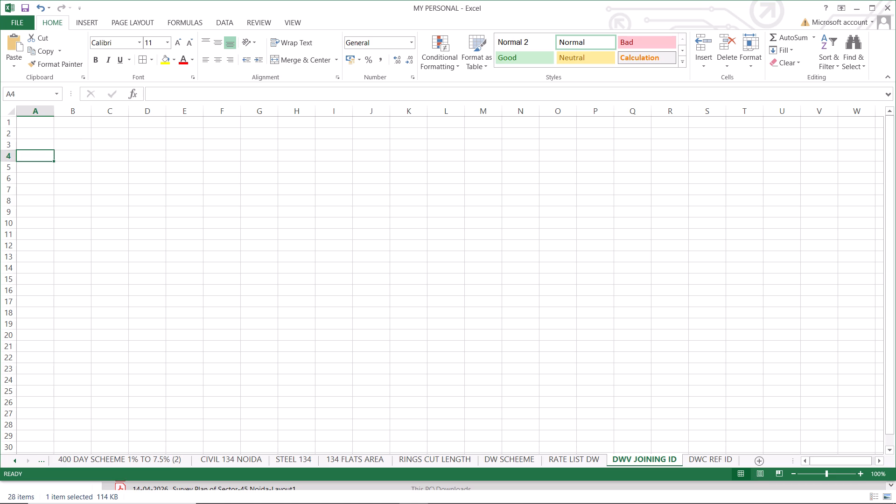
pyautogui.press('1')
pyautogui.click(50, 167)
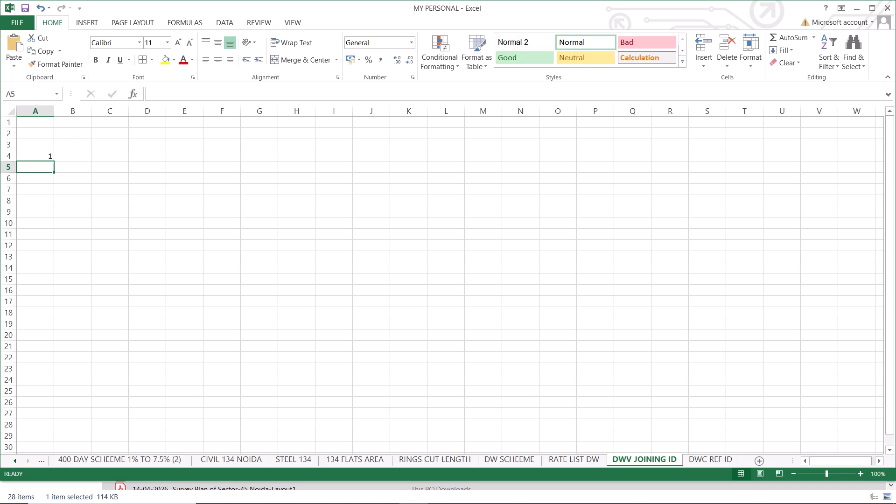
pyautogui.press('2')
pyautogui.click(72, 182)
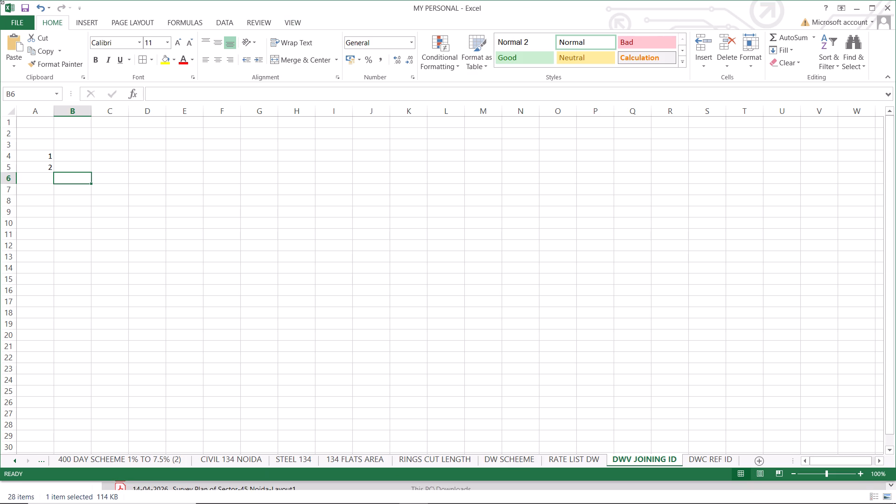
pyautogui.click(35, 155)
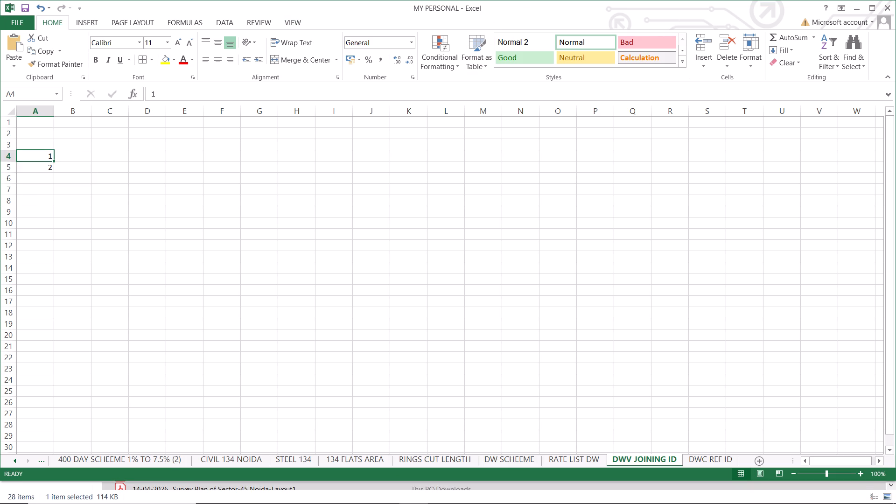
pyautogui.moveTo(38, 155); pyautogui.dragTo(38, 166)
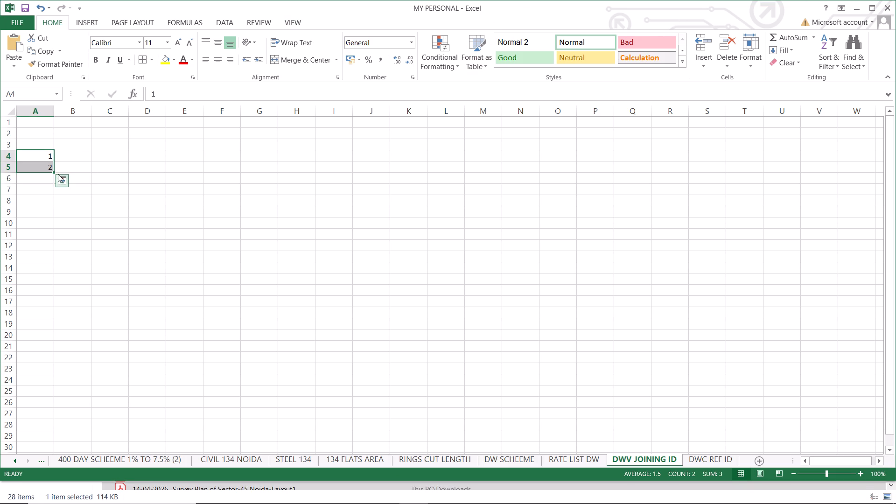
pyautogui.moveTo(53, 172); pyautogui.dragTo(20, 503)
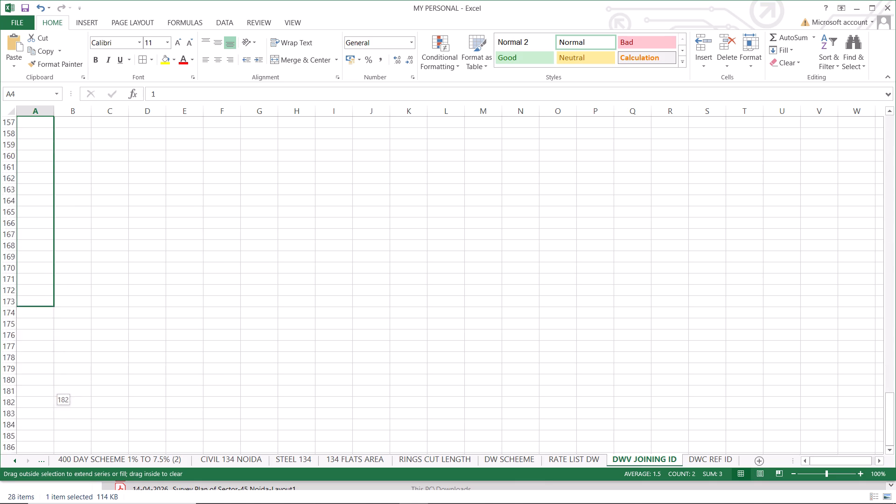
pyautogui.moveTo(20, 503); pyautogui.dragTo(29, 500)
pyautogui.scroll(15, 109, 298)
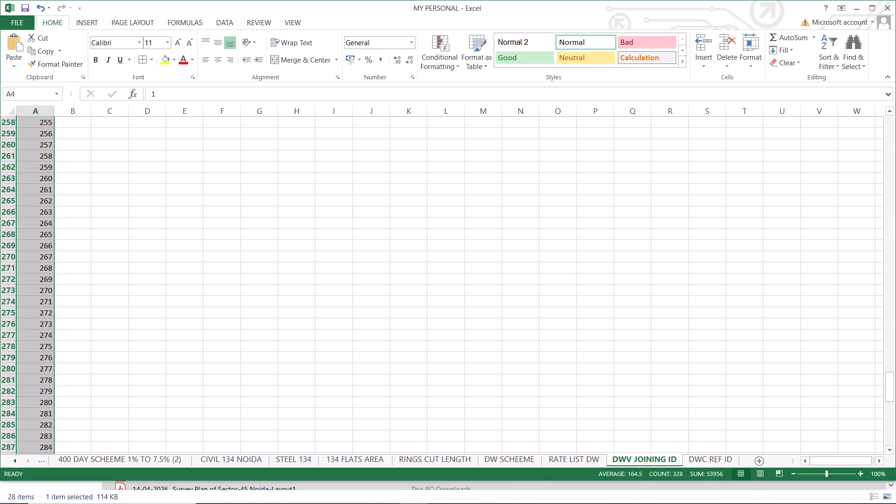
pyautogui.scroll(20, 109, 298)
pyautogui.scroll(19, 109, 298)
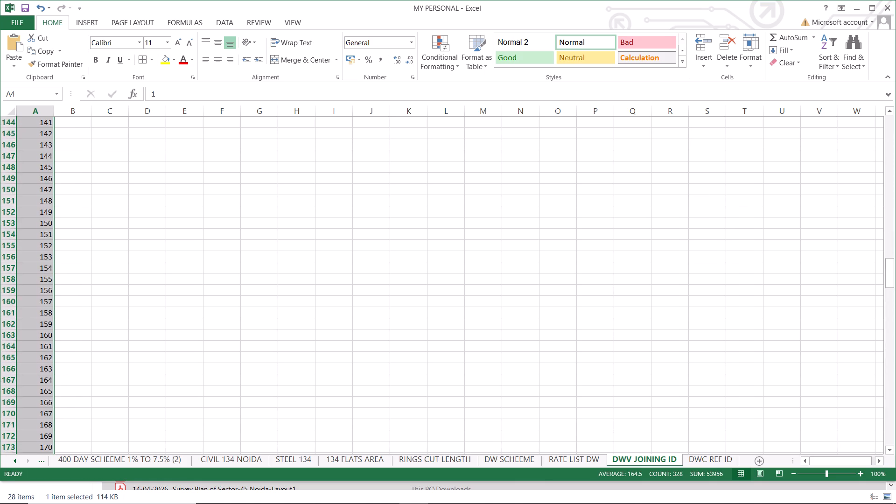
pyautogui.scroll(20, 109, 298)
pyautogui.scroll(19, 109, 298)
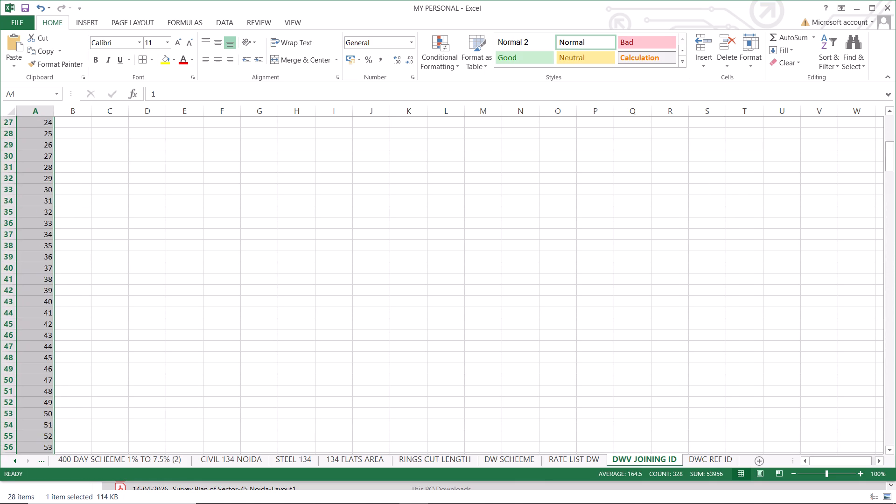
pyautogui.scroll(17, 109, 298)
# Widen column B of the DWV JOINING ID sheet to nearly one and a half times its default width.
pyautogui.click(70, 157)
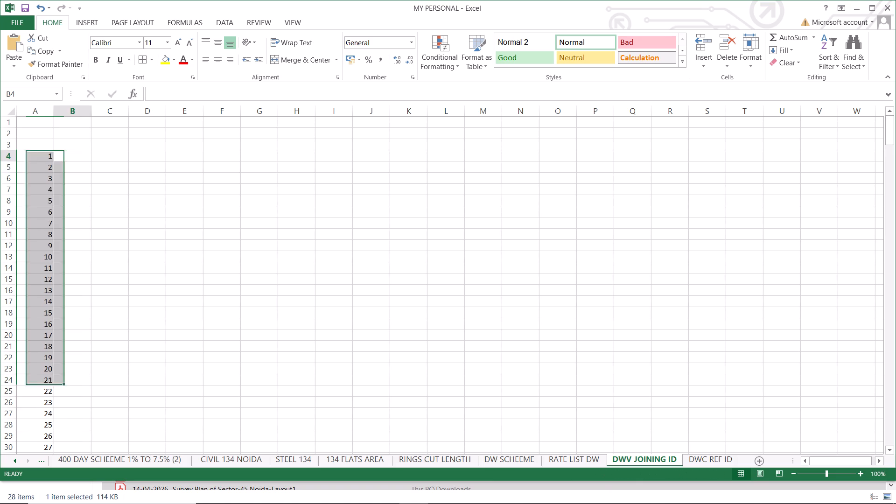
pyautogui.click(119, 156)
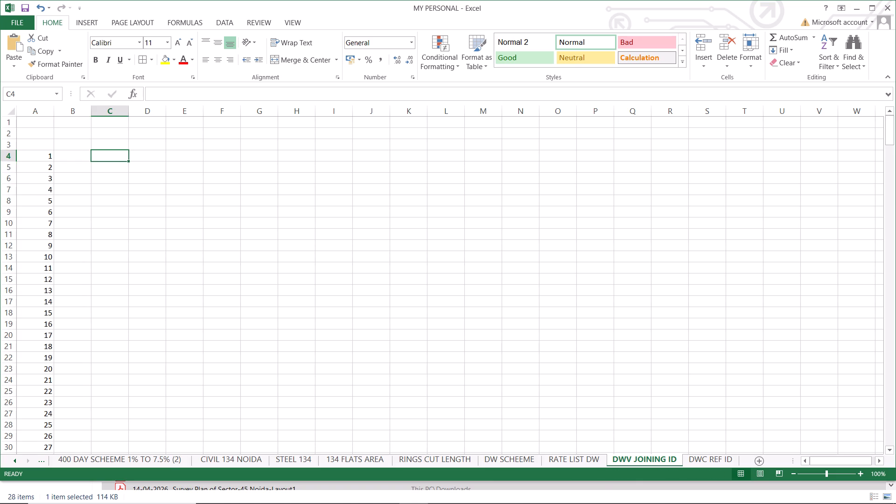
pyautogui.click(72, 155)
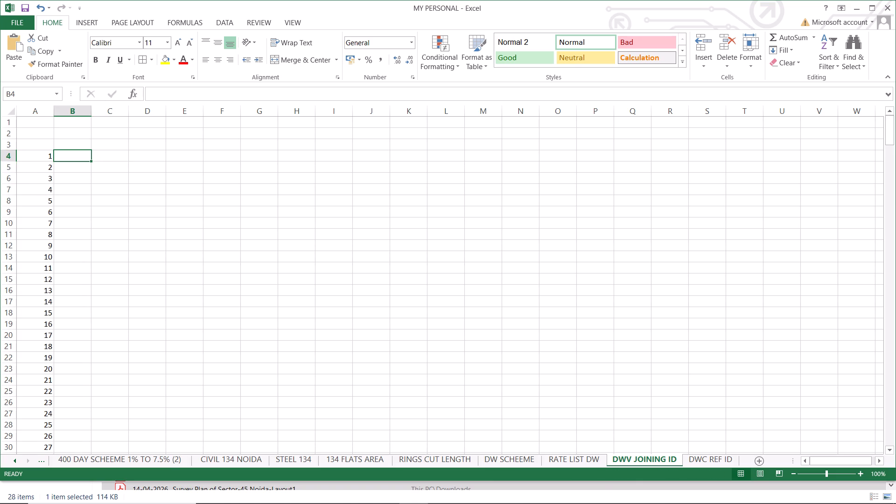
pyautogui.moveTo(91, 109); pyautogui.dragTo(106, 112)
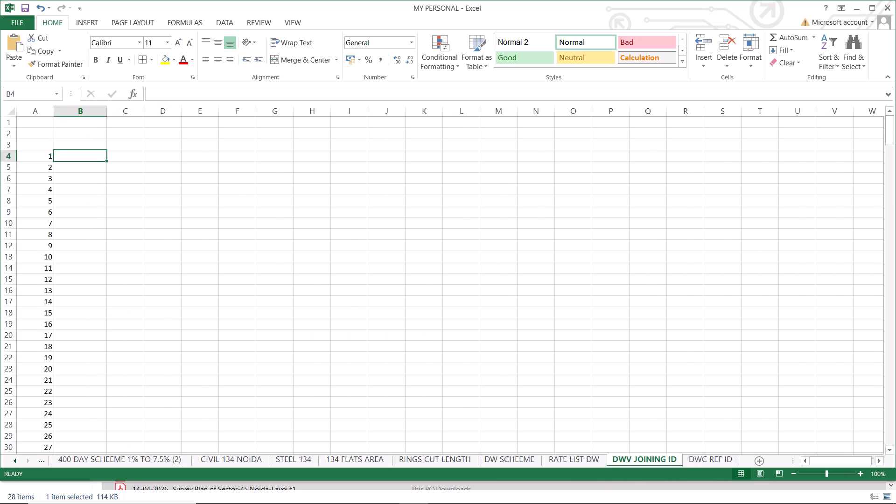
pyautogui.click(119, 155)
pyautogui.click(96, 158)
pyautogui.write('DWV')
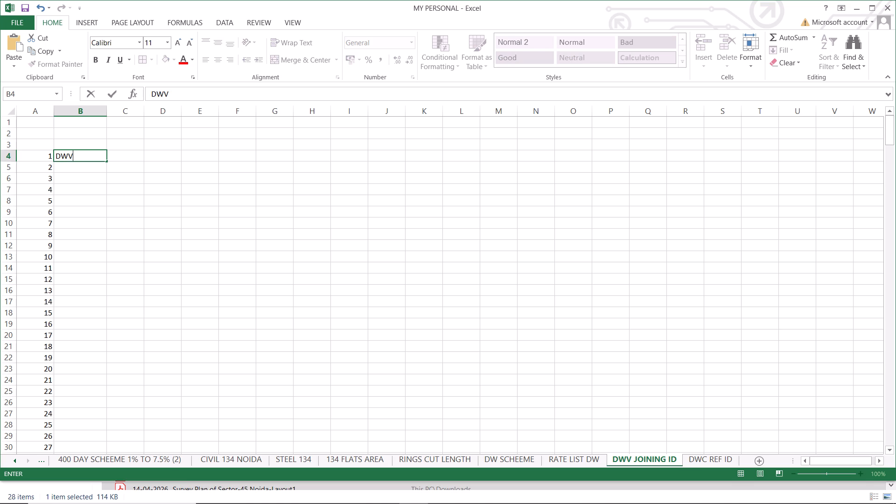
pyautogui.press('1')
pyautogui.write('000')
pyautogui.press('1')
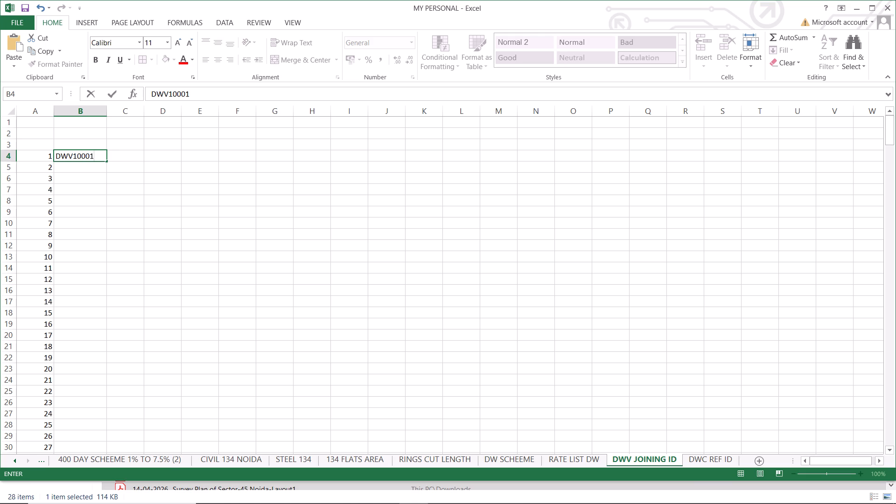
pyautogui.click(73, 167)
pyautogui.click(79, 155)
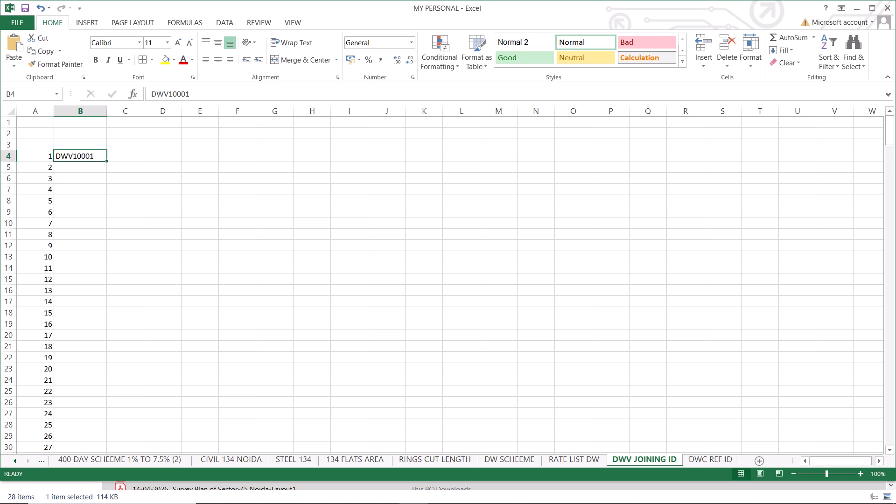
# Extend the joining ID series from B4 down column B to DWV10328, alongside serial number 328.
pyautogui.moveTo(106, 161); pyautogui.dragTo(103, 178)
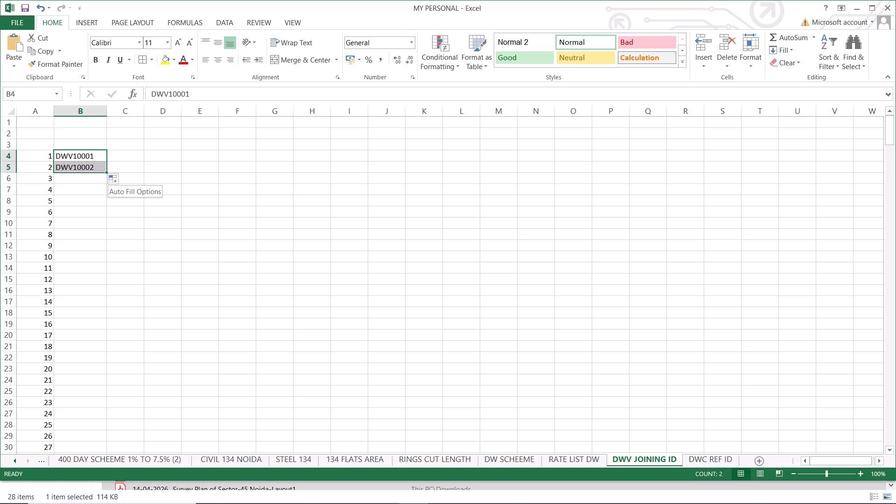
pyautogui.moveTo(105, 171); pyautogui.dragTo(78, 503)
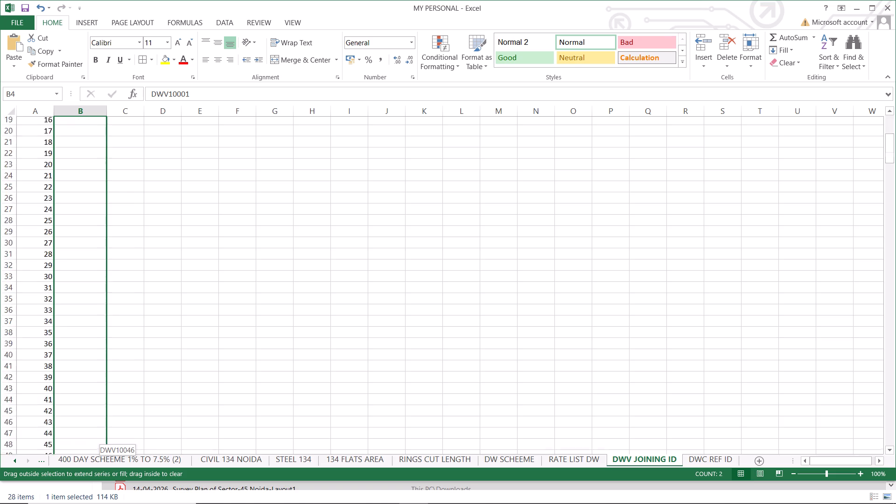
pyautogui.moveTo(78, 503); pyautogui.dragTo(75, 498)
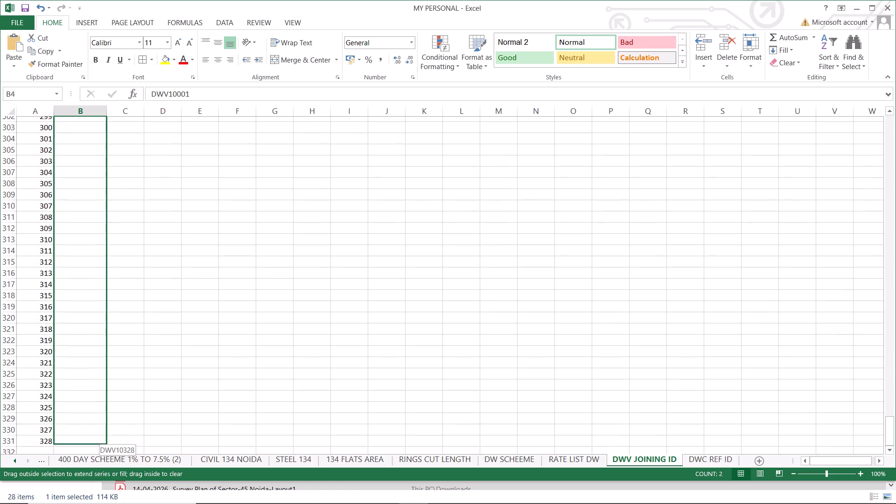
pyautogui.moveTo(75, 498); pyautogui.dragTo(75, 430)
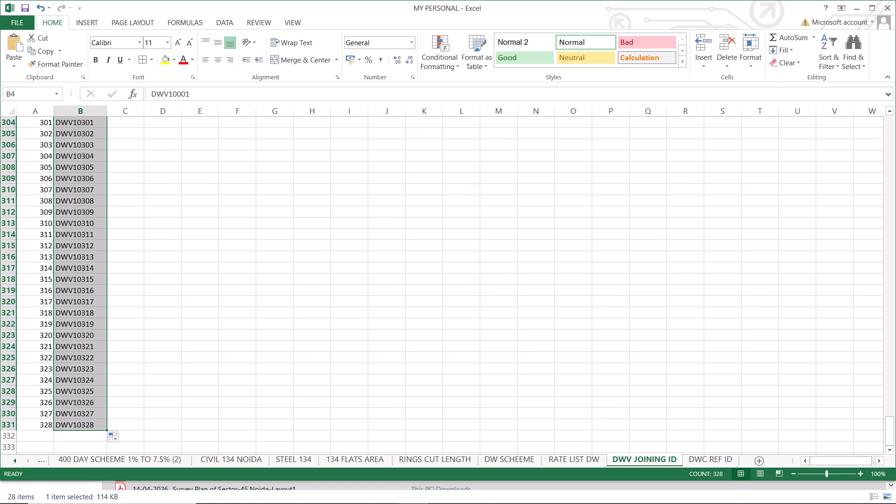
# Widen the empty column C of the DWV JOINING ID sheet to about twice its default width.
pyautogui.scroll(8, 171, 374)
pyautogui.scroll(20, 171, 374)
pyautogui.scroll(5, 171, 374)
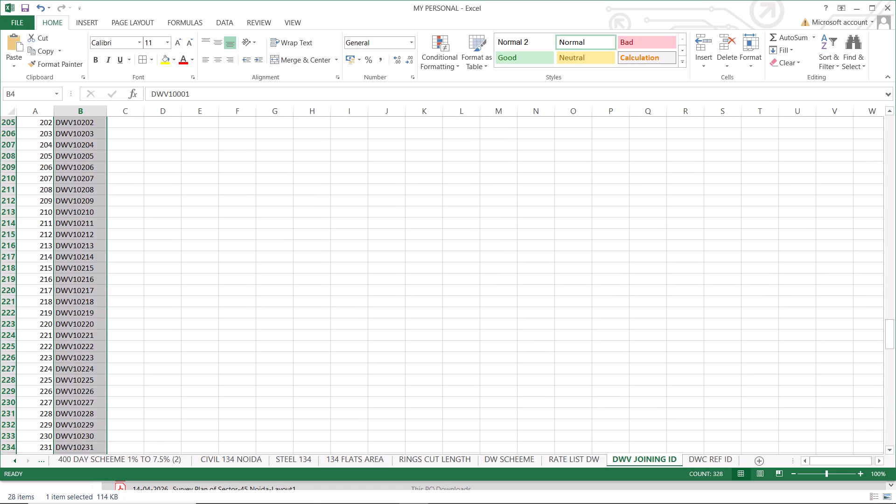
pyautogui.scroll(19, 171, 374)
pyautogui.scroll(11, 171, 374)
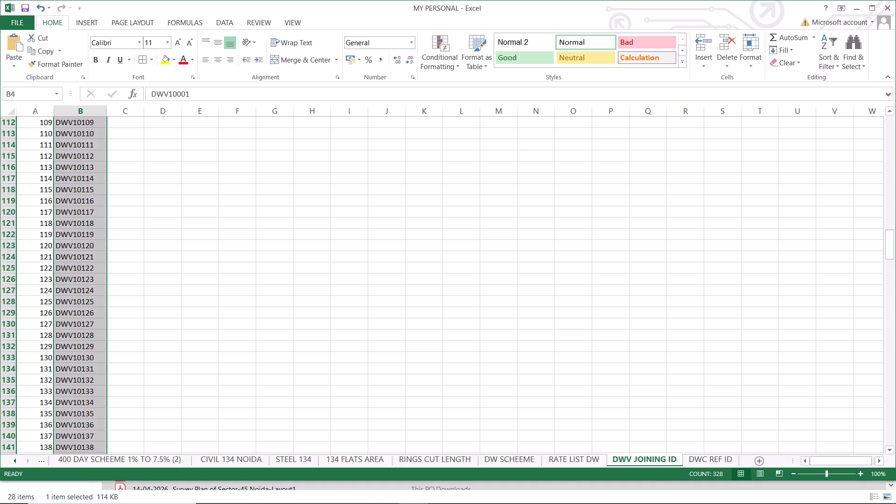
pyautogui.scroll(20, 171, 374)
pyautogui.scroll(18, 171, 374)
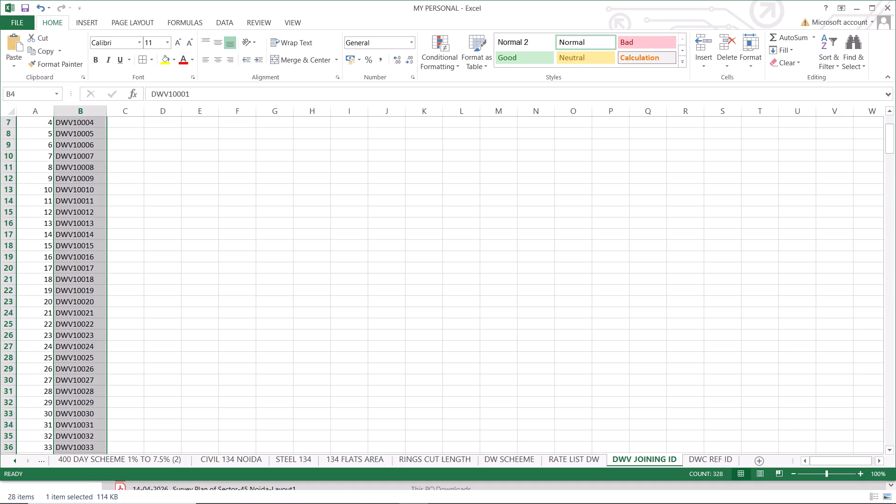
pyautogui.scroll(13, 171, 374)
pyautogui.click(138, 141)
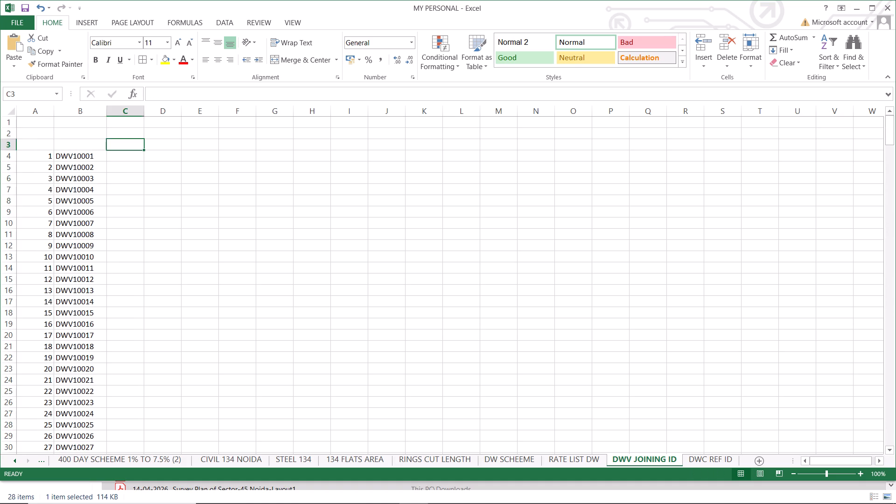
pyautogui.moveTo(144, 108); pyautogui.dragTo(182, 120)
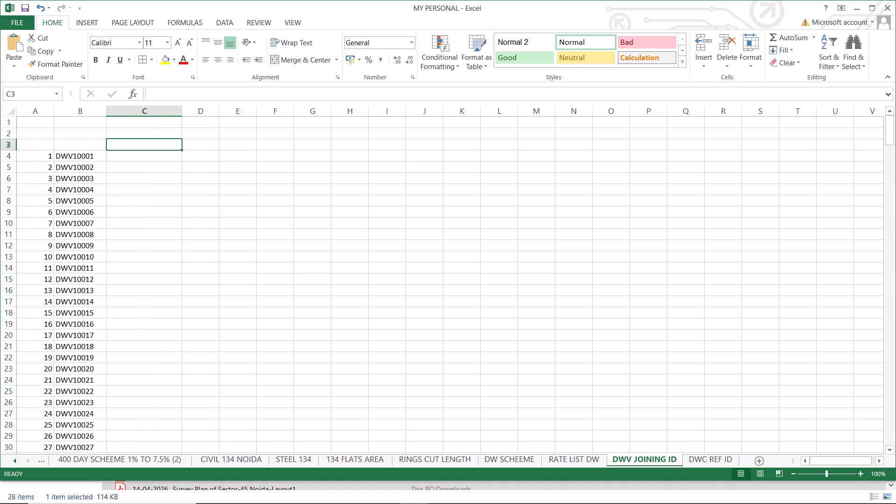
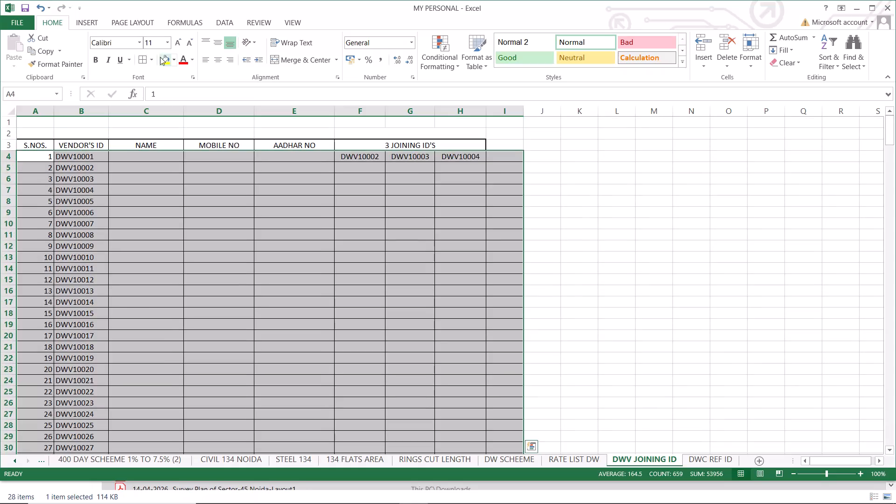
# Apply a thick box border around the numbered rows 1 to 328 of the table, columns A to I.
pyautogui.click(152, 61)
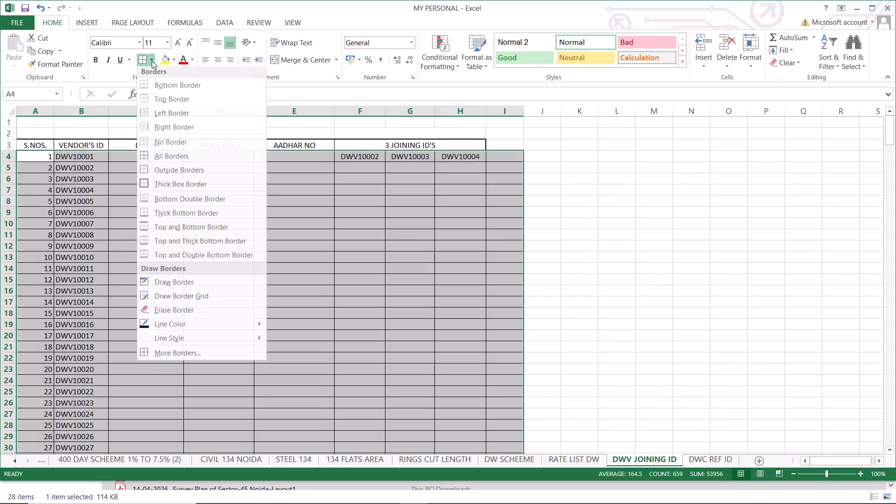
pyautogui.click(145, 186)
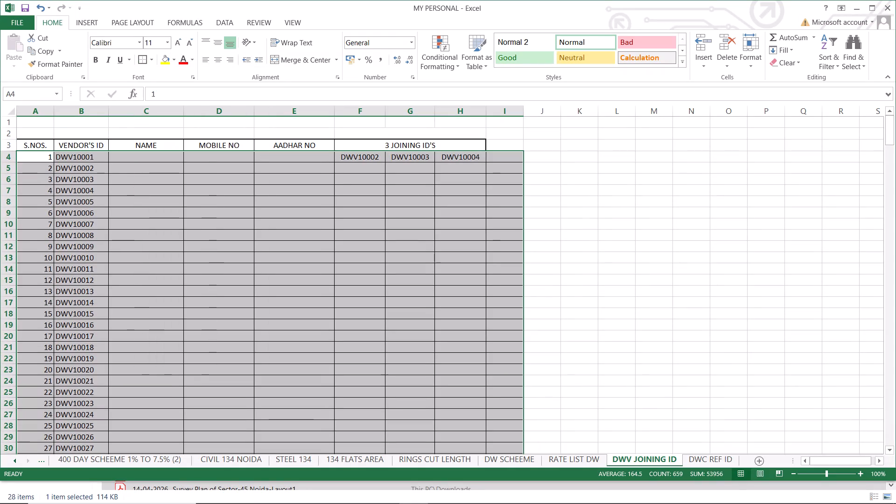
# Apply all borders and a thick box border to the header row A3:I3.
pyautogui.moveTo(32, 143); pyautogui.dragTo(35, 143)
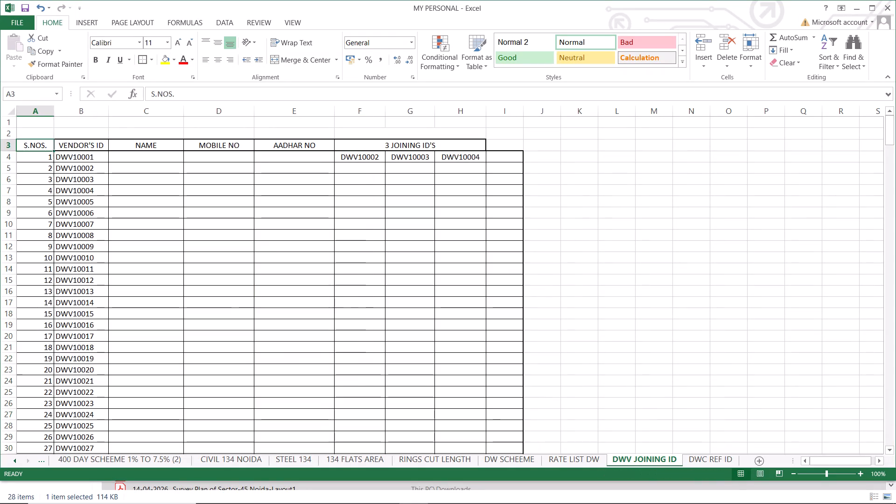
pyautogui.moveTo(35, 143); pyautogui.dragTo(498, 147)
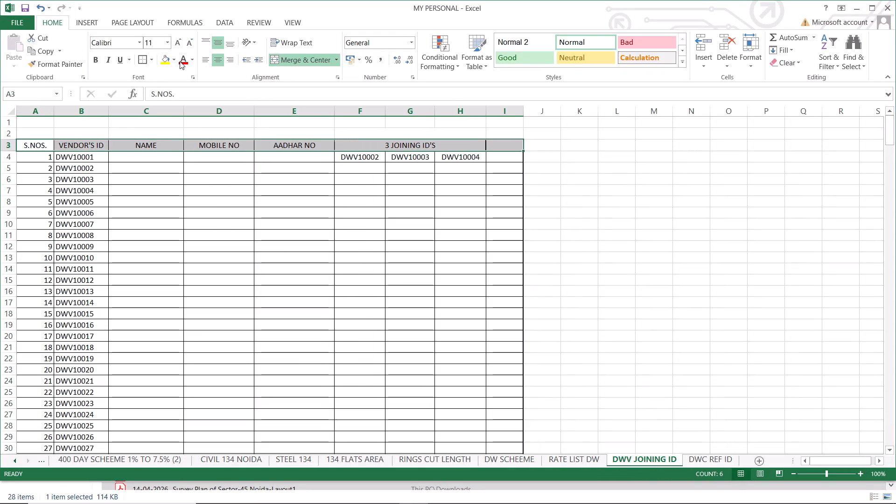
pyautogui.click(152, 58)
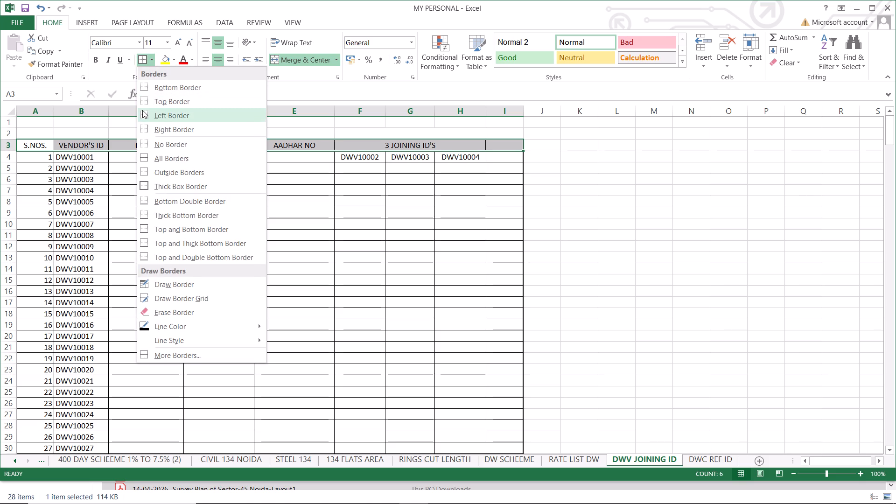
pyautogui.click(143, 156)
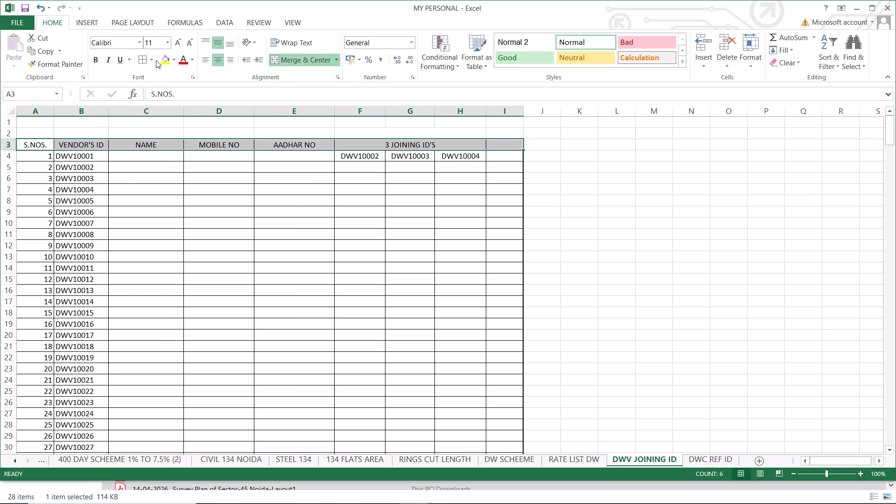
pyautogui.click(150, 58)
pyautogui.click(141, 187)
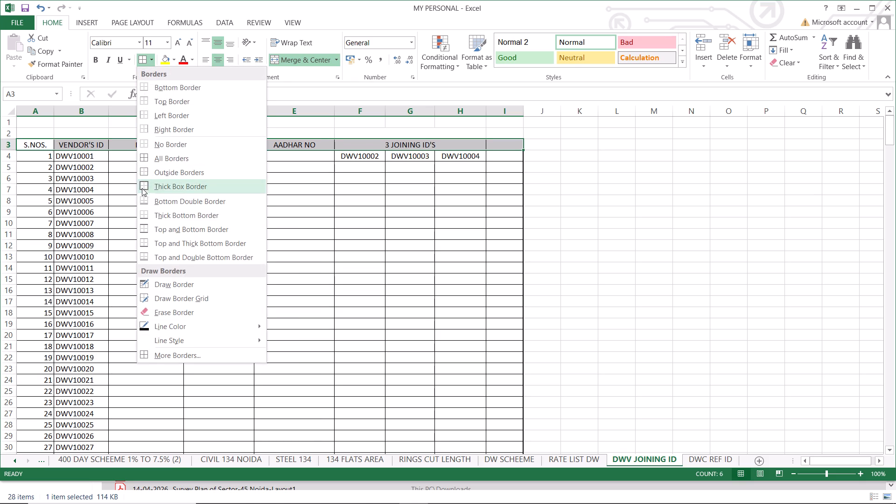
pyautogui.click(382, 289)
# Examine the 3 JOINING ID'S entries in F4:H4 and the other cells of vendor DWV10001's row.
pyautogui.click(459, 156)
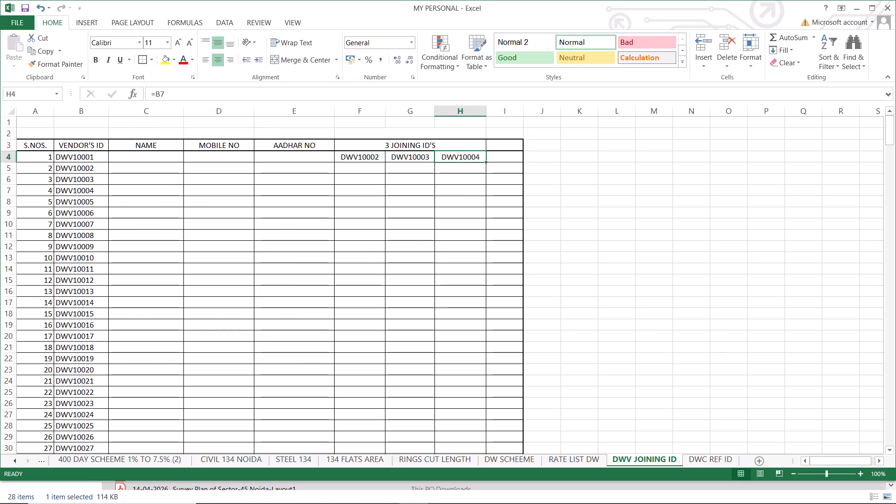
pyautogui.click(501, 160)
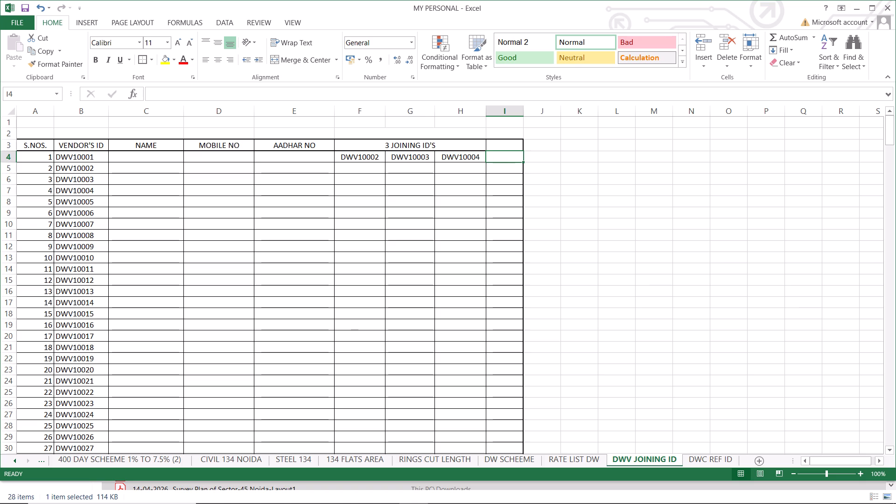
pyautogui.click(363, 167)
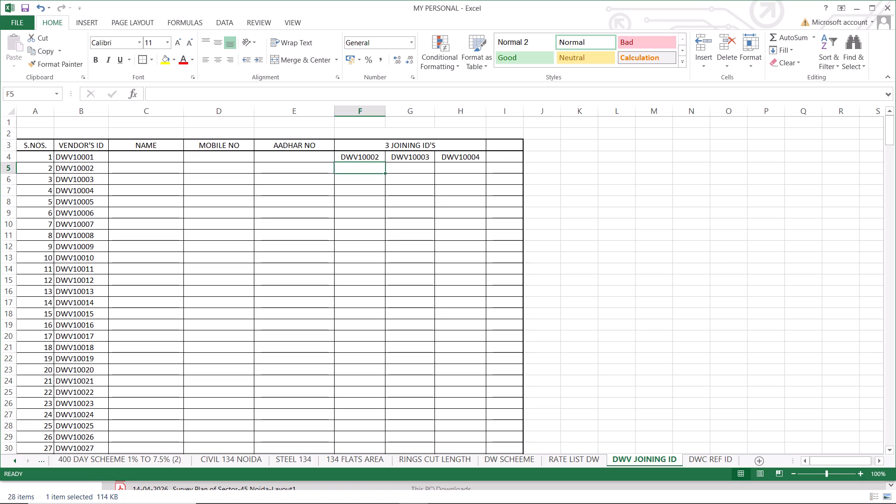
pyautogui.click(85, 152)
pyautogui.click(364, 156)
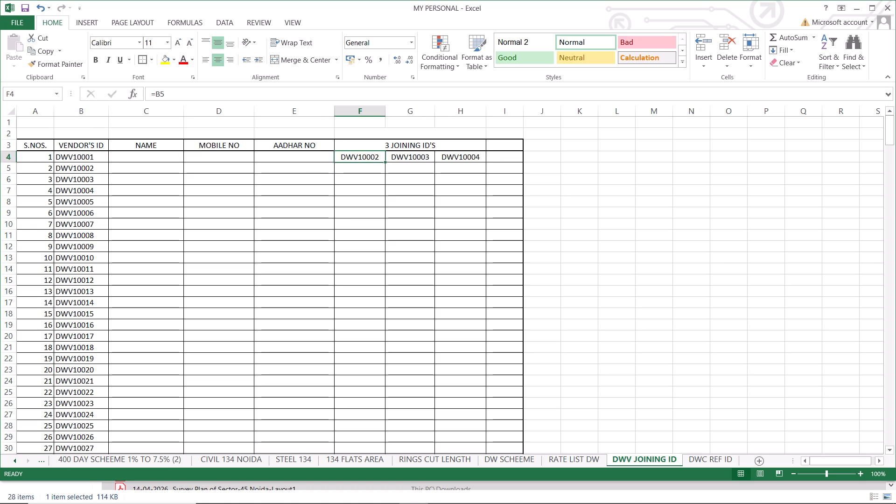
pyautogui.click(421, 154)
pyautogui.click(477, 155)
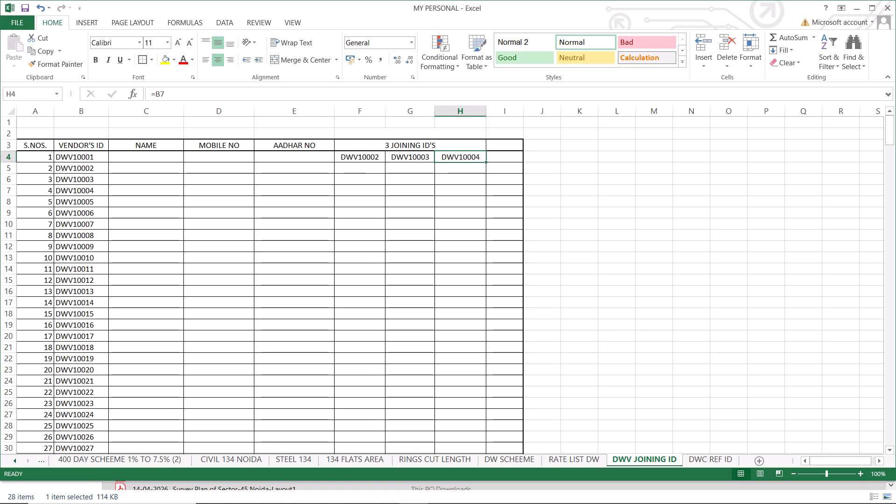
pyautogui.click(368, 155)
pyautogui.click(421, 159)
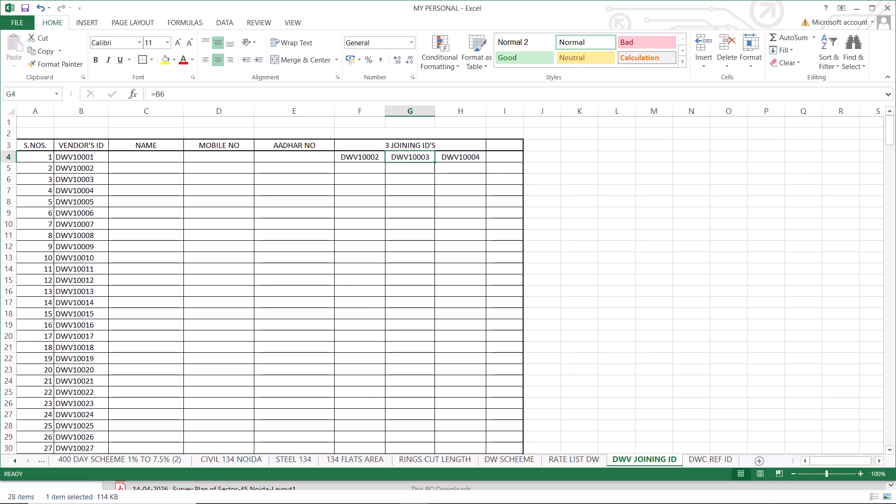
pyautogui.click(93, 159)
pyautogui.click(133, 158)
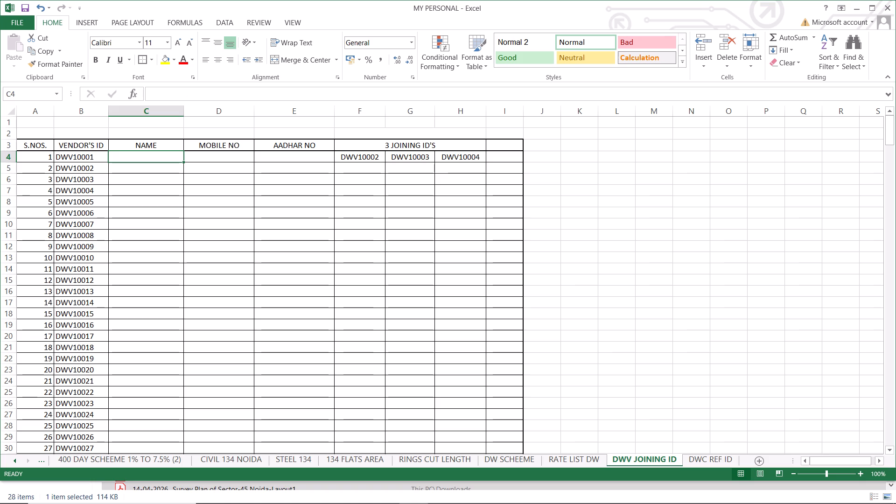
pyautogui.click(217, 158)
pyautogui.click(301, 158)
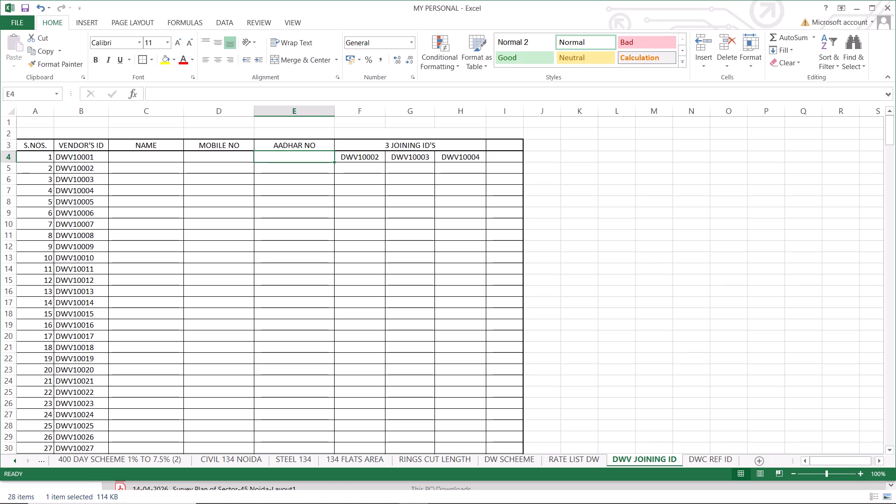
# Clear the three joining IDs in F4:H4 from vendor DWV10001's row.
pyautogui.moveTo(372, 158); pyautogui.dragTo(438, 158)
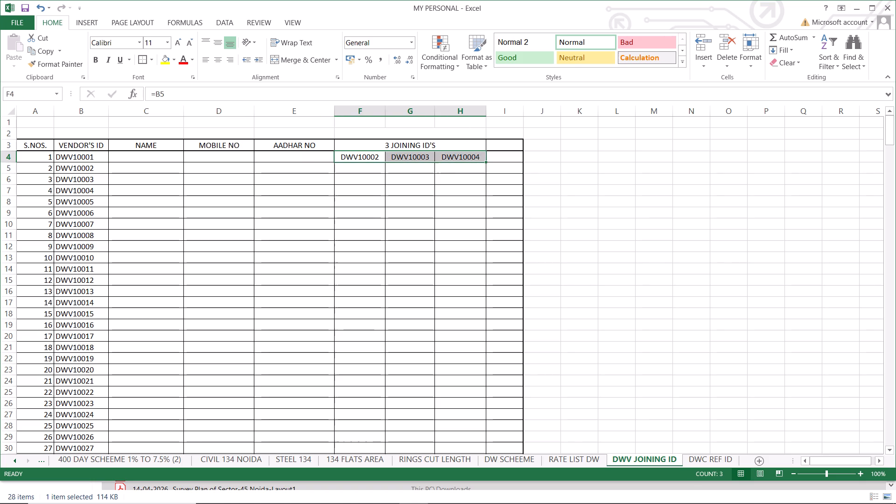
pyautogui.press('Delete')
pyautogui.click(406, 251)
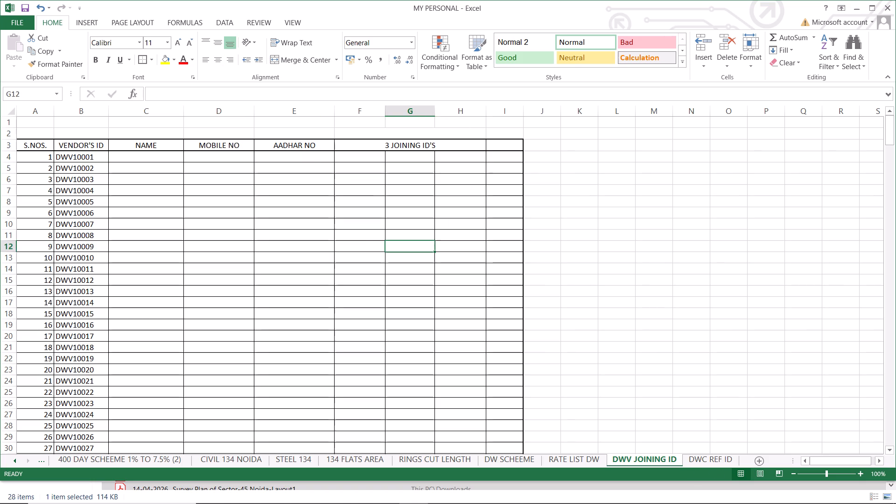
pyautogui.click(74, 172)
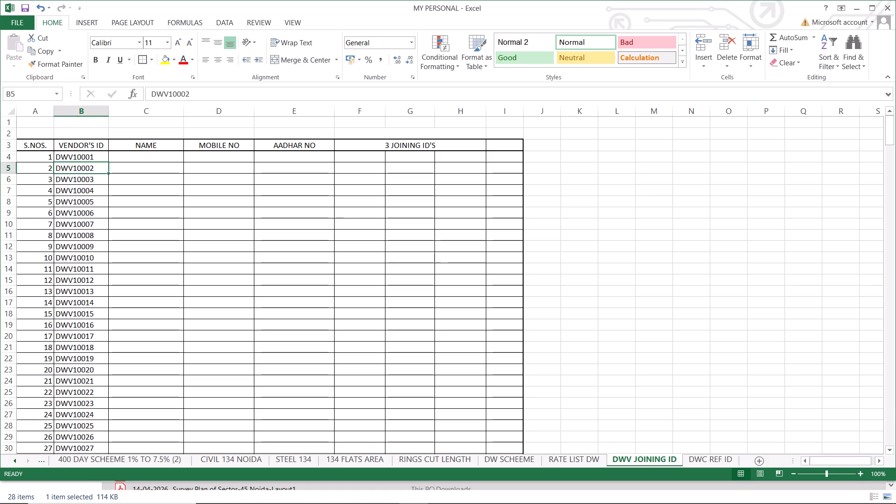
pyautogui.click(93, 184)
pyautogui.click(84, 192)
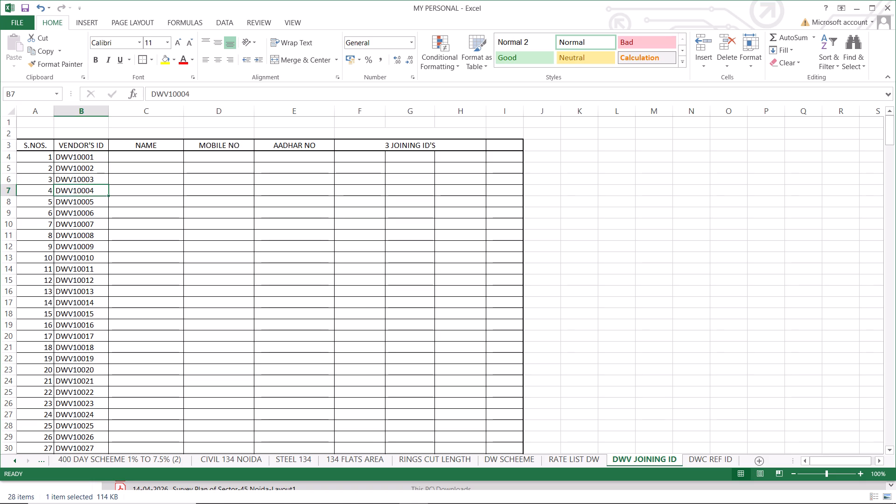
pyautogui.click(96, 203)
pyautogui.click(88, 217)
pyautogui.click(91, 228)
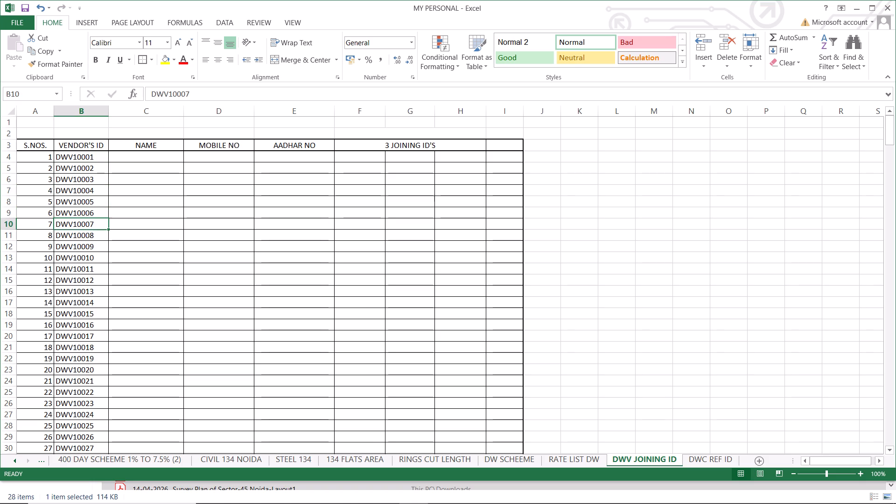
pyautogui.click(91, 235)
pyautogui.click(89, 246)
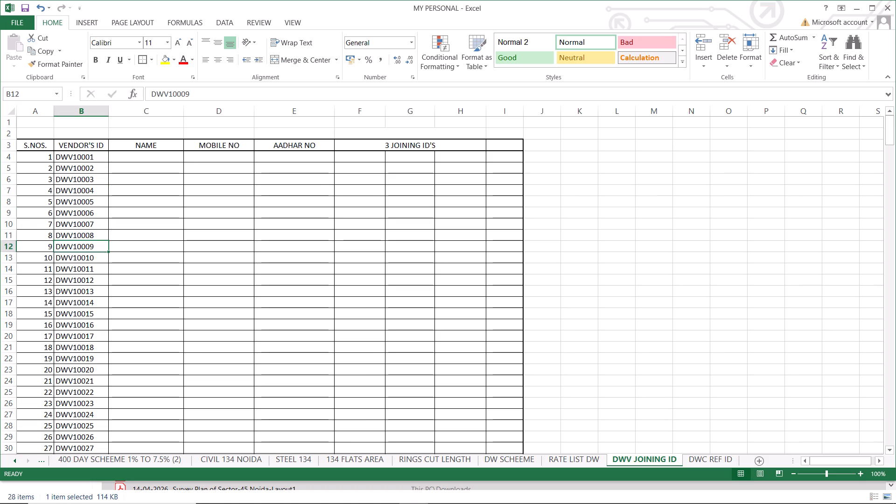
pyautogui.click(95, 258)
pyautogui.click(91, 271)
pyautogui.click(88, 281)
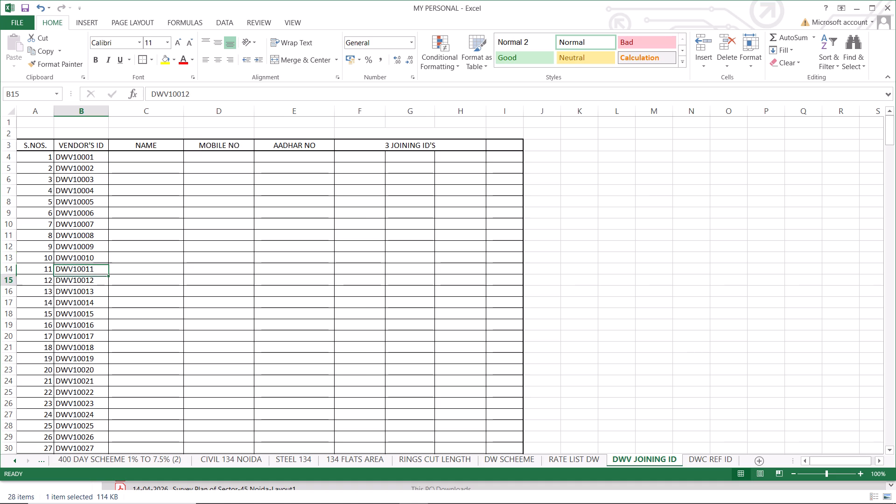
pyautogui.click(87, 292)
pyautogui.click(93, 303)
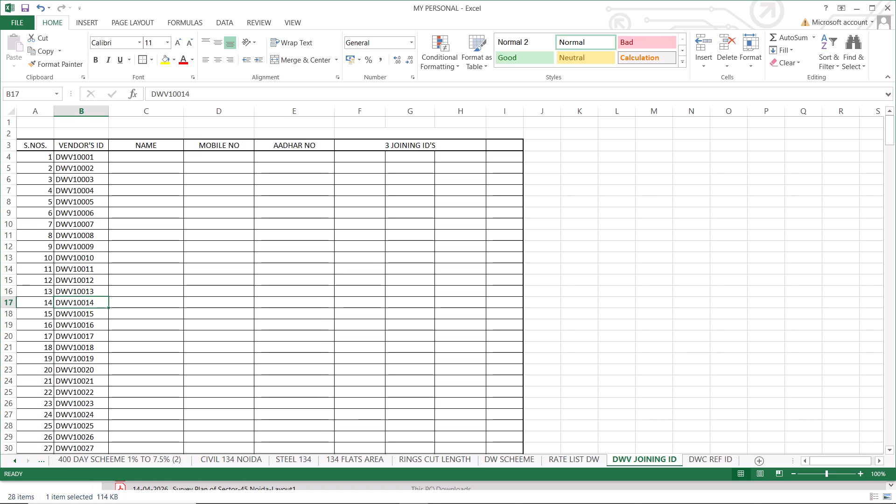
pyautogui.click(89, 313)
pyautogui.click(93, 326)
pyautogui.click(91, 336)
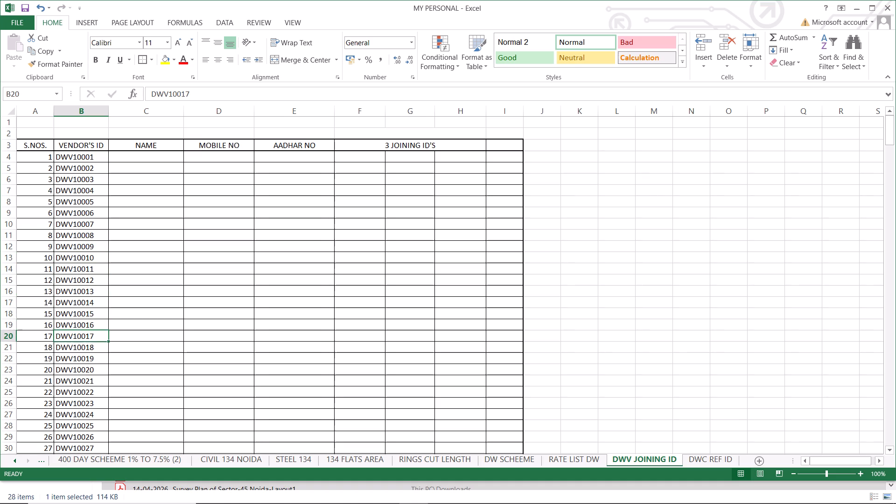
pyautogui.click(139, 158)
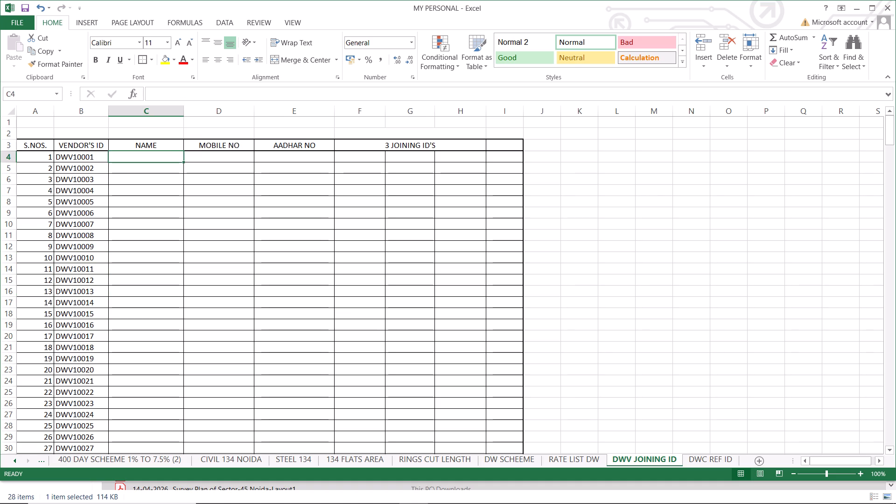
pyautogui.click(218, 154)
pyautogui.click(302, 161)
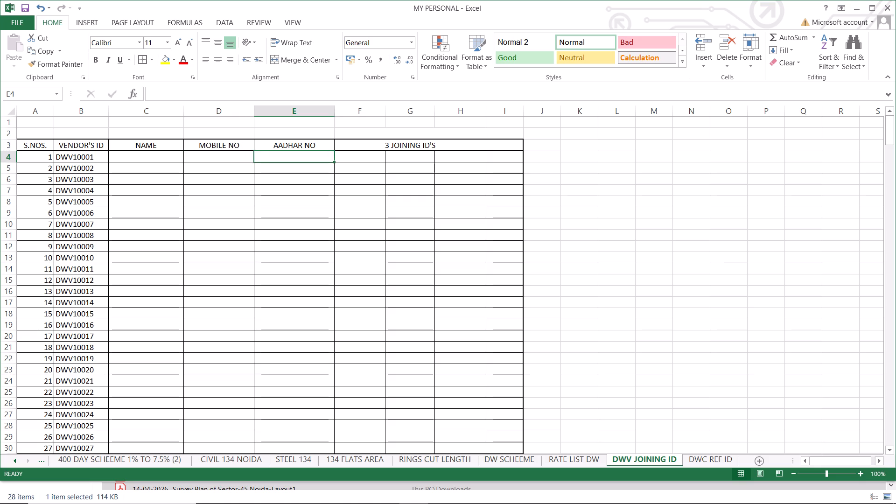
# Adjust the AADHAR NO column's width so that it is only marginally narrower than before.
pyautogui.moveTo(336, 111); pyautogui.dragTo(329, 116)
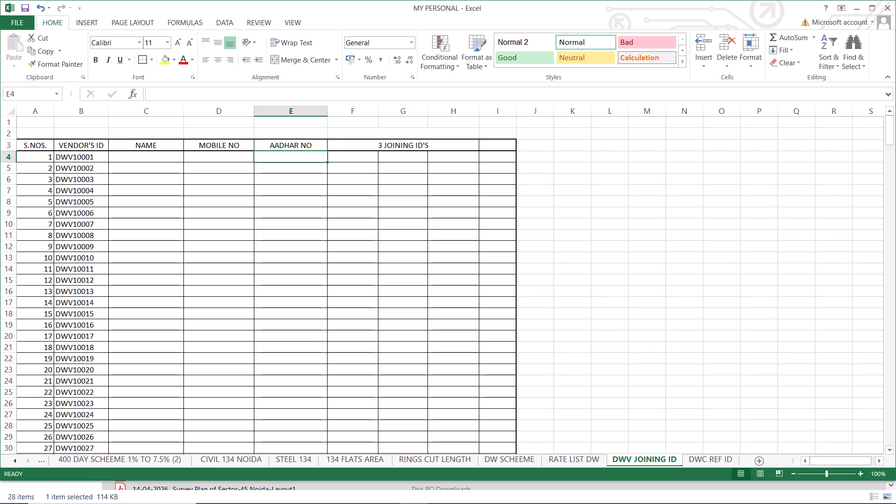
pyautogui.moveTo(329, 109); pyautogui.dragTo(336, 114)
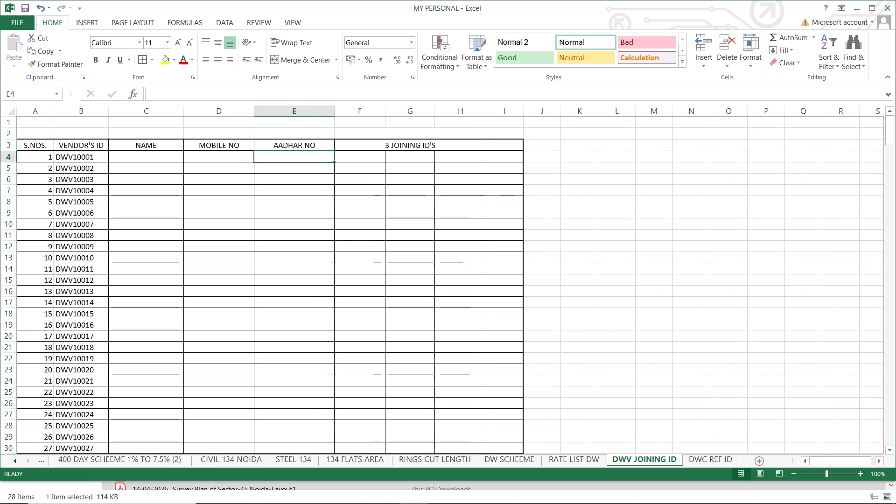
pyautogui.click(335, 112)
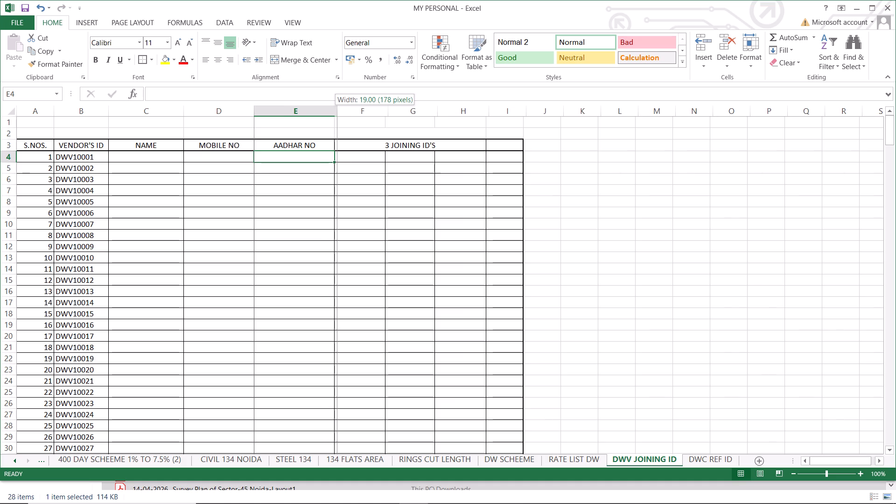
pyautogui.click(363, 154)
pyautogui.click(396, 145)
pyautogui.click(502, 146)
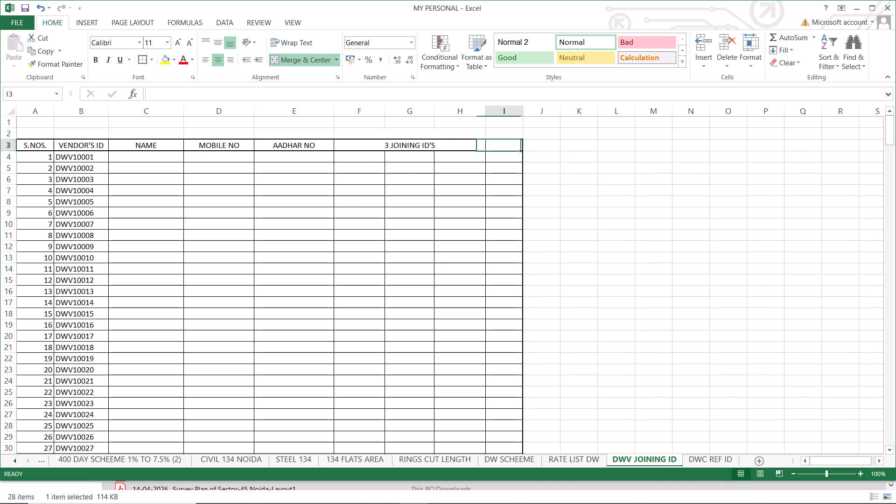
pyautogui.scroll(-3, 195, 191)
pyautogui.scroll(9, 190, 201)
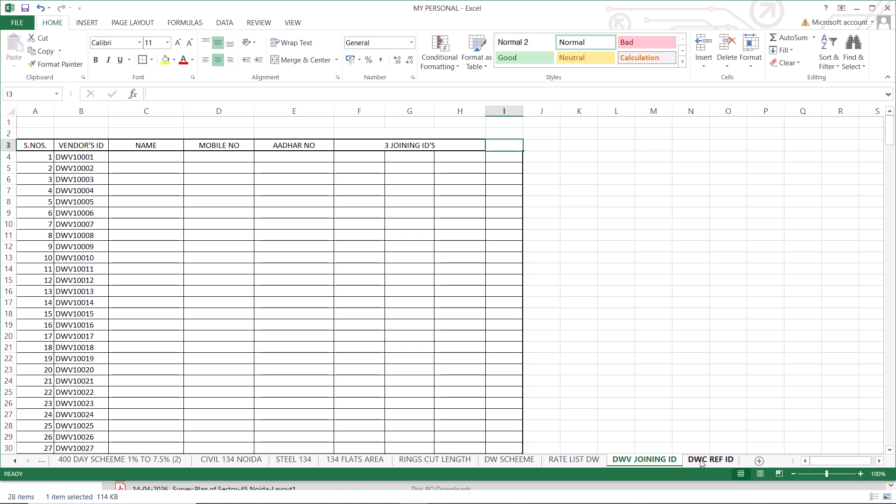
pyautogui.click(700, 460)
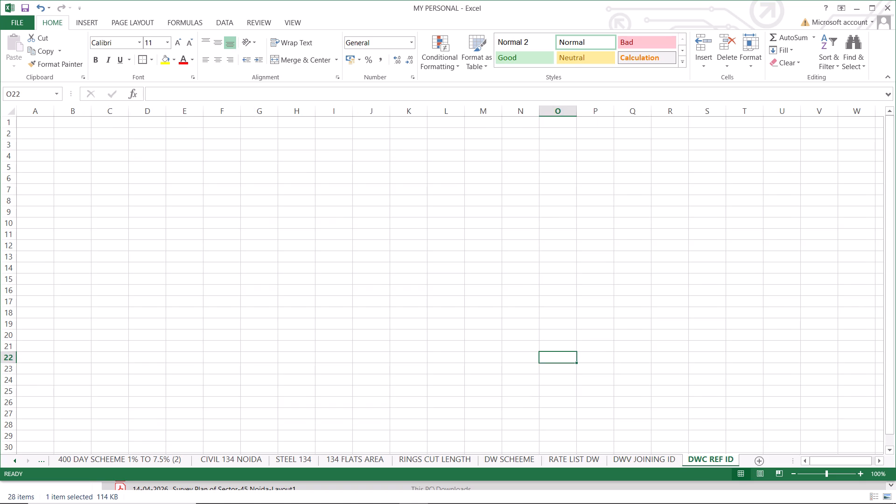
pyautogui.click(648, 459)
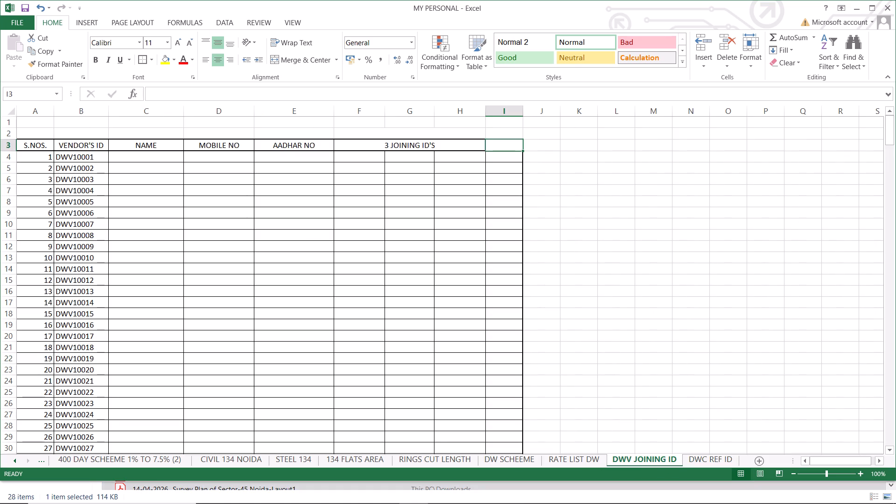
# Copy the table's header and first six vendor rows, A3:I9, from the DWV JOINING ID sheet to A3 of the DWC REF ID sheet.
pyautogui.moveTo(31, 144); pyautogui.dragTo(238, 159)
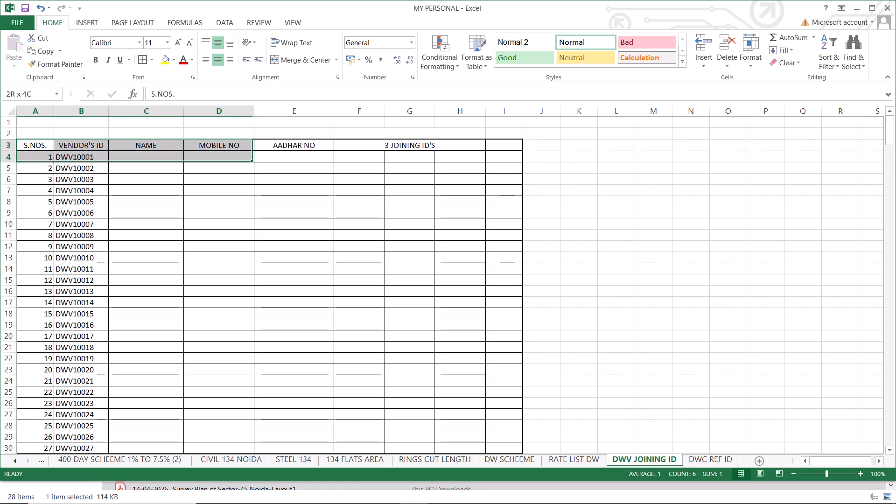
pyautogui.moveTo(238, 159); pyautogui.dragTo(505, 358)
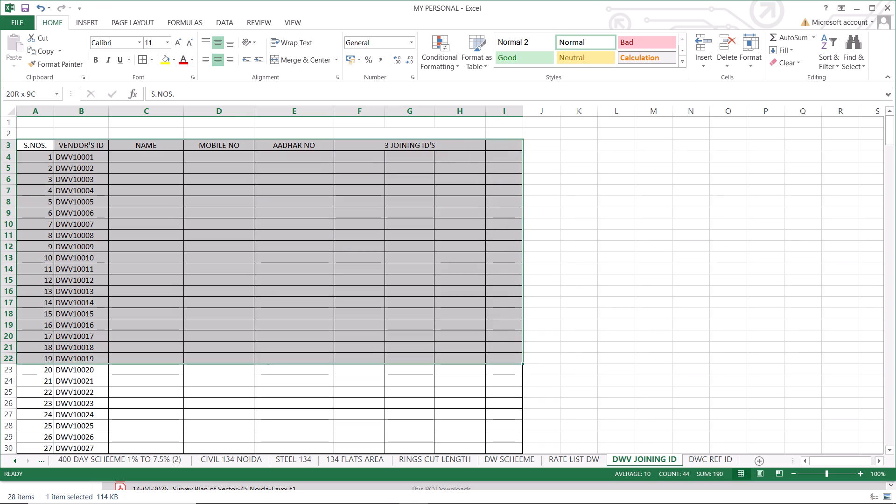
pyautogui.moveTo(505, 358); pyautogui.dragTo(509, 503)
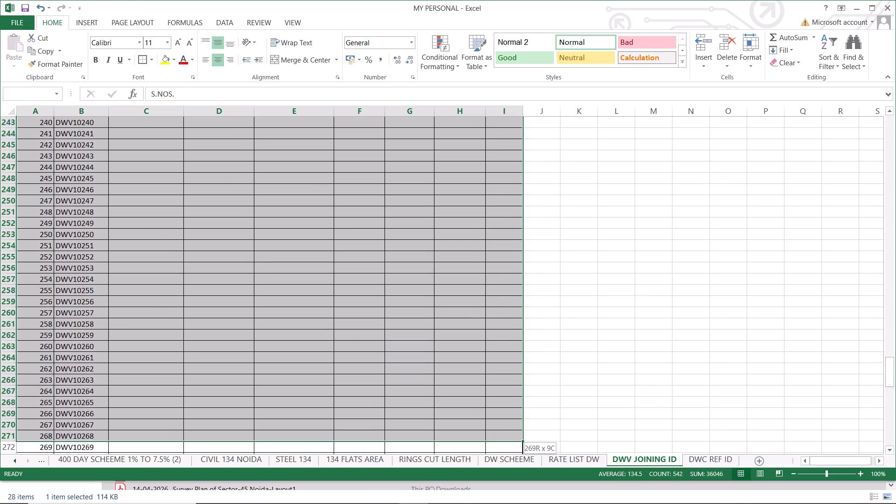
pyautogui.moveTo(509, 503); pyautogui.dragTo(500, 62)
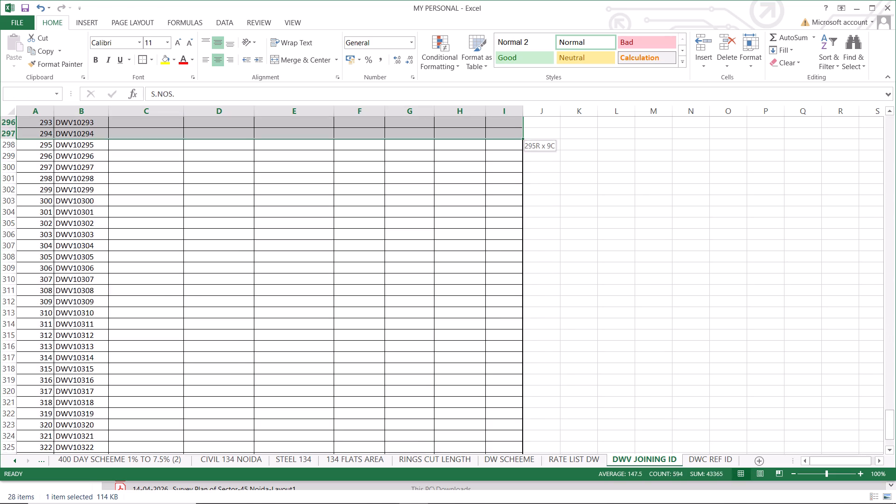
pyautogui.moveTo(500, 62); pyautogui.dragTo(500, 57)
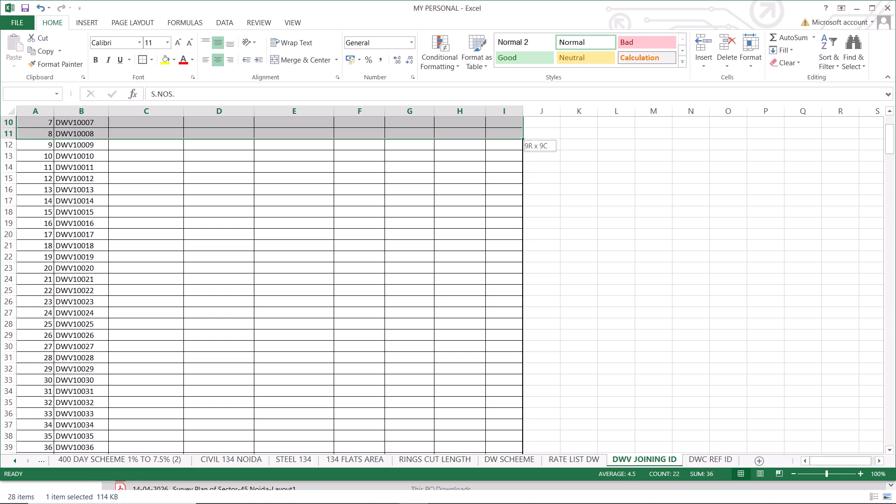
pyautogui.moveTo(500, 57); pyautogui.dragTo(501, 196)
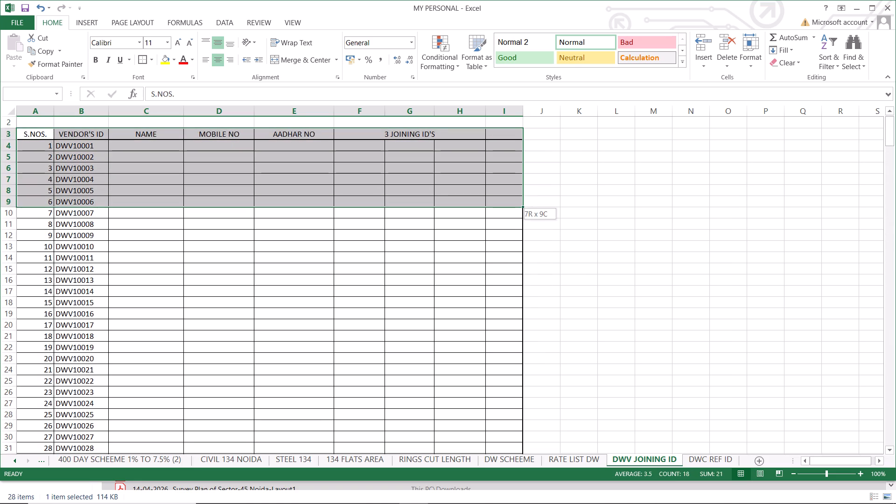
pyautogui.moveTo(501, 196); pyautogui.dragTo(503, 197)
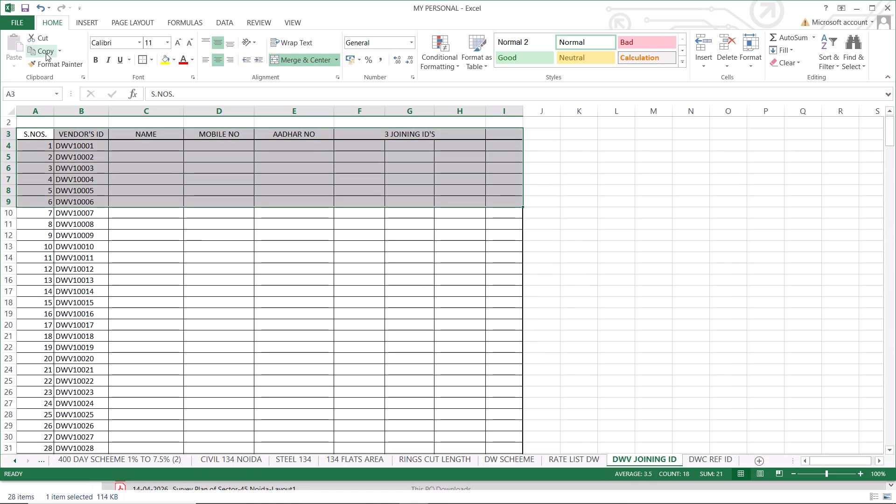
pyautogui.click(46, 52)
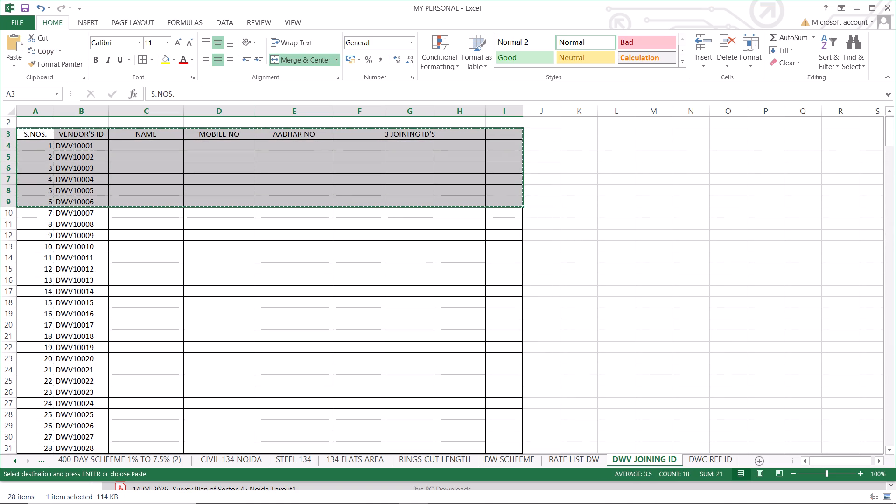
pyautogui.click(708, 461)
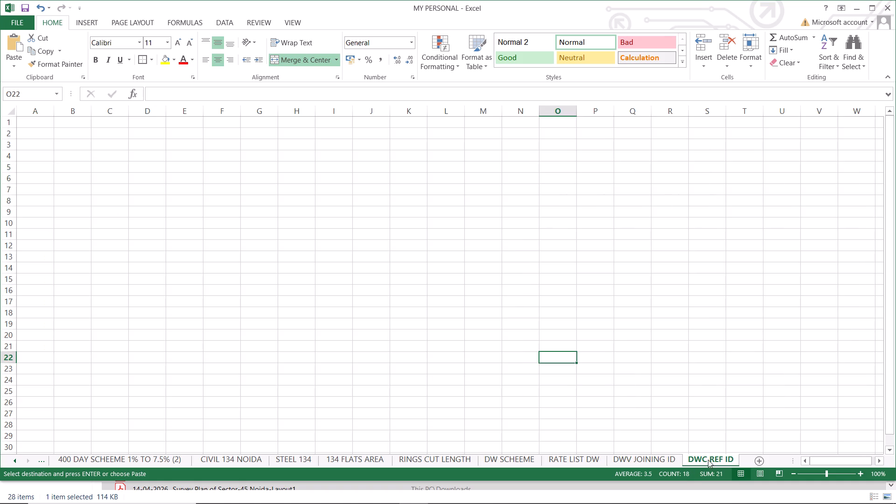
pyautogui.click(34, 149)
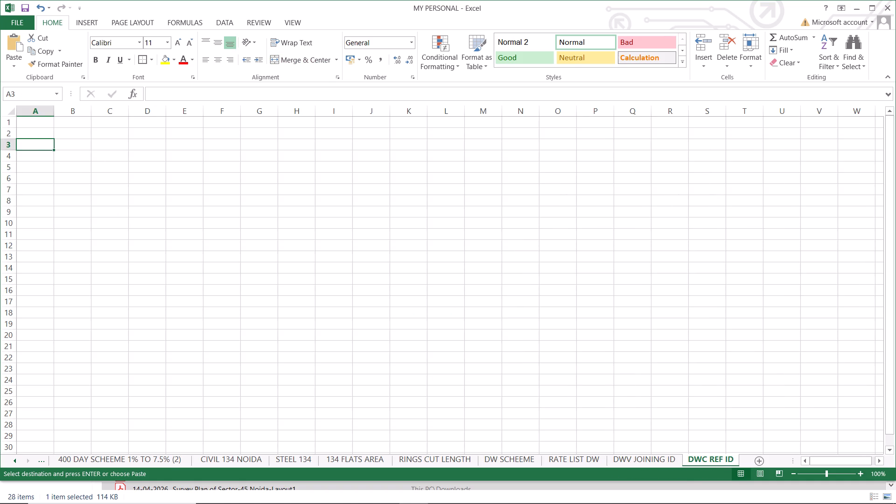
pyautogui.press('Return')
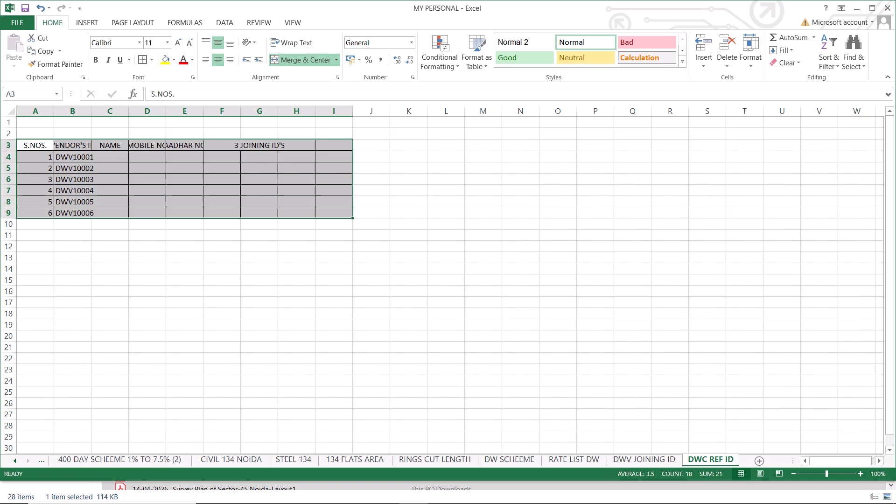
# Widen columns B to E on the DWC REF ID sheet so the VENDOR'S ID, NAME, MOBILE NO and AADHAR NO headers fit.
pyautogui.moveTo(92, 113); pyautogui.dragTo(110, 118)
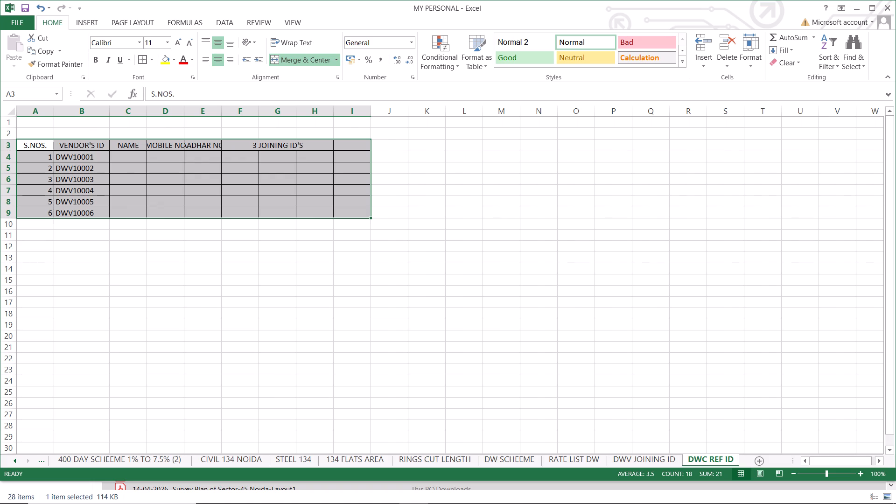
pyautogui.moveTo(147, 112); pyautogui.dragTo(165, 113)
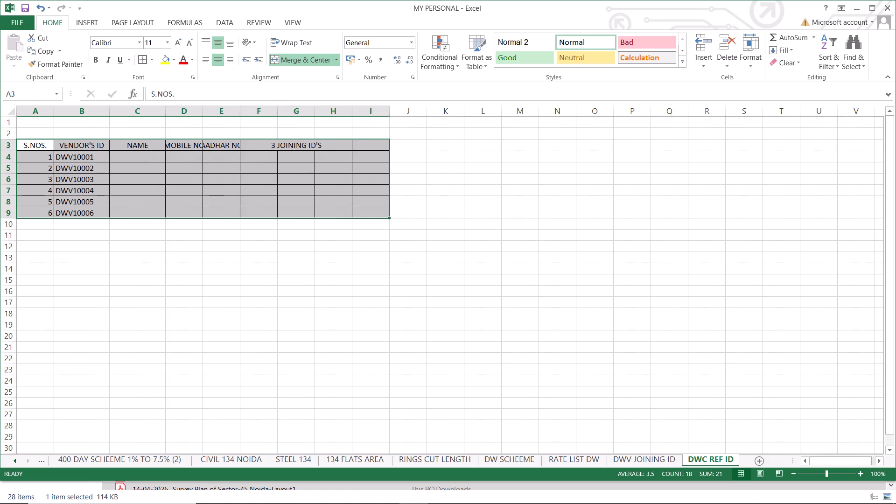
pyautogui.moveTo(203, 108); pyautogui.dragTo(236, 118)
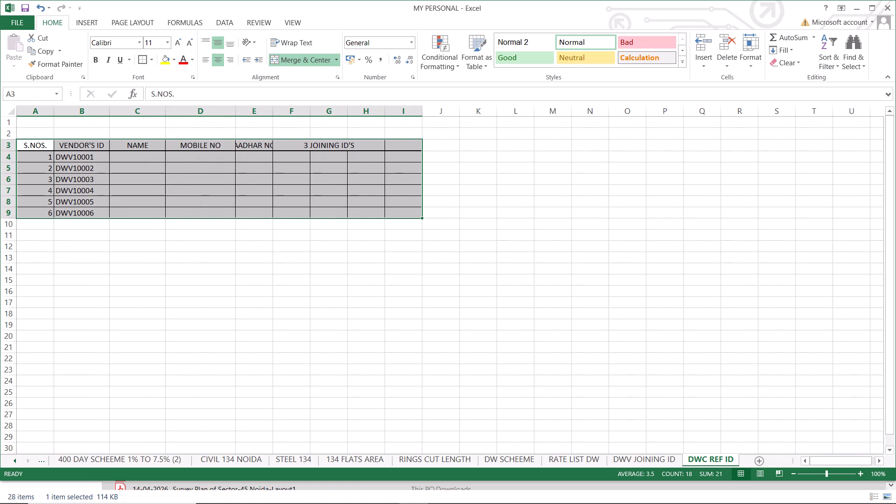
pyautogui.moveTo(273, 113); pyautogui.dragTo(311, 120)
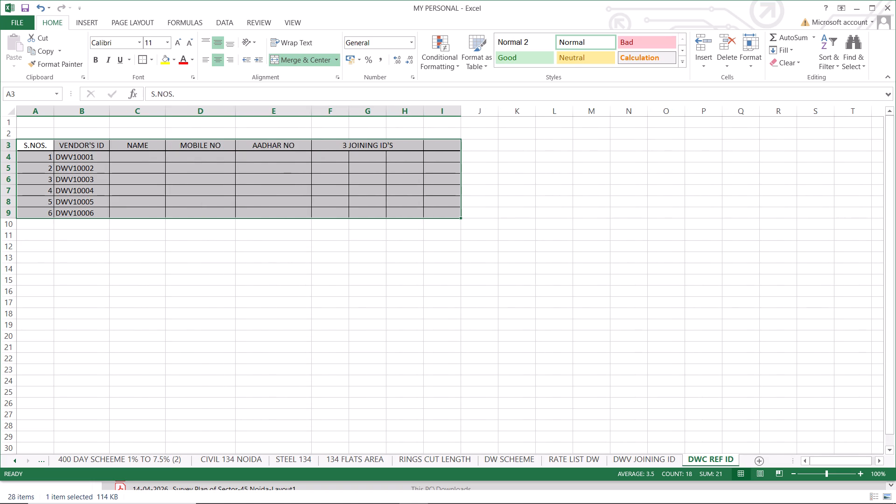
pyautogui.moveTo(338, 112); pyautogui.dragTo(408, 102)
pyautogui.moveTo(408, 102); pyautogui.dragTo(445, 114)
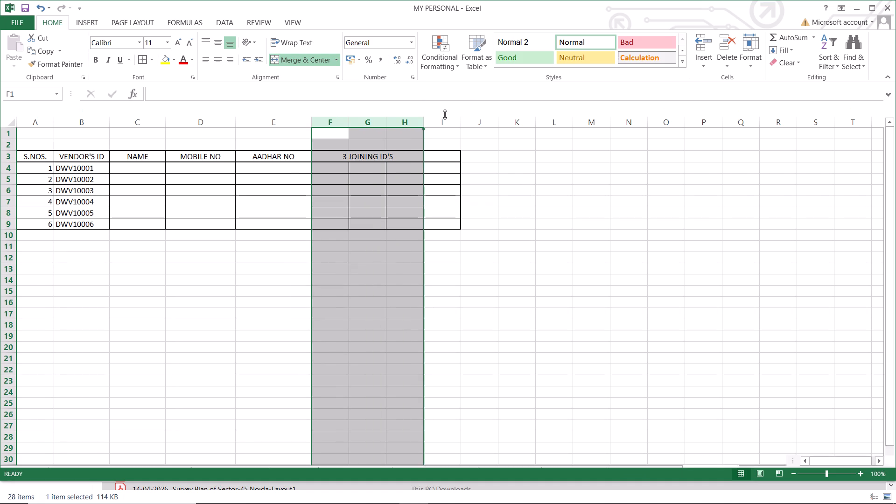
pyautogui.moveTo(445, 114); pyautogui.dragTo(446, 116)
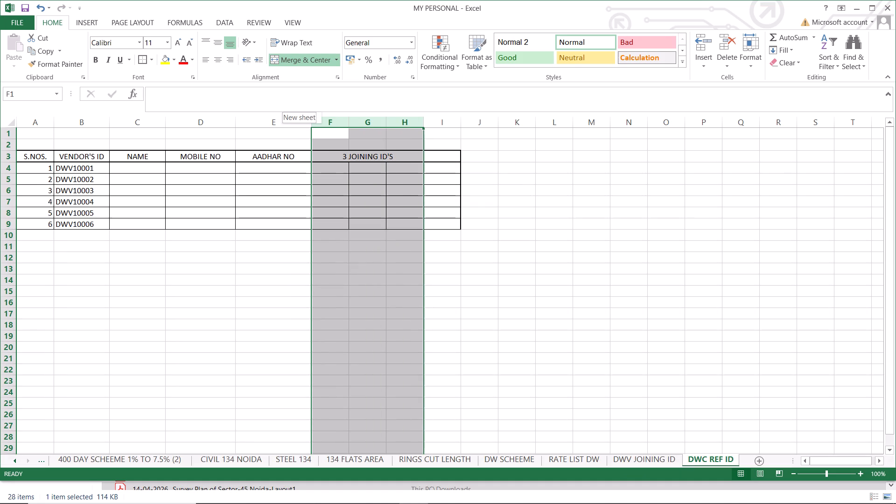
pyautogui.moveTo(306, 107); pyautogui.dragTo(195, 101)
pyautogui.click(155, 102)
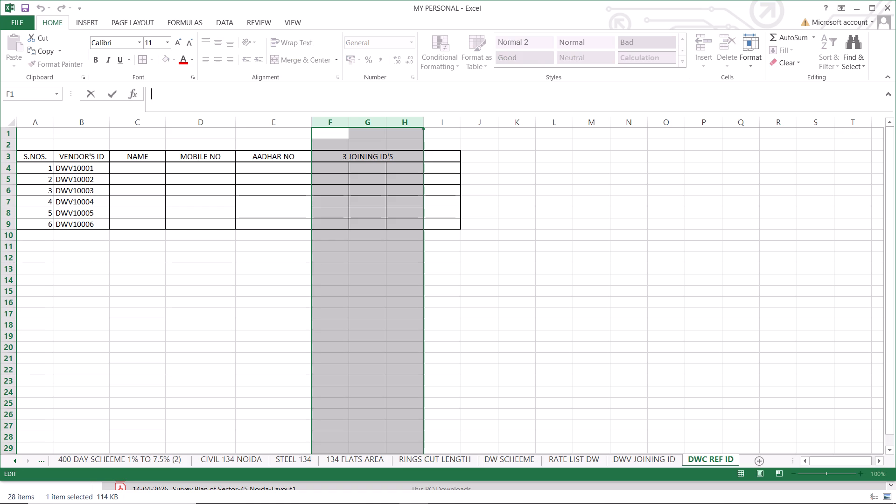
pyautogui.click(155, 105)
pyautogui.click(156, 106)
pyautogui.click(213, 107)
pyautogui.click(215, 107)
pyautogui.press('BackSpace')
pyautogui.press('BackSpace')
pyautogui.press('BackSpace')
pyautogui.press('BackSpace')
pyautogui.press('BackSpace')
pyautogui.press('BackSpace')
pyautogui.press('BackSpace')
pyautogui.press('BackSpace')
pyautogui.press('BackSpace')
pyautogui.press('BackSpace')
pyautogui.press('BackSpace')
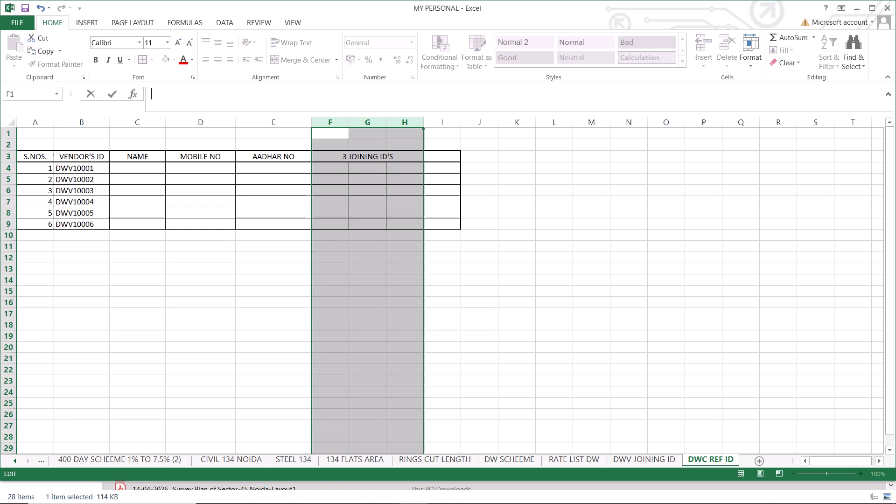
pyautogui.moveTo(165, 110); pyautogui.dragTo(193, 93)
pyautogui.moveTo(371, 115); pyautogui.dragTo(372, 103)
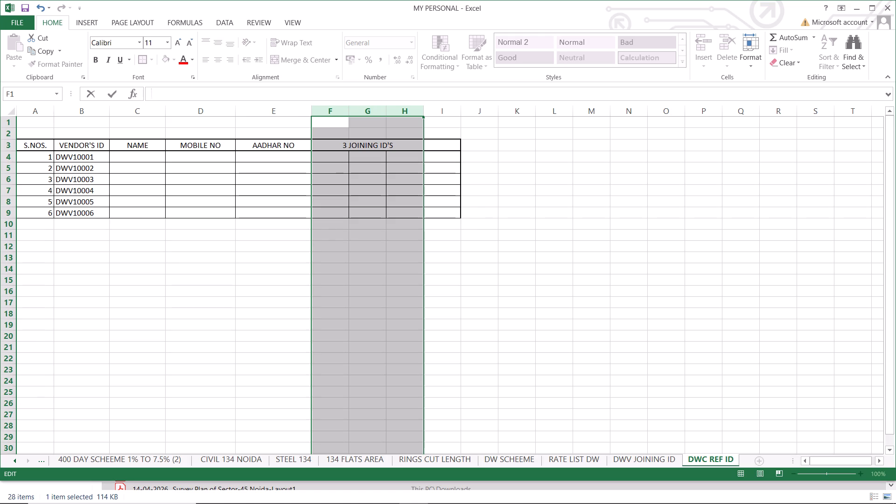
# Widen columns F to I, covering the 3 JOINING ID'S header and the blank column beside it, to one equal larger width.
pyautogui.moveTo(331, 111); pyautogui.dragTo(450, 112)
pyautogui.moveTo(383, 112); pyautogui.dragTo(385, 112)
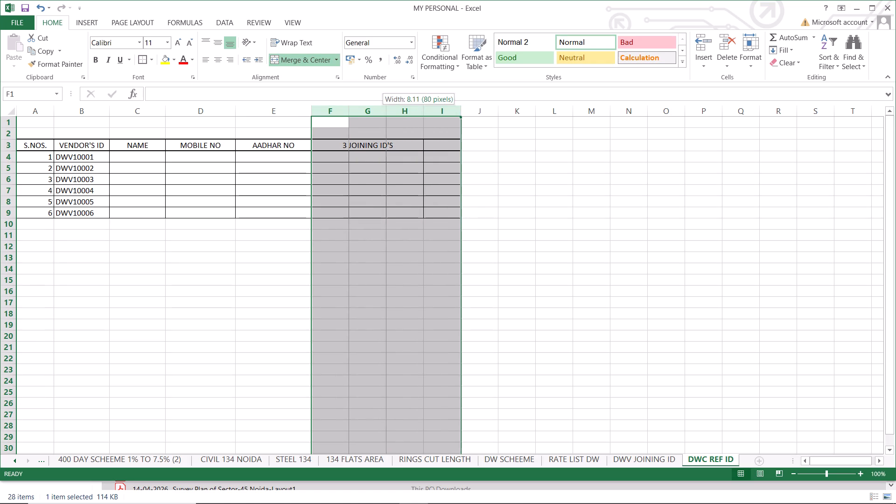
pyautogui.moveTo(385, 112); pyautogui.dragTo(398, 117)
pyautogui.click(404, 288)
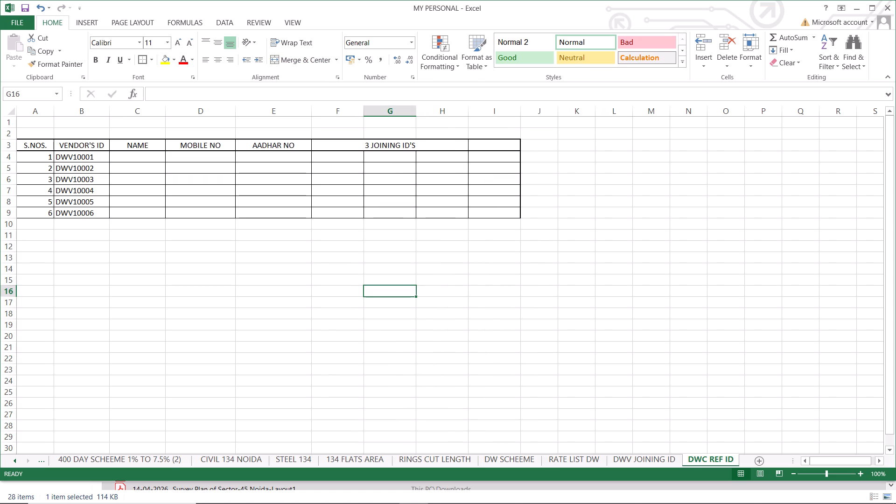
# Change the VENDOR'S ID header in B3 to CUSTOMER'S ID.
pyautogui.click(83, 148)
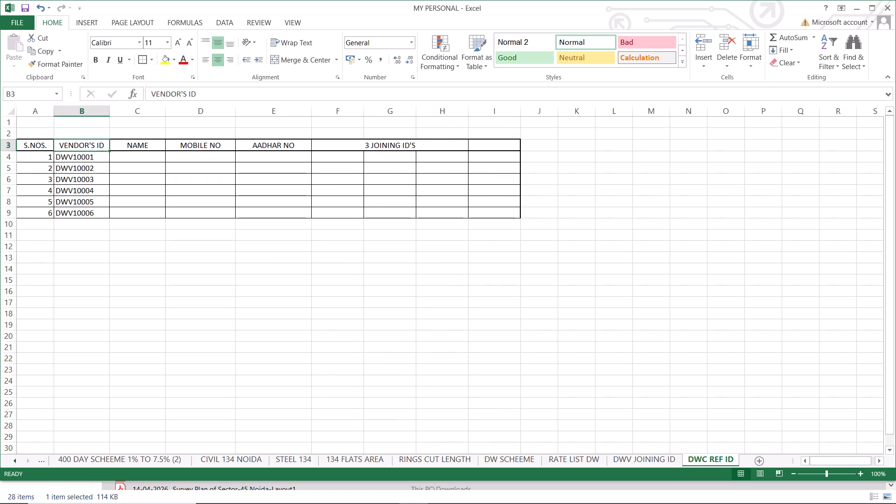
pyautogui.moveTo(186, 95); pyautogui.dragTo(152, 95)
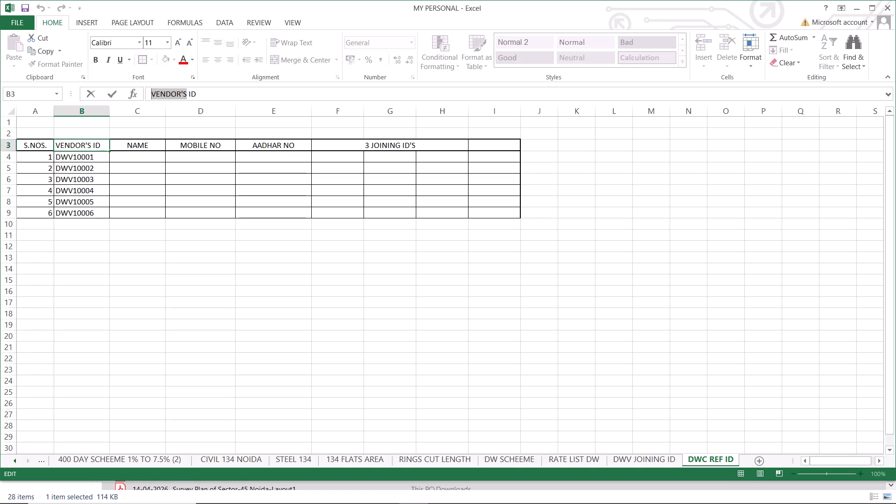
pyautogui.write('CU')
pyautogui.press('s')
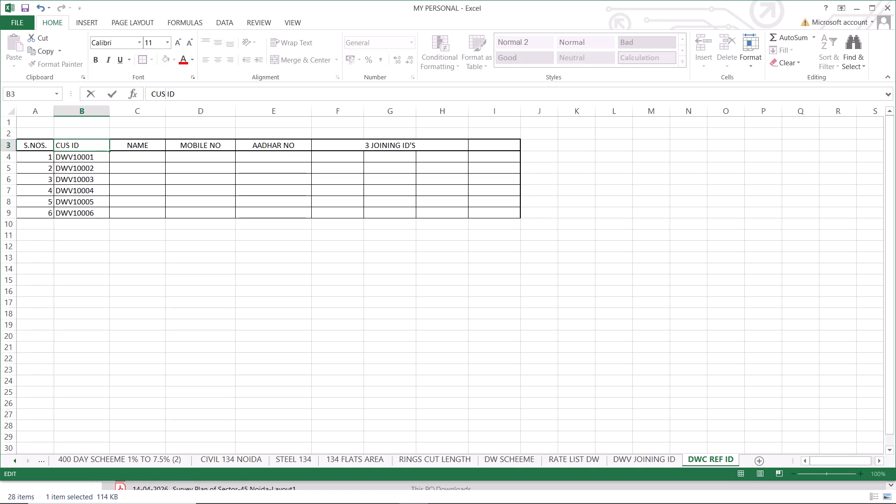
pyautogui.write('TOME')
pyautogui.press('r')
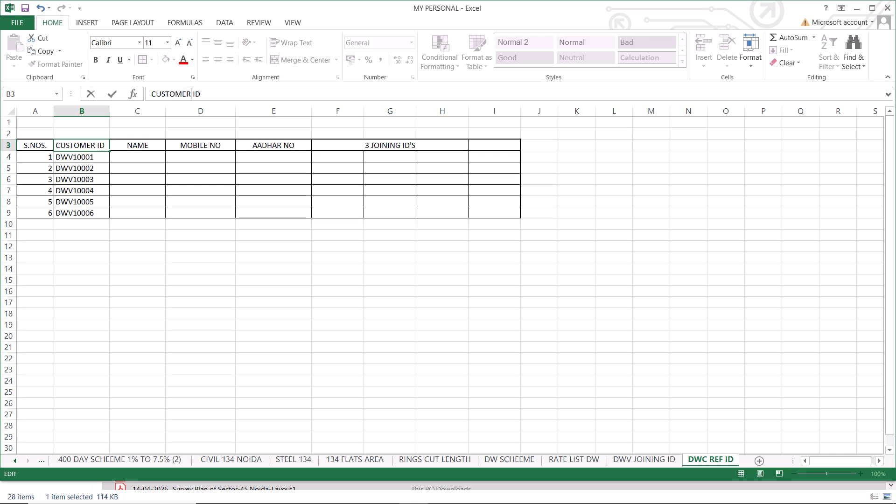
pyautogui.write("'S")
pyautogui.click(154, 339)
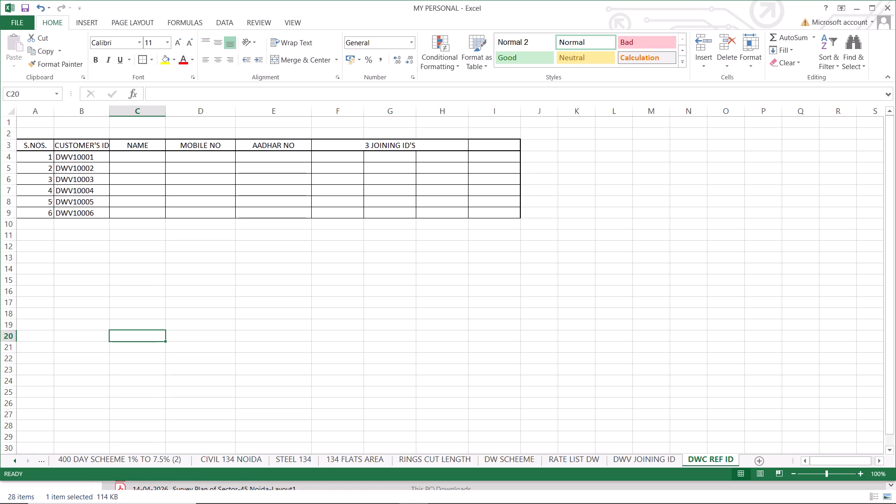
# Widen column B so the CUSTOMER'S ID header fits with room to spare.
pyautogui.moveTo(108, 106); pyautogui.dragTo(131, 113)
pyautogui.click(70, 156)
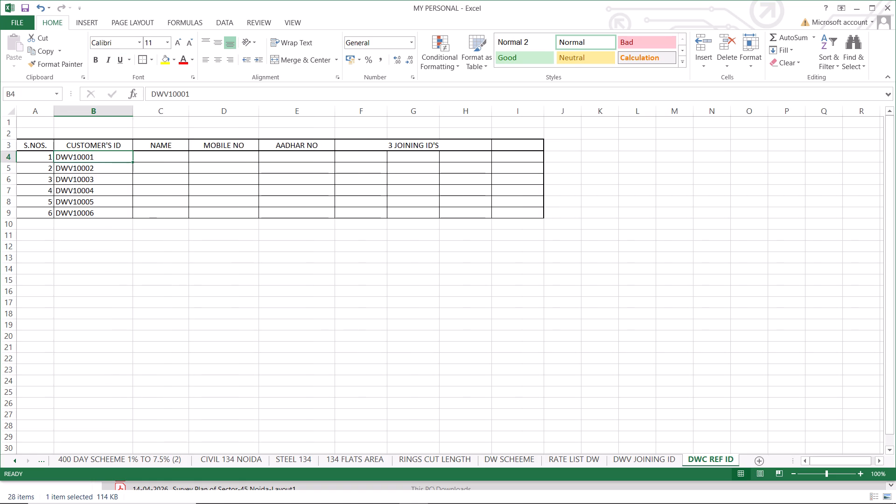
pyautogui.doubleClick(70, 156)
pyautogui.click(73, 159)
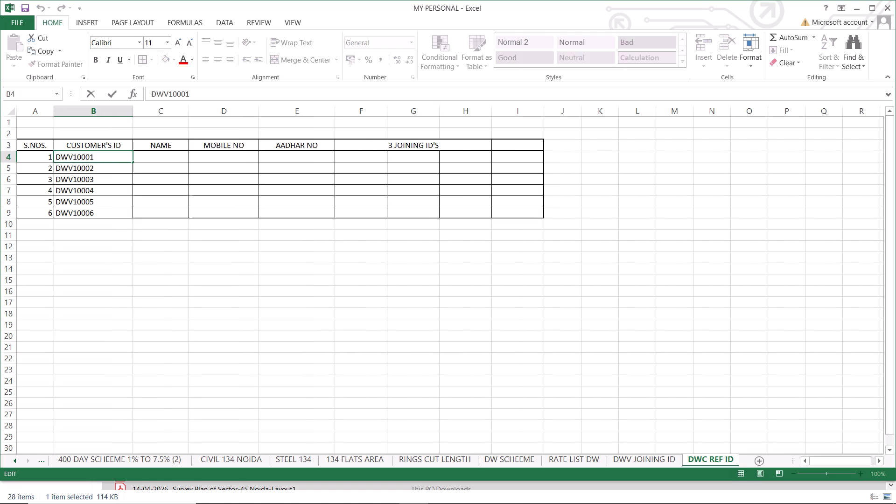
pyautogui.press('BackSpace')
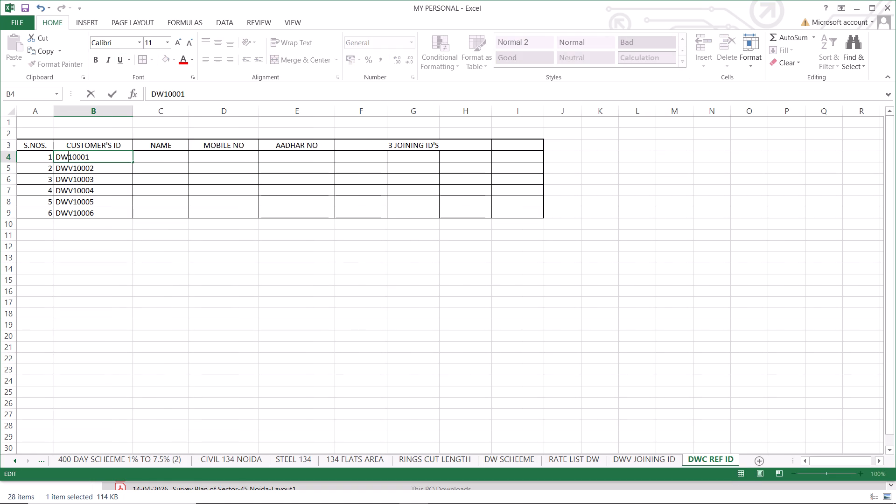
pyautogui.press('c')
pyautogui.click(133, 240)
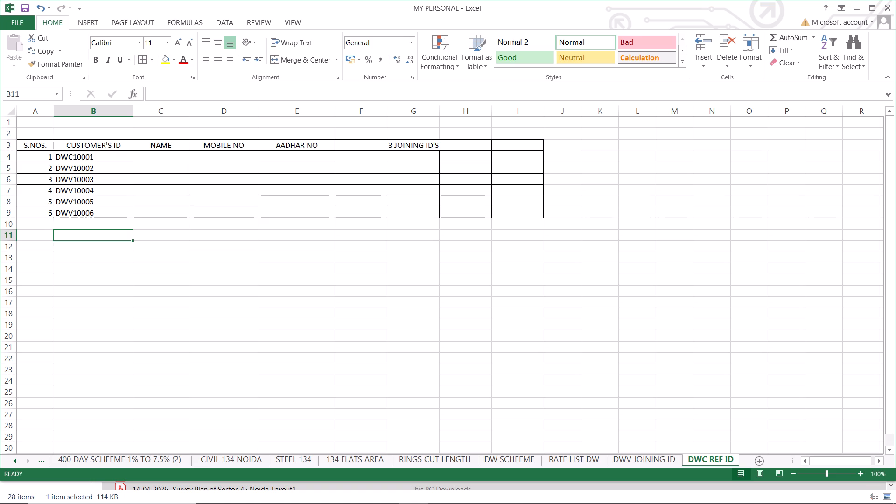
# Fill the customer ID series from DWC10001 in B4 down to B9, ending at DWC10006.
pyautogui.click(73, 155)
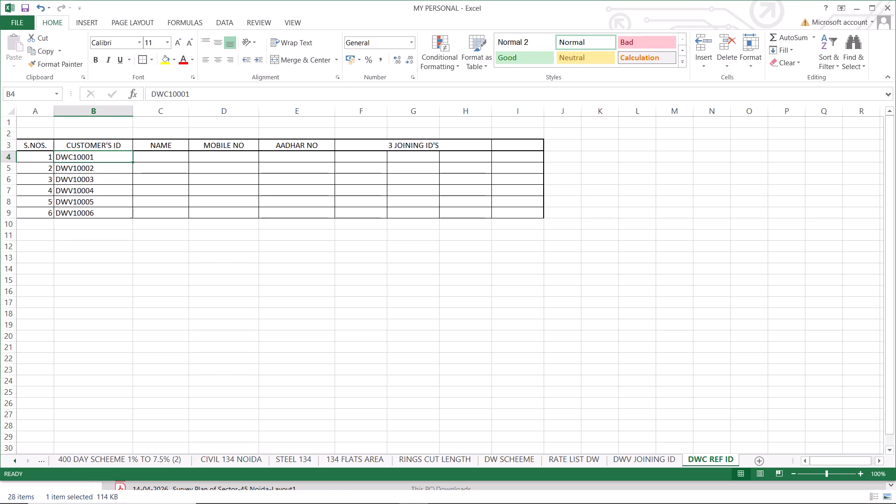
pyautogui.moveTo(133, 162); pyautogui.dragTo(124, 221)
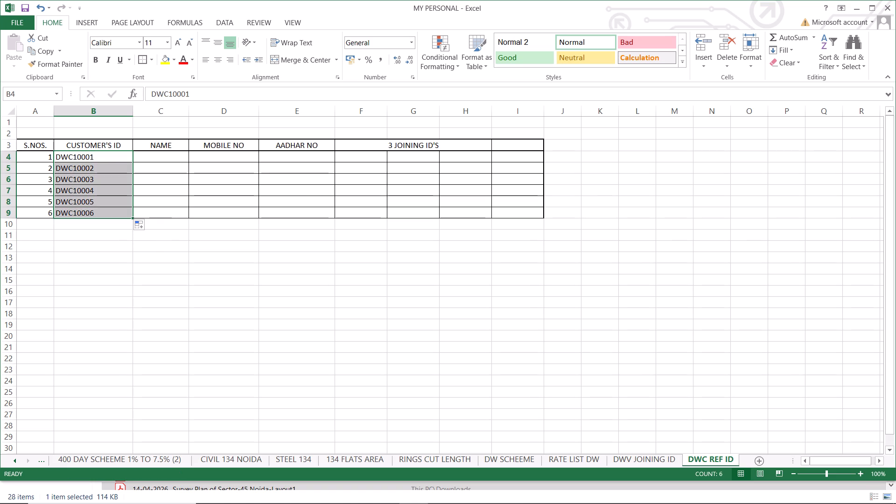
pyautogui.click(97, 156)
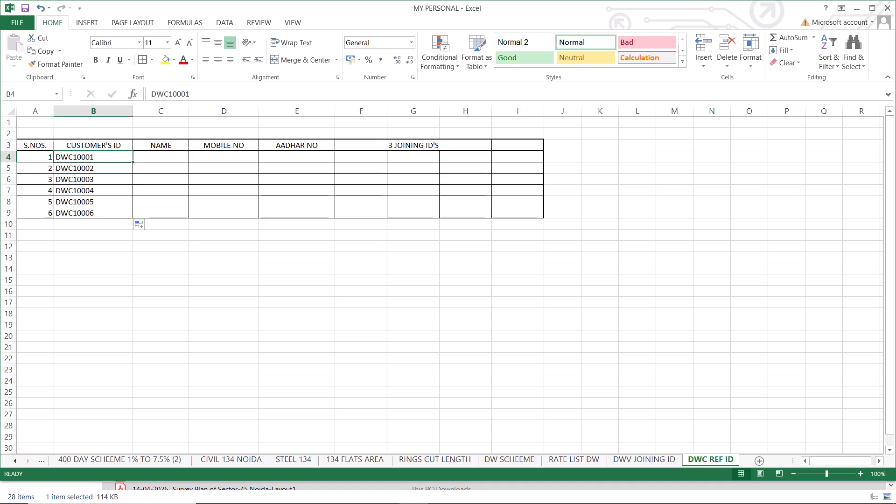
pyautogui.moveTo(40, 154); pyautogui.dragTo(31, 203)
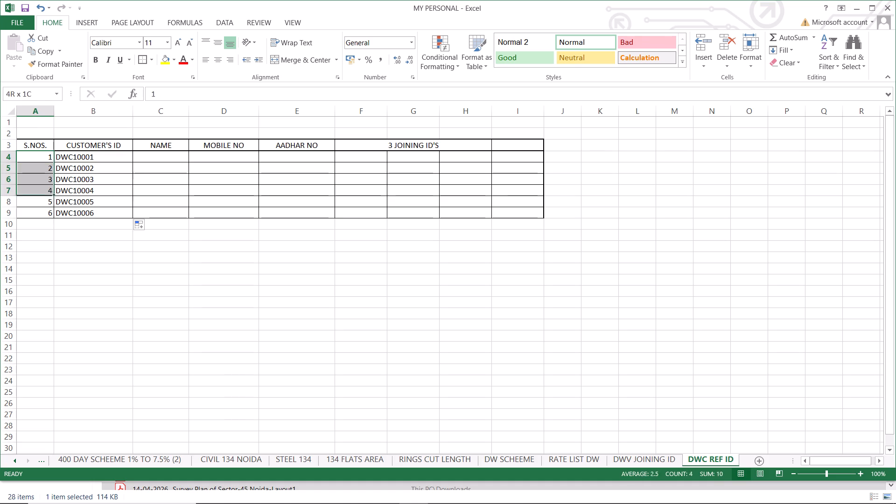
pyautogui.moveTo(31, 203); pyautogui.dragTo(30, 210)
# Widen the NAME, MOBILE NO and AADHAR NO columns (C to E), giving NAME the largest width and AADHAR NO slightly more room.
pyautogui.click(153, 153)
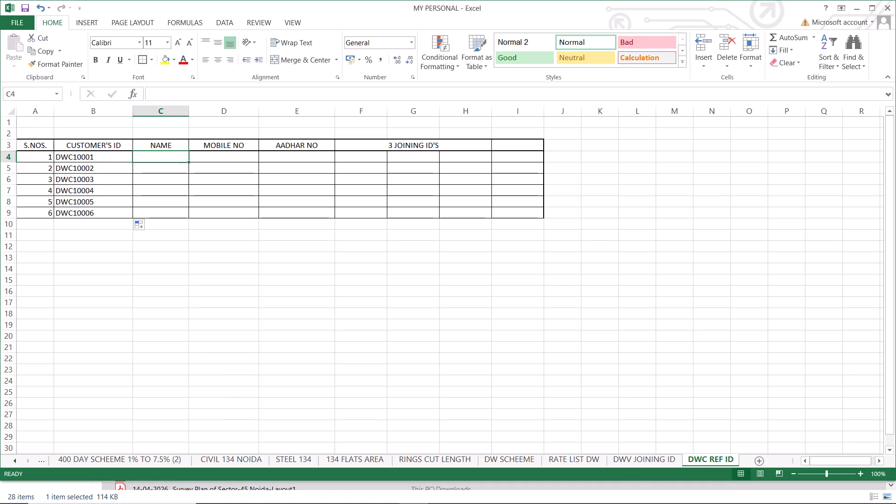
pyautogui.moveTo(187, 108); pyautogui.dragTo(208, 113)
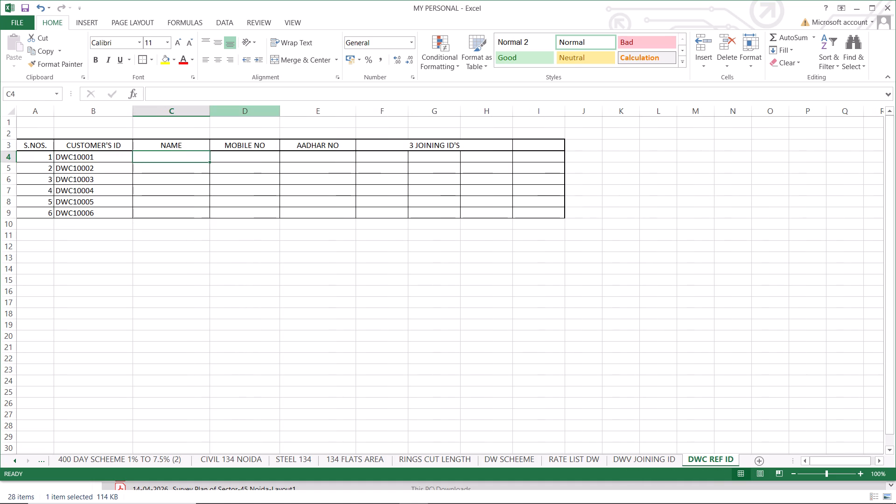
pyautogui.moveTo(208, 110); pyautogui.dragTo(220, 118)
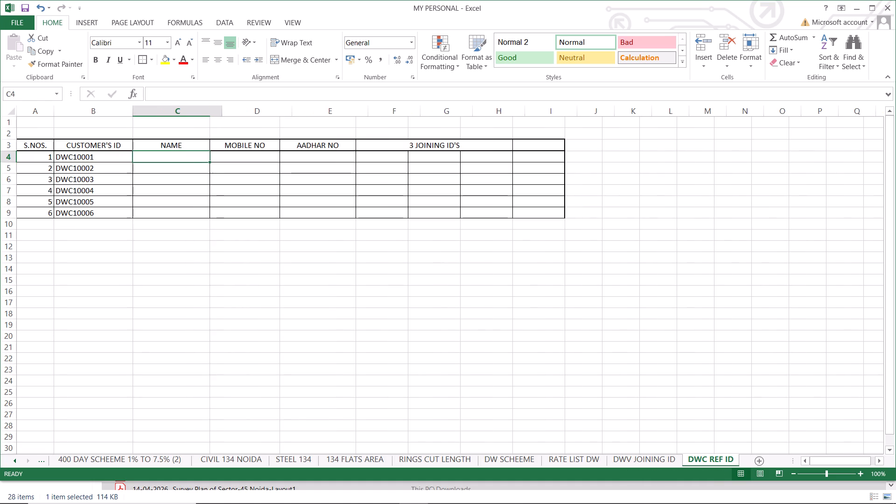
pyautogui.moveTo(294, 111); pyautogui.dragTo(288, 113)
pyautogui.moveTo(284, 109); pyautogui.dragTo(299, 116)
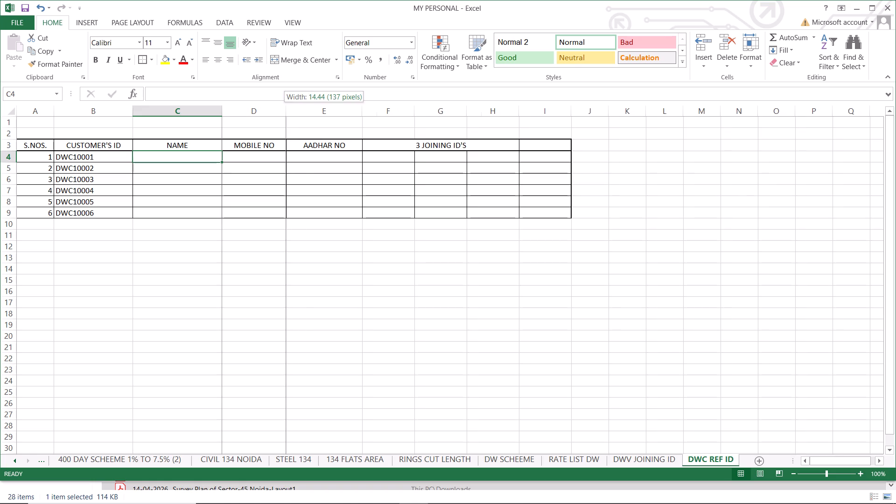
pyautogui.moveTo(299, 116); pyautogui.dragTo(299, 116)
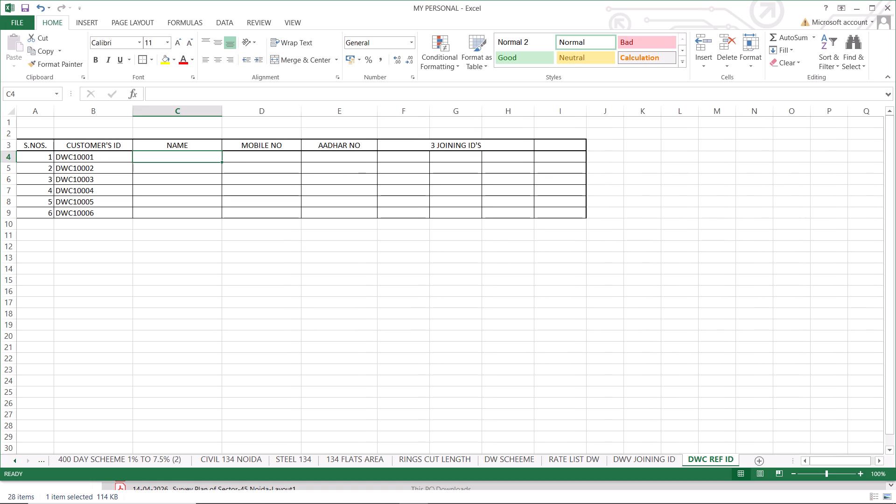
pyautogui.click(376, 111)
# Delete the 3 JOINING ID'S text from the merged header cell F3.
pyautogui.click(473, 148)
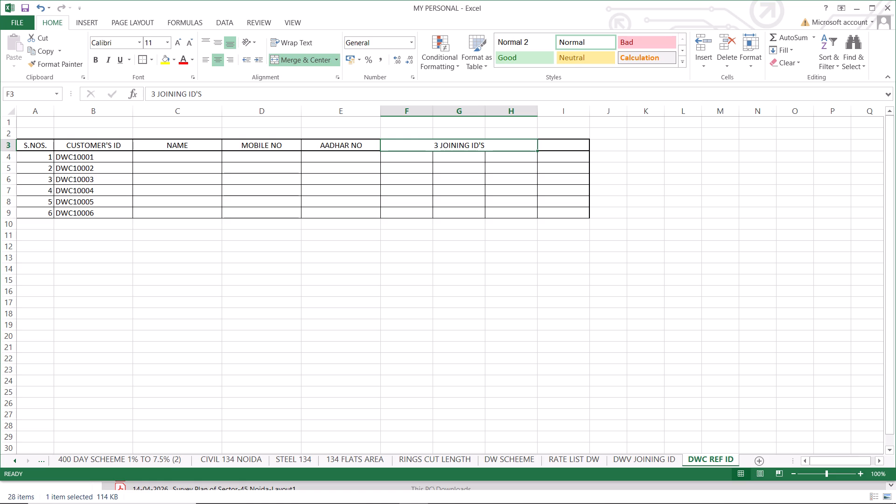
pyautogui.click(88, 155)
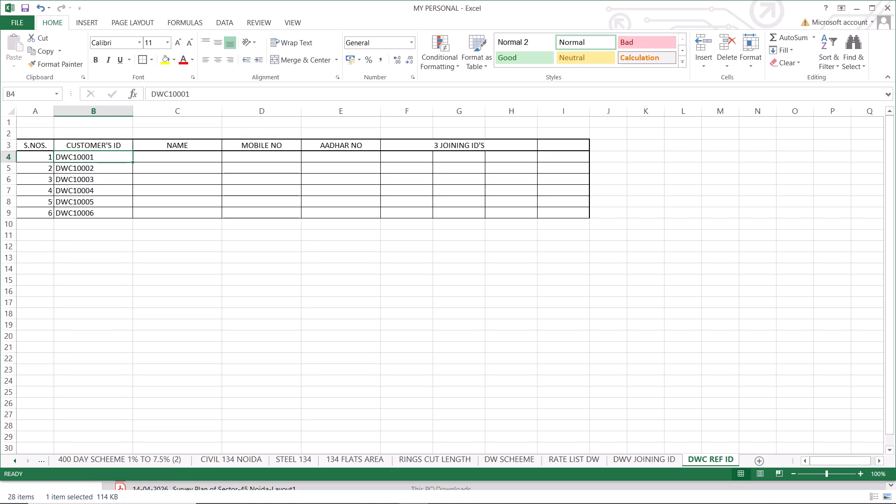
pyautogui.click(456, 146)
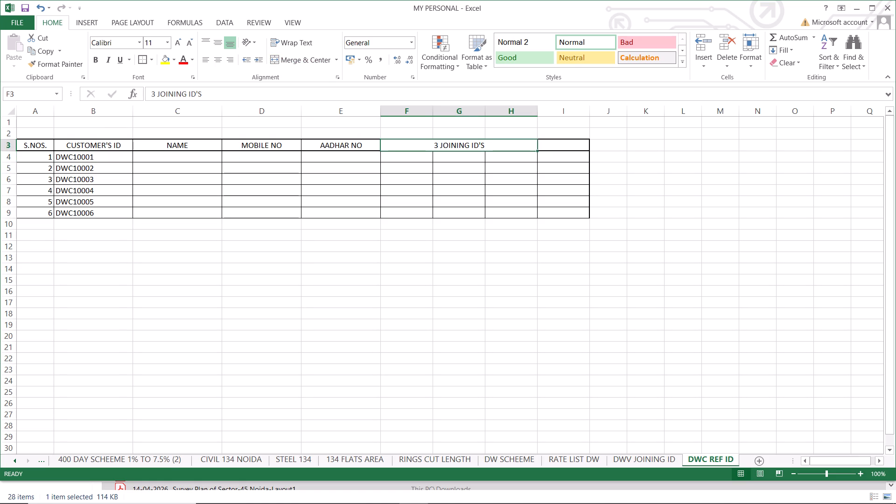
pyautogui.click(491, 145)
pyautogui.doubleClick(491, 145)
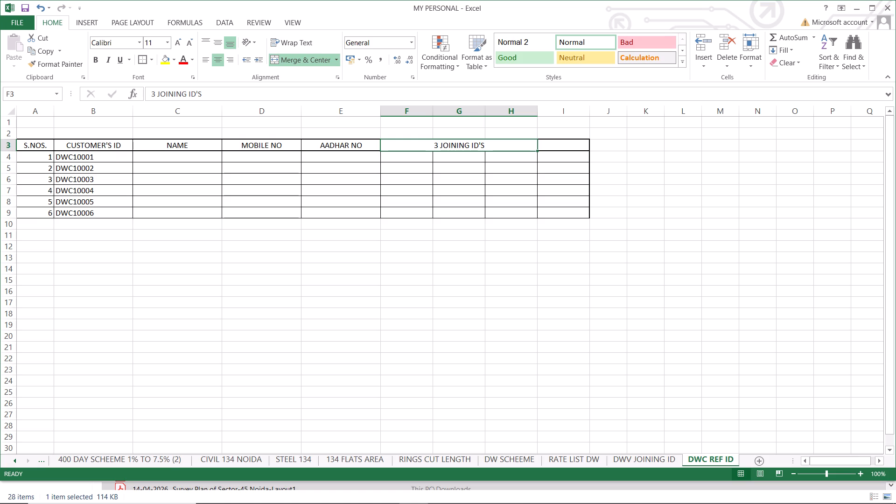
pyautogui.moveTo(491, 145); pyautogui.dragTo(424, 147)
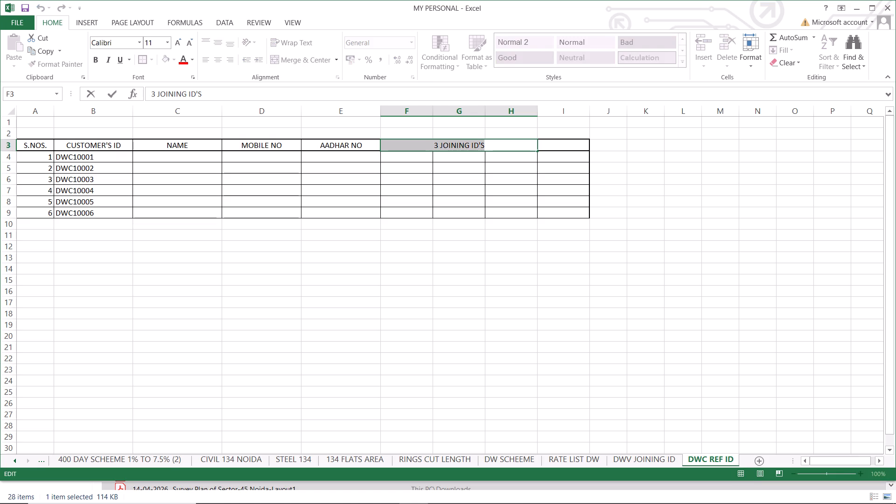
pyautogui.moveTo(424, 147); pyautogui.dragTo(422, 147)
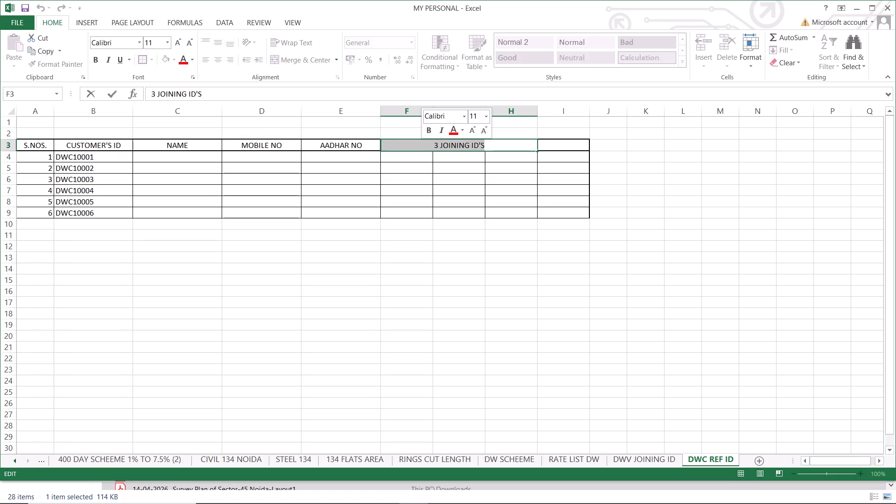
pyautogui.press('Delete')
pyautogui.click(442, 169)
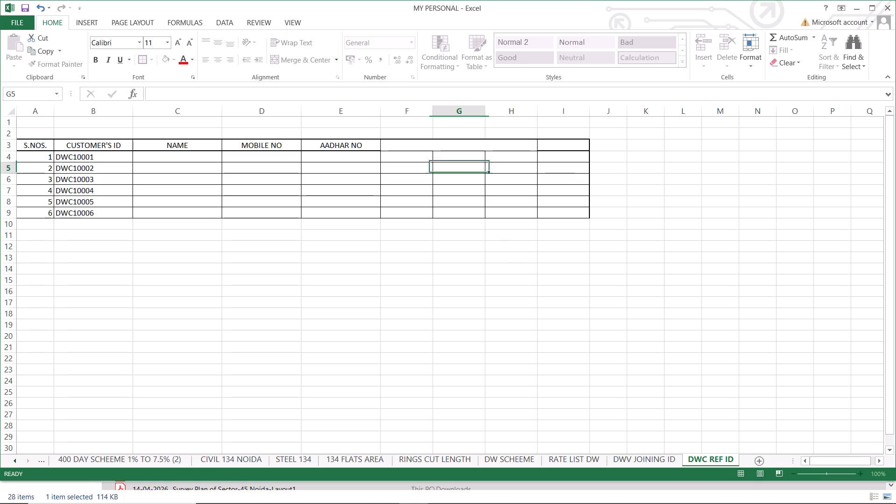
# Insert six new columns at column I so the customer table extends to column O.
pyautogui.moveTo(416, 145); pyautogui.dragTo(457, 147)
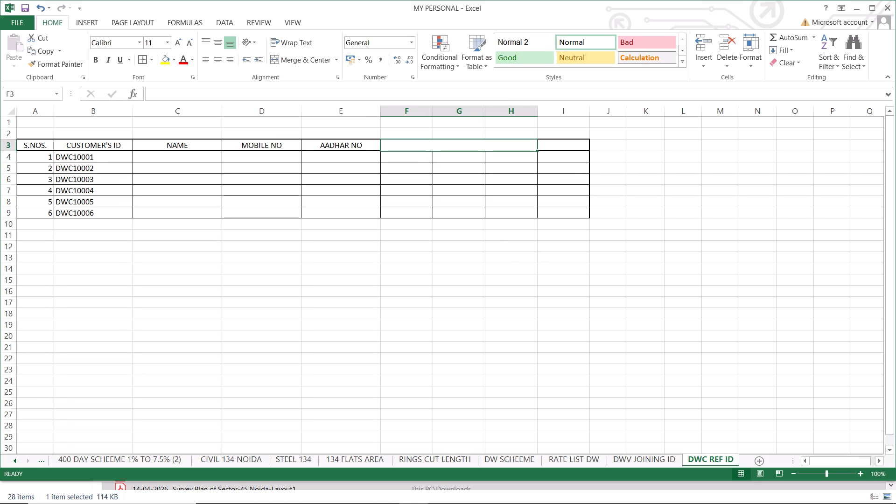
pyautogui.moveTo(457, 147); pyautogui.dragTo(561, 144)
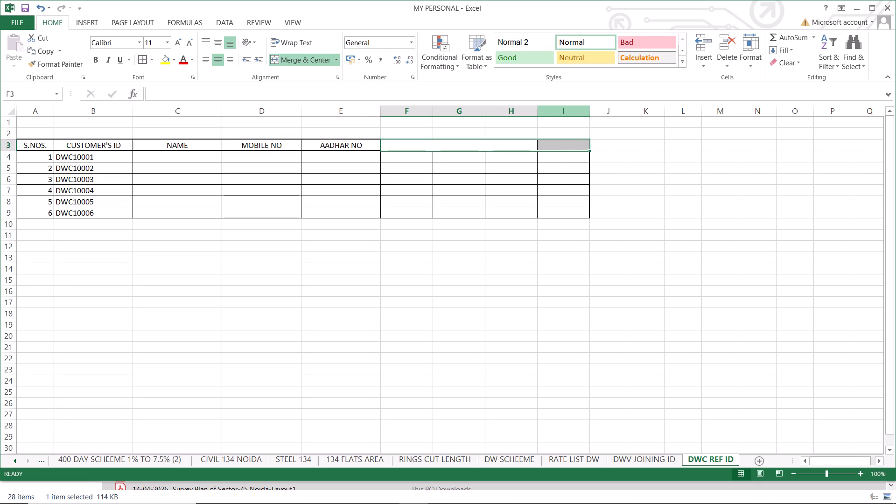
pyautogui.click(566, 109)
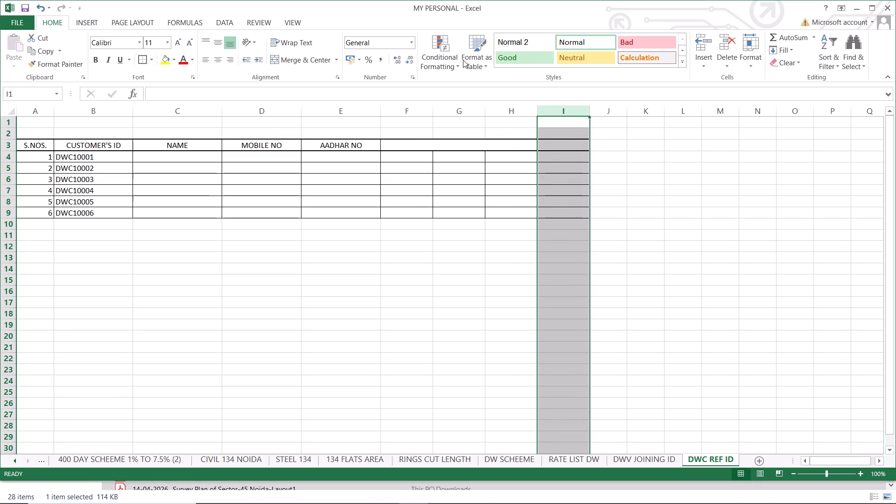
pyautogui.tripleClick(708, 41)
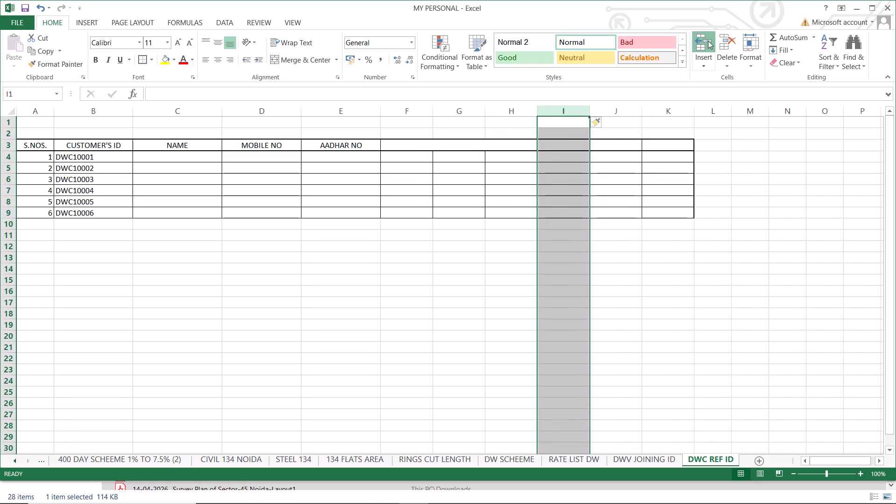
pyautogui.tripleClick(708, 41)
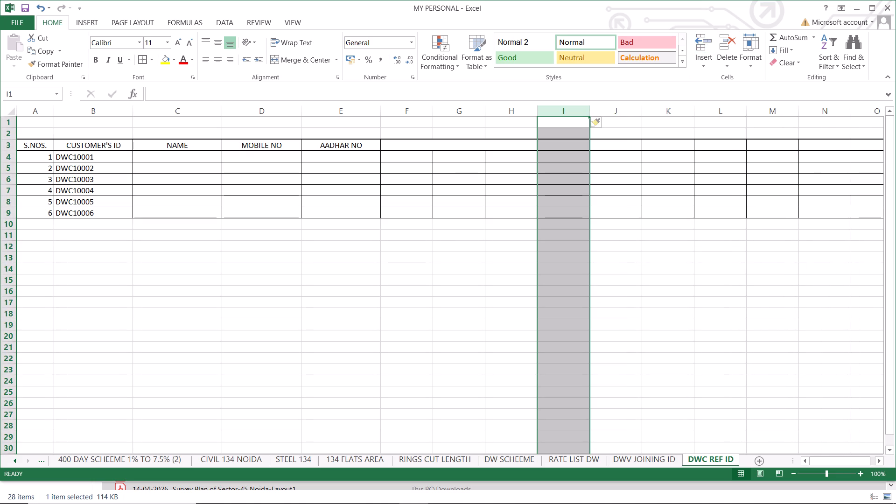
# Merge and center the header row cells F3 to O3 into one cell.
pyautogui.moveTo(409, 147); pyautogui.dragTo(592, 144)
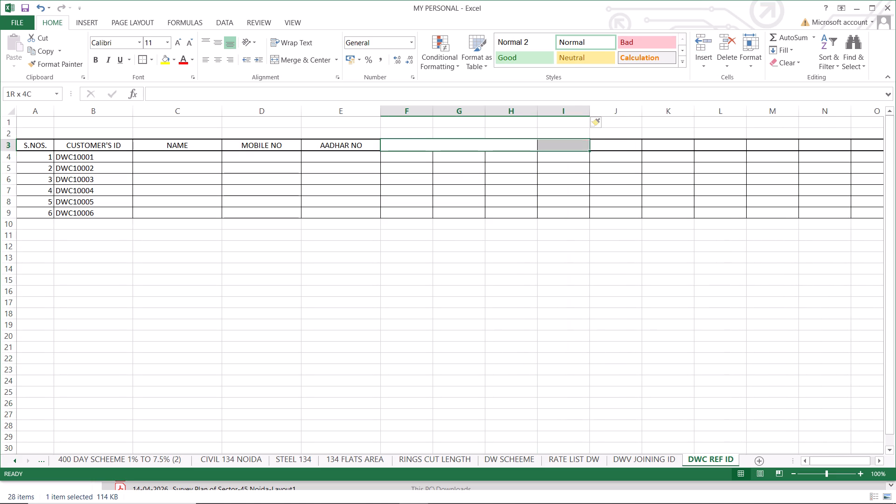
pyautogui.moveTo(592, 144); pyautogui.dragTo(870, 139)
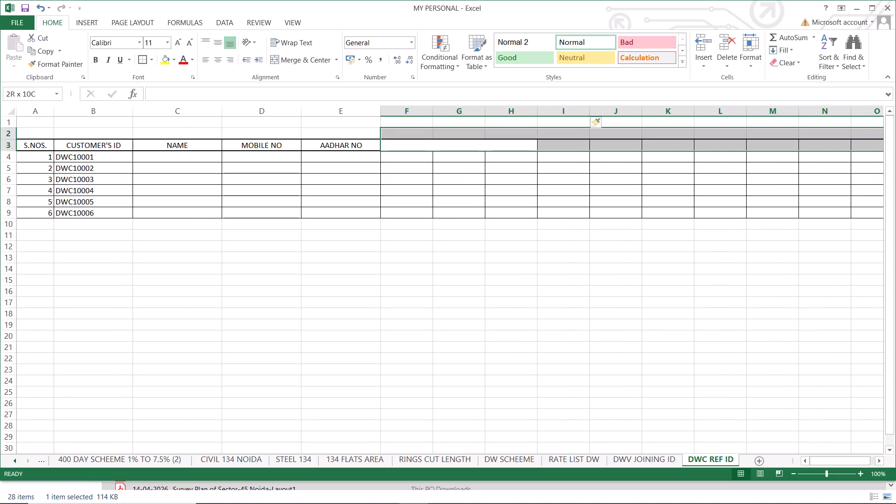
pyautogui.moveTo(870, 139); pyautogui.dragTo(756, 147)
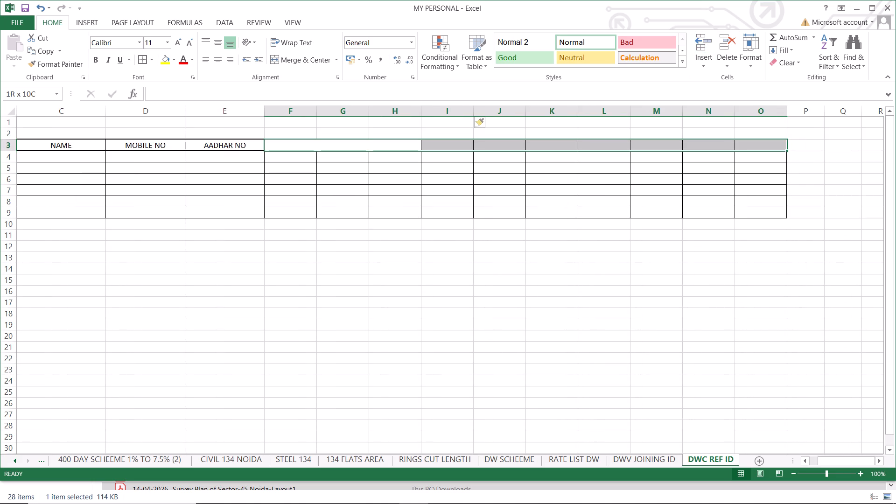
pyautogui.moveTo(756, 147); pyautogui.dragTo(757, 146)
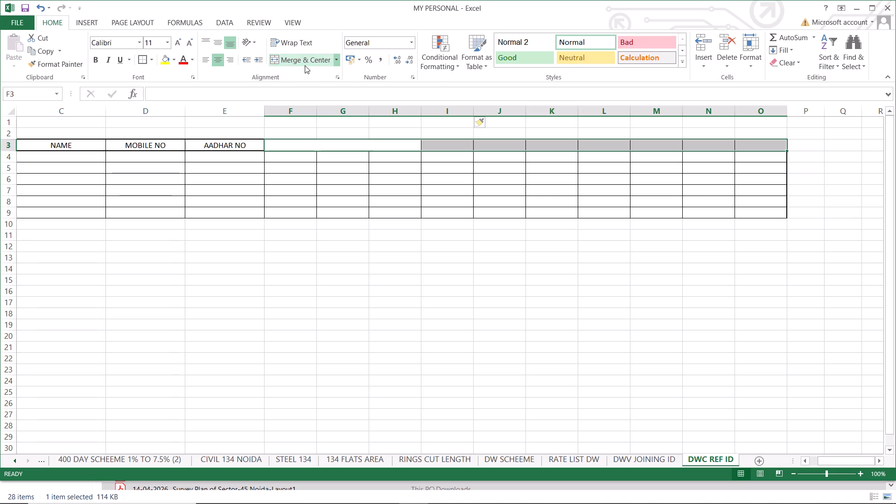
pyautogui.click(299, 63)
pyautogui.click(299, 63)
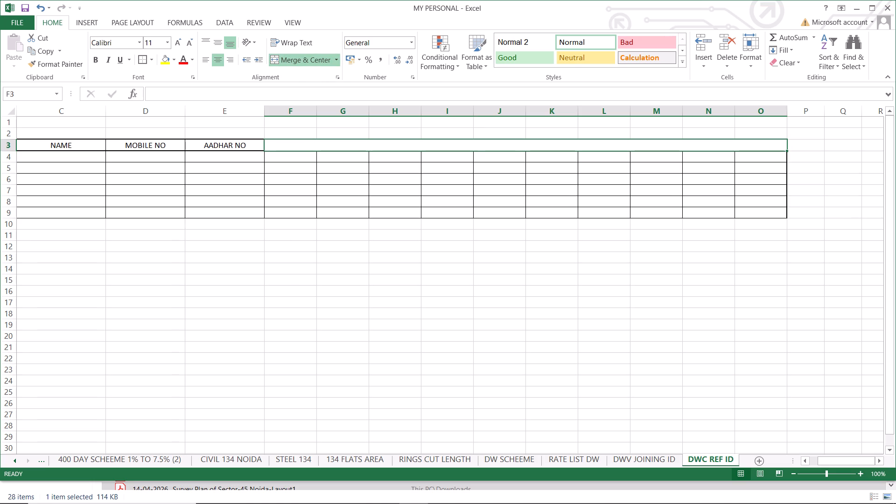
# Enter the header REFERALS ID'S in the merged cell spanning F3 to O3.
pyautogui.click(516, 144)
pyautogui.press('r')
pyautogui.write('EF')
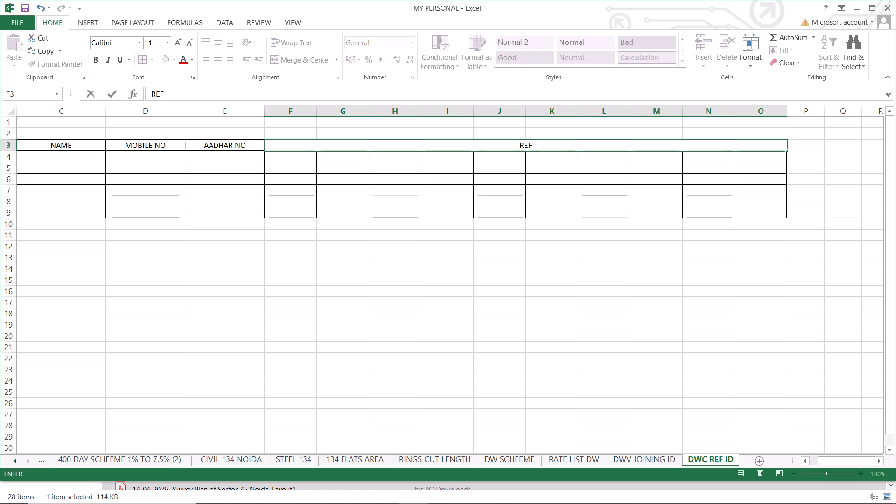
pyautogui.press('e')
pyautogui.press('r')
pyautogui.write('ALS')
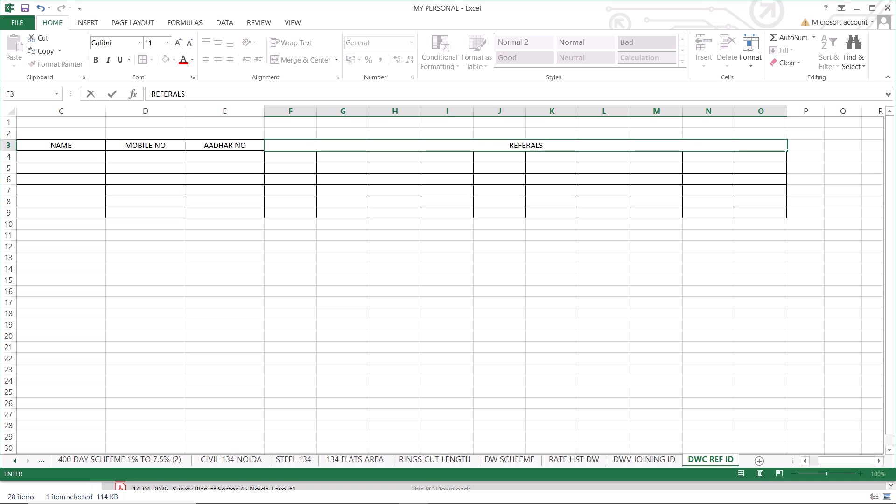
pyautogui.press('space')
pyautogui.press('i')
pyautogui.press('d')
pyautogui.write("'S")
pyautogui.click(427, 287)
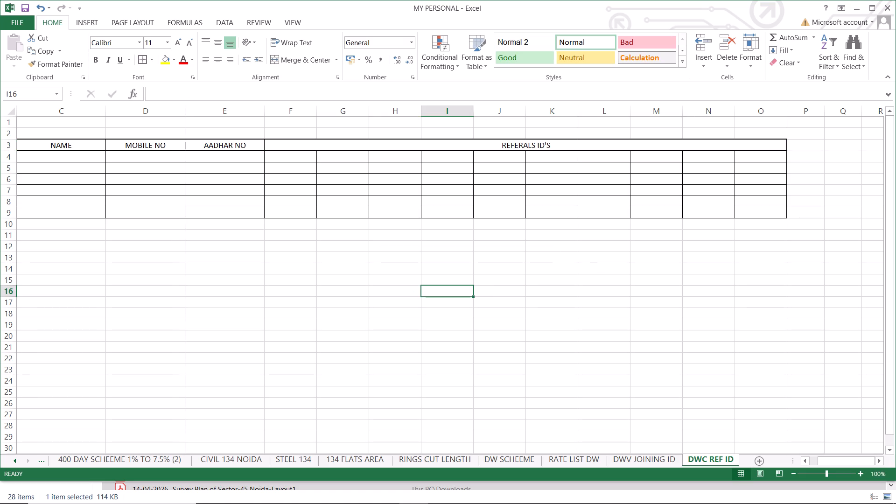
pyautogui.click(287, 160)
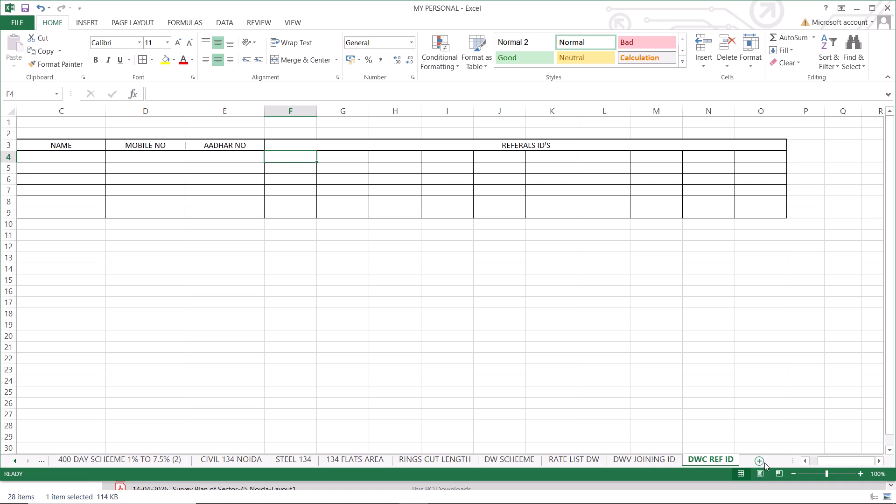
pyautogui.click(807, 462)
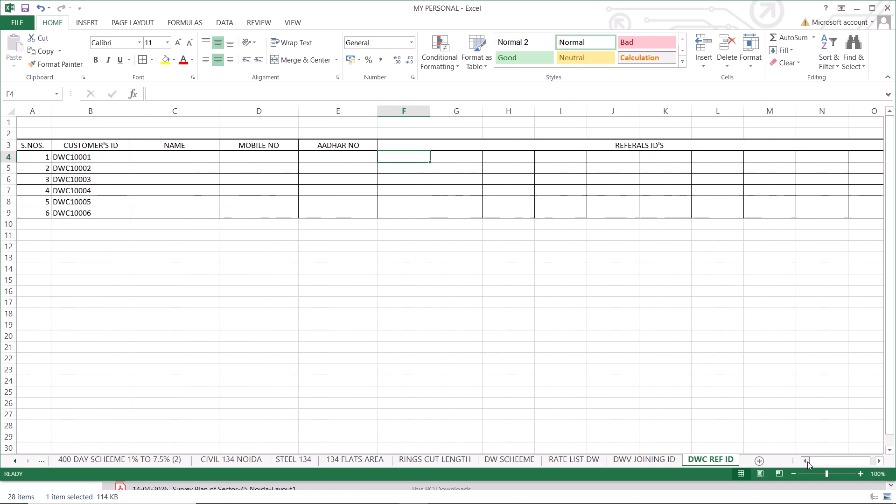
# Extend the customer table down through row 18 by filling the serial number and customer ID series from rows 8 and 9, columns A to O.
pyautogui.click(410, 144)
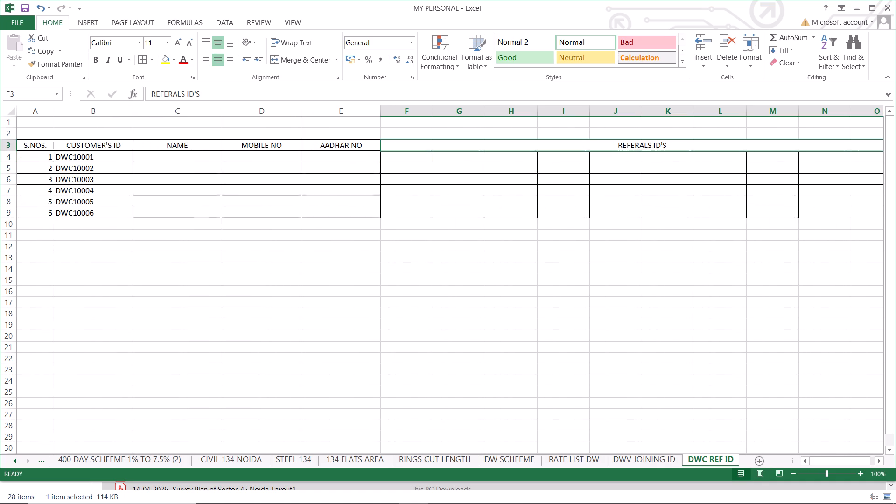
pyautogui.click(73, 157)
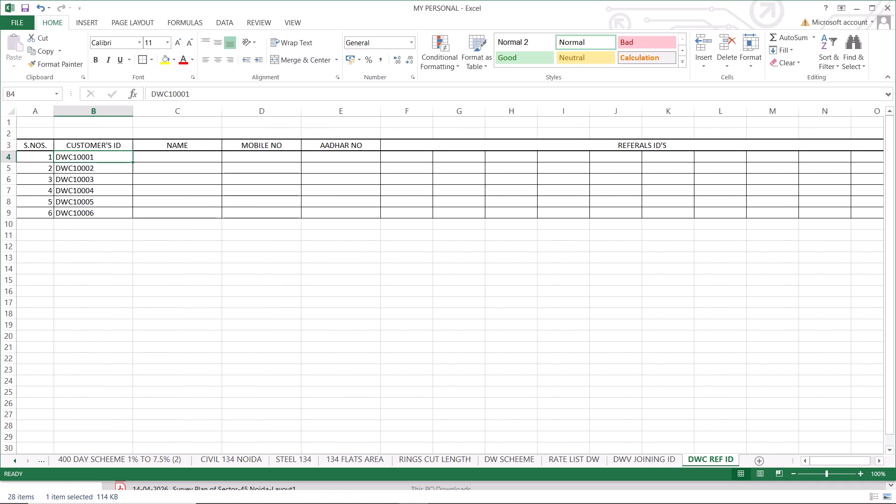
pyautogui.moveTo(32, 212); pyautogui.dragTo(581, 215)
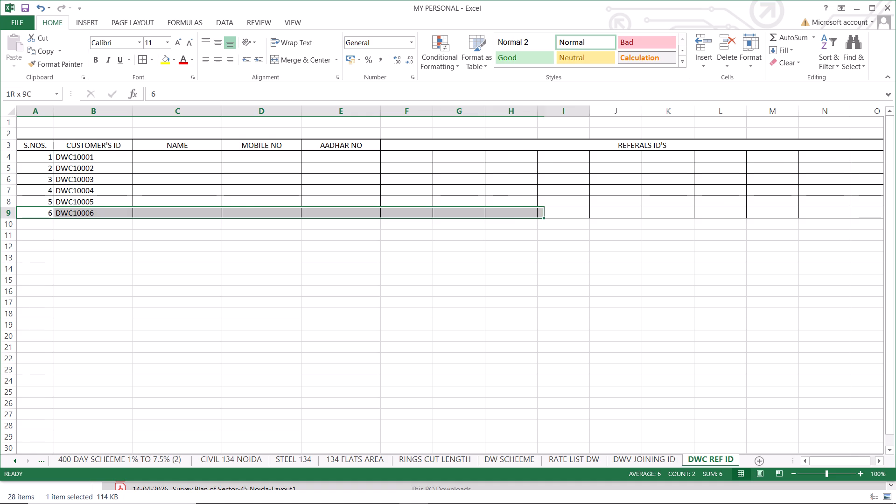
pyautogui.moveTo(581, 215); pyautogui.dragTo(859, 208)
pyautogui.moveTo(41, 202); pyautogui.dragTo(853, 205)
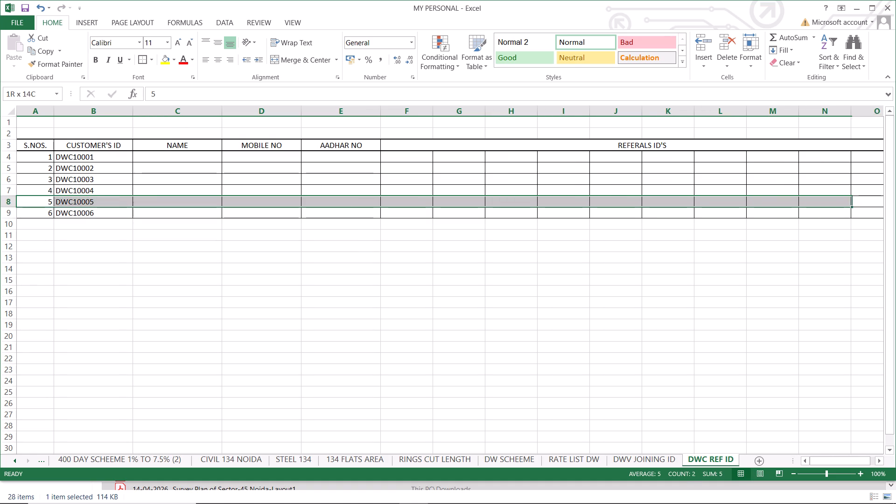
pyautogui.moveTo(853, 205); pyautogui.dragTo(867, 212)
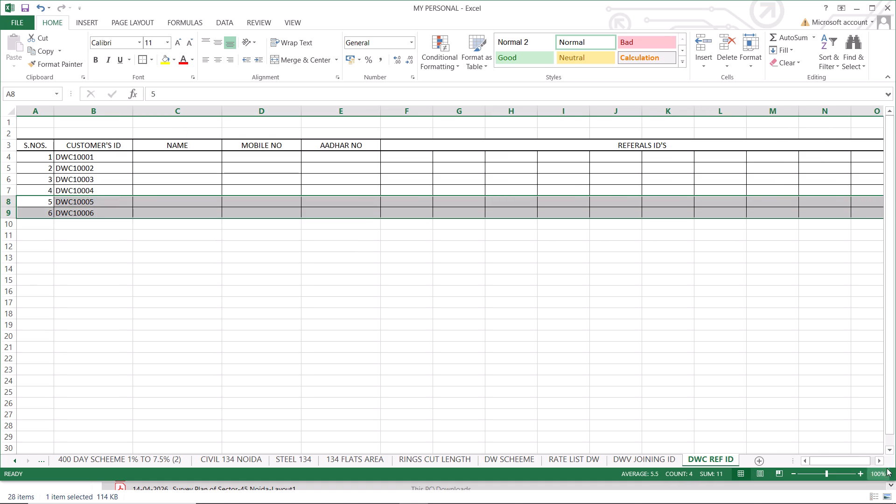
pyautogui.click(882, 462)
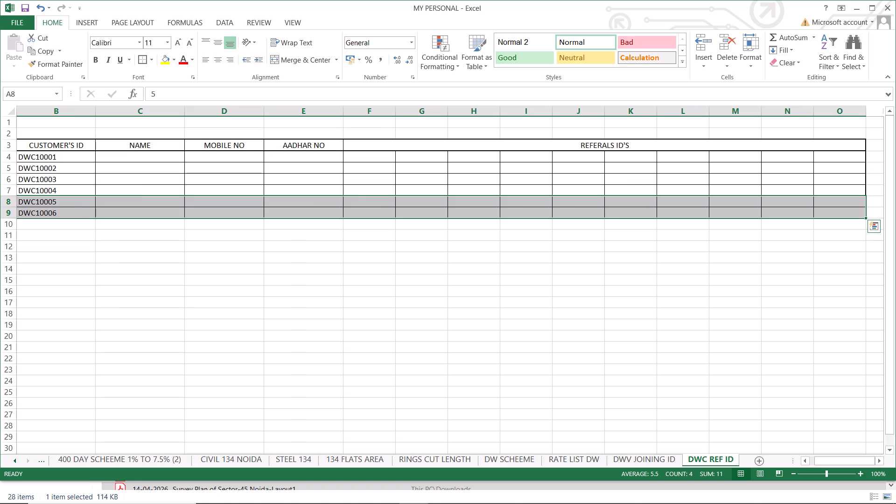
pyautogui.moveTo(865, 219); pyautogui.dragTo(868, 315)
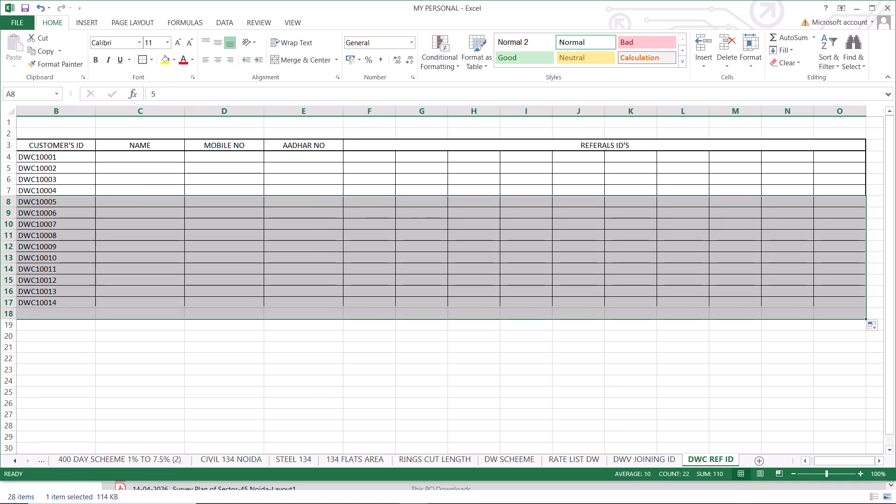
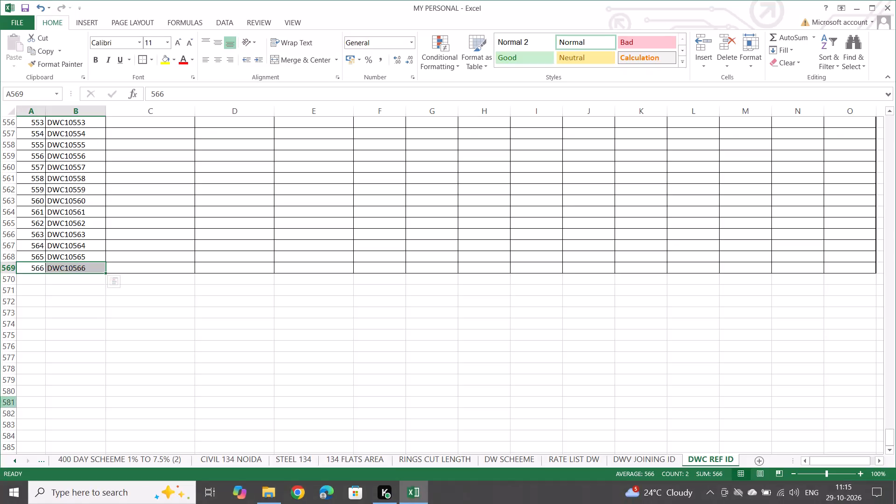
# Check the last filled rows of the customer table around row 569, then return to its header row.
pyautogui.click(98, 358)
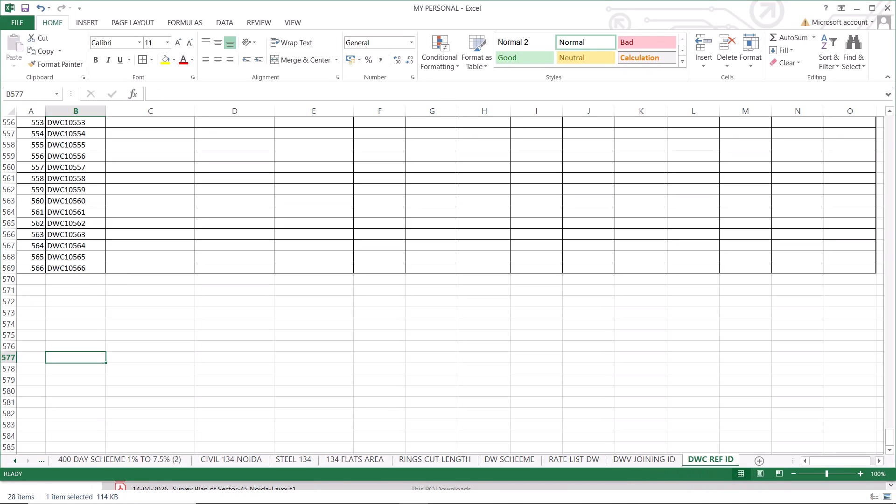
pyautogui.scroll(12, 69, 259)
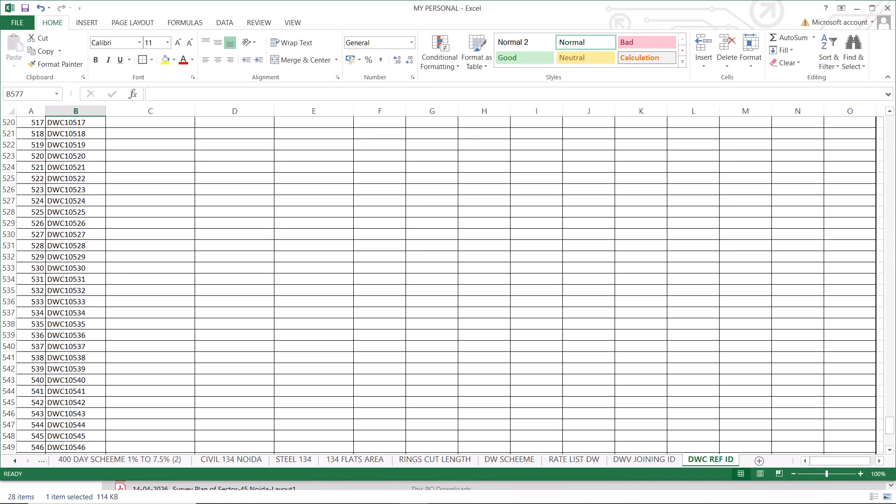
pyautogui.scroll(-5, 69, 266)
pyautogui.scroll(-2, 68, 371)
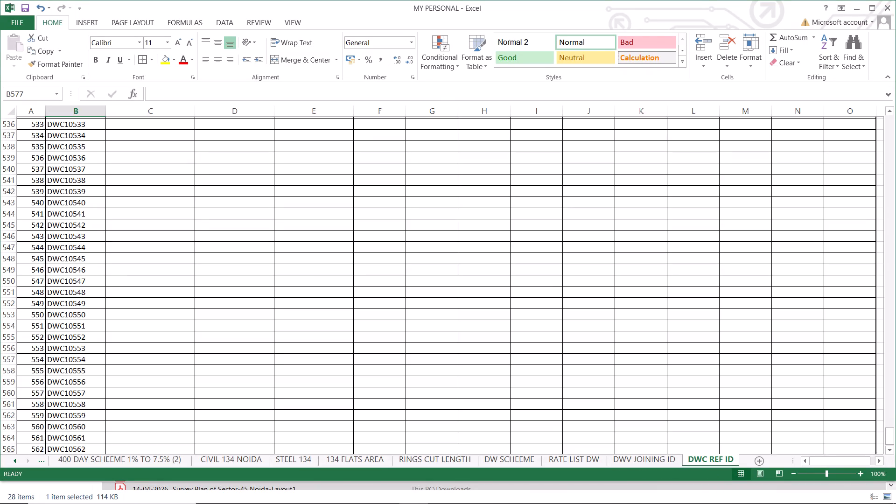
pyautogui.scroll(-3, 68, 371)
pyautogui.click(64, 337)
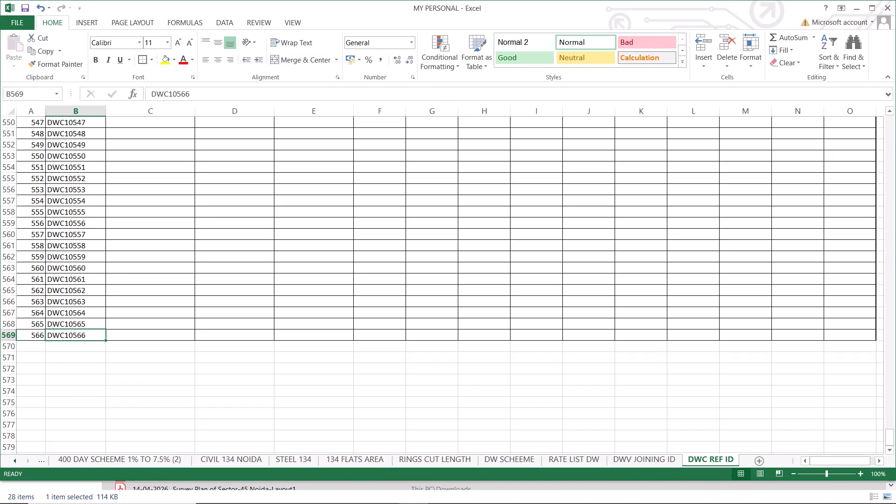
pyautogui.scroll(20, 273, 332)
pyautogui.scroll(18, 273, 332)
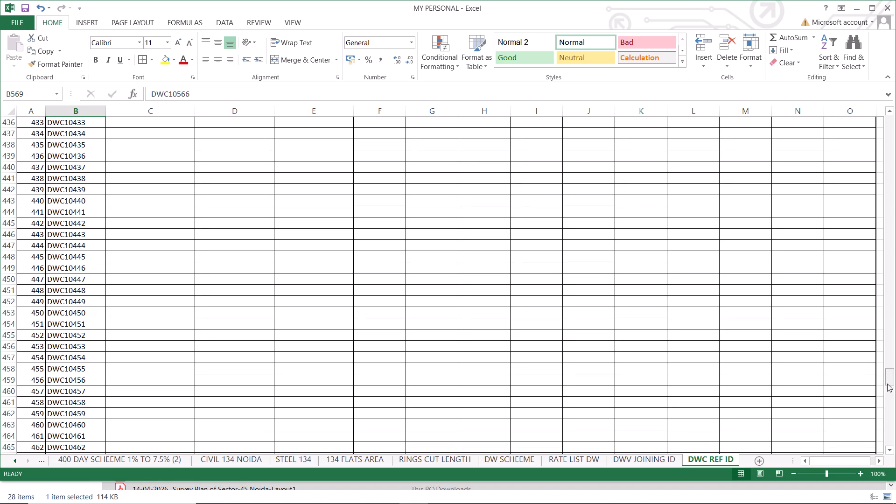
pyautogui.moveTo(887, 384); pyautogui.dragTo(889, 105)
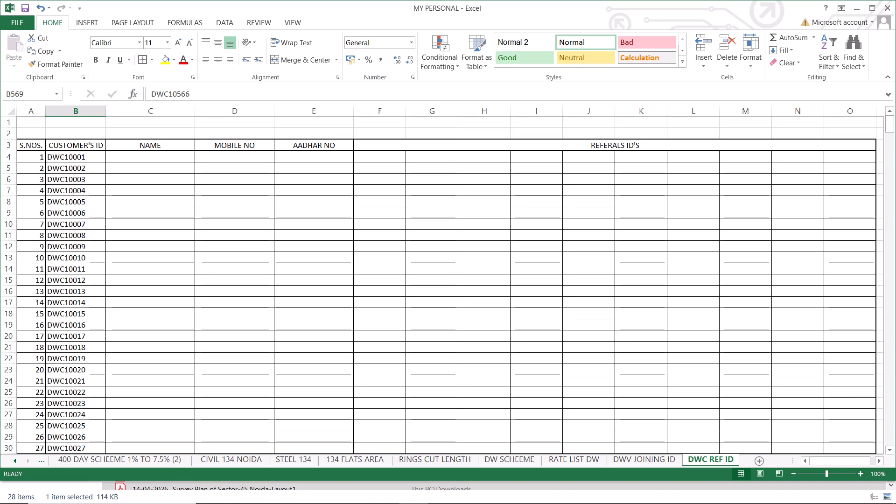
# Narrow the referral columns F to O to a smaller uniform width.
pyautogui.click(369, 143)
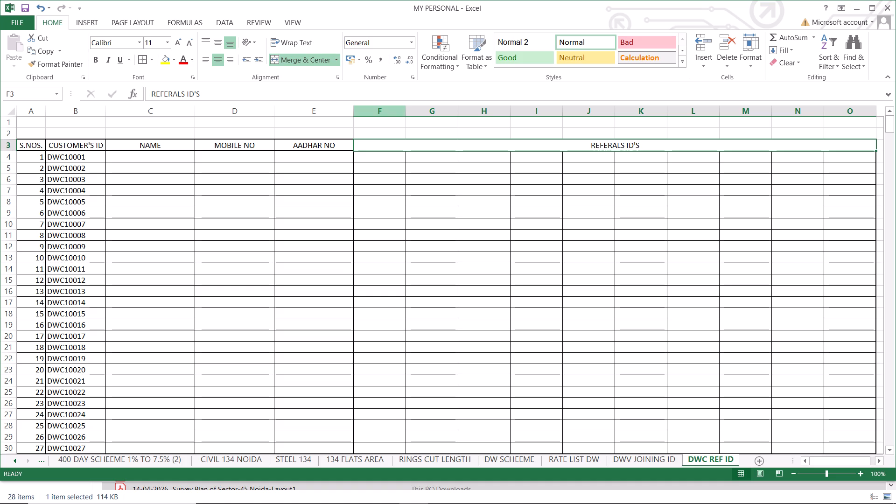
pyautogui.moveTo(399, 111); pyautogui.dragTo(798, 117)
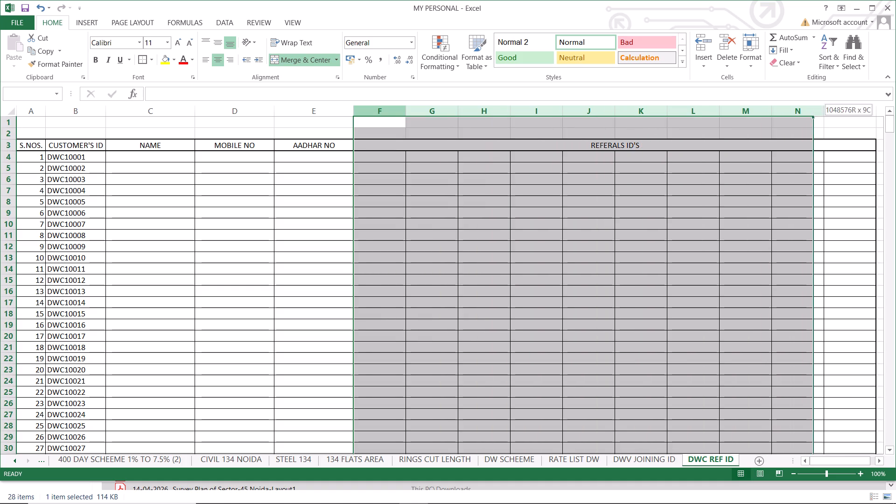
pyautogui.moveTo(798, 117); pyautogui.dragTo(871, 116)
pyautogui.moveTo(407, 111); pyautogui.dragTo(406, 111)
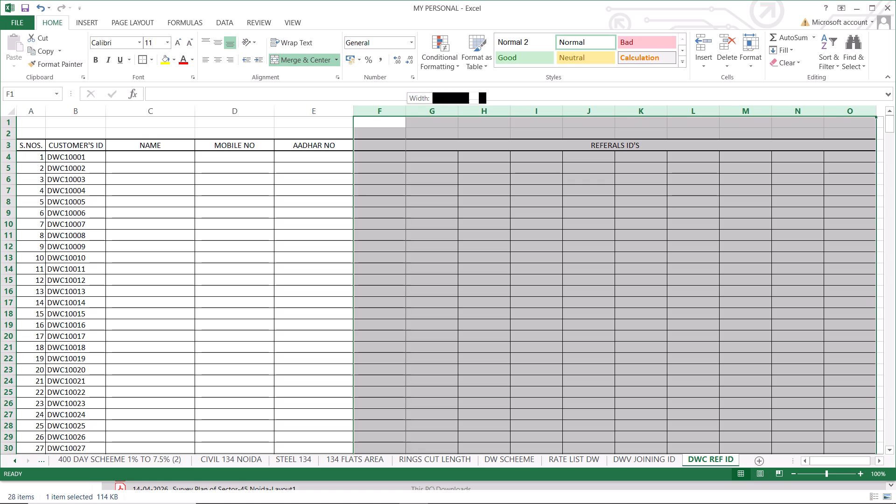
pyautogui.moveTo(406, 111); pyautogui.dragTo(385, 120)
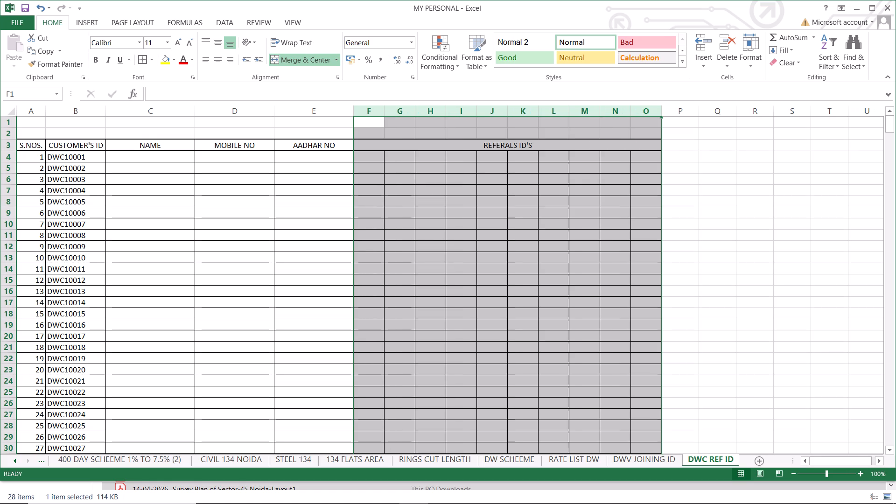
pyautogui.click(548, 142)
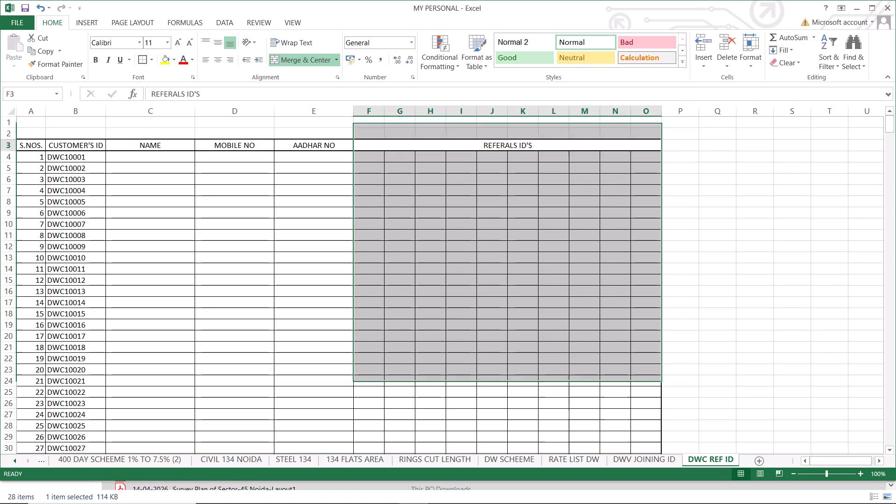
# Insert seven new columns at column O so the REFERALS ID'S section extends to column V.
pyautogui.click(650, 112)
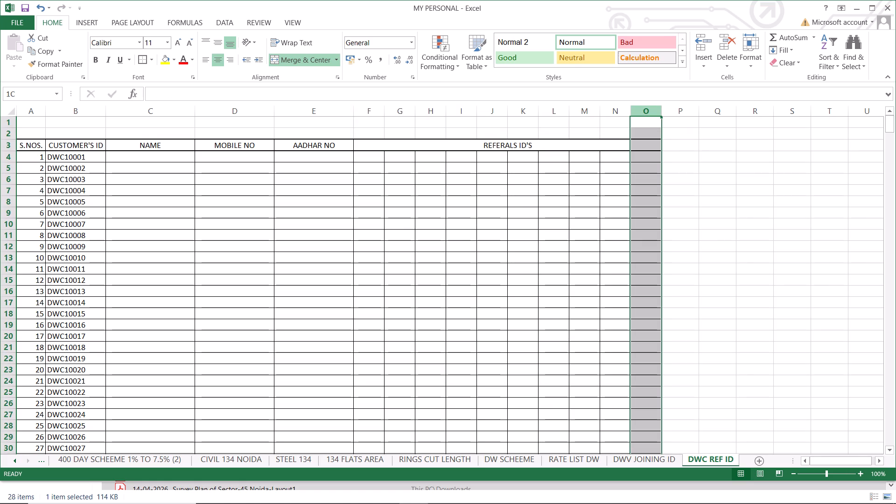
pyautogui.click(706, 46)
pyautogui.tripleClick(706, 46)
pyautogui.click(706, 46)
pyautogui.click(706, 46)
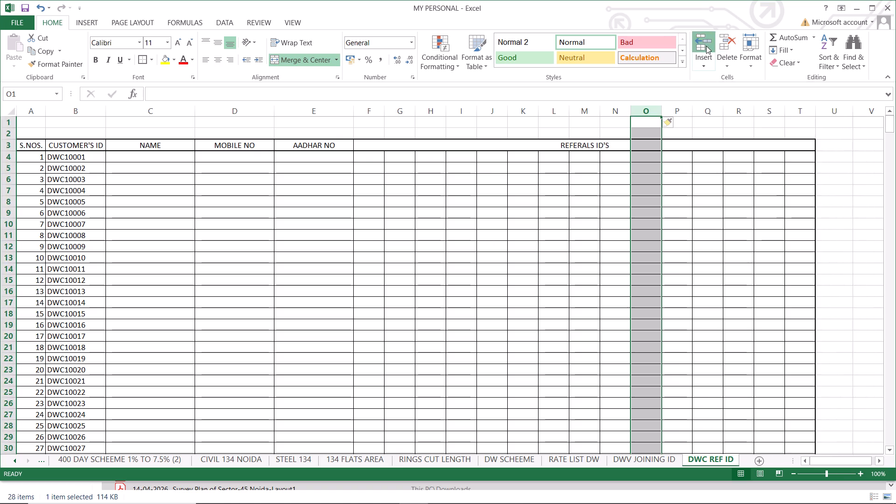
pyautogui.click(706, 46)
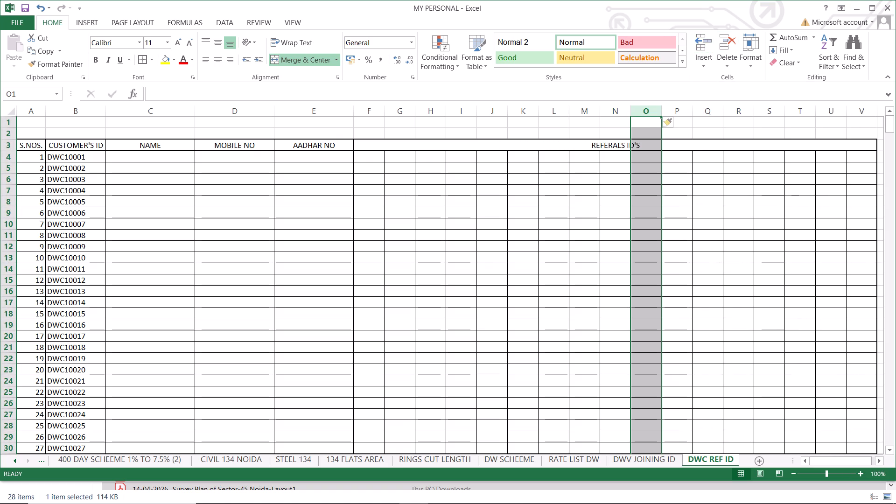
pyautogui.click(627, 170)
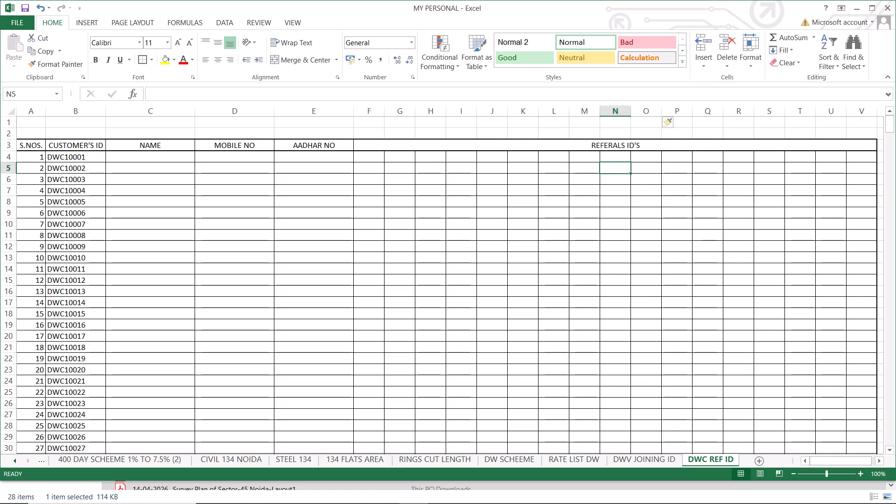
# Go through the referral cells F4 to V4 one by one and look over the rows below.
pyautogui.click(372, 156)
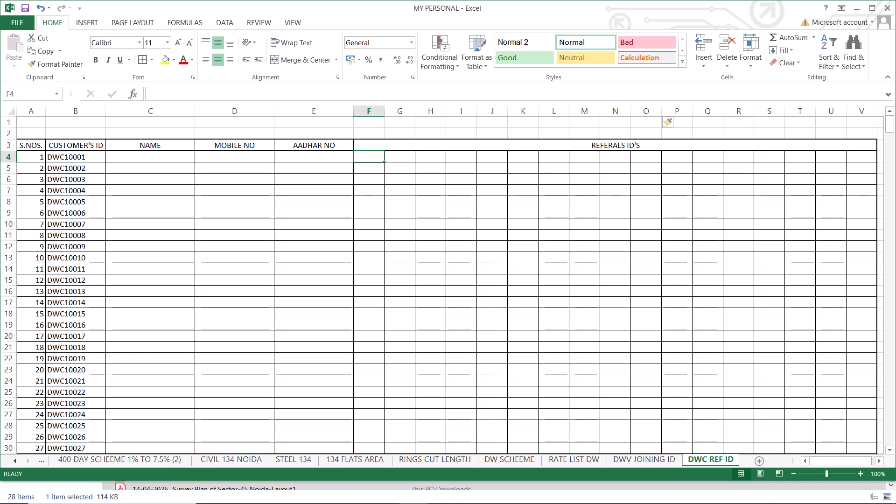
pyautogui.click(373, 145)
pyautogui.click(73, 161)
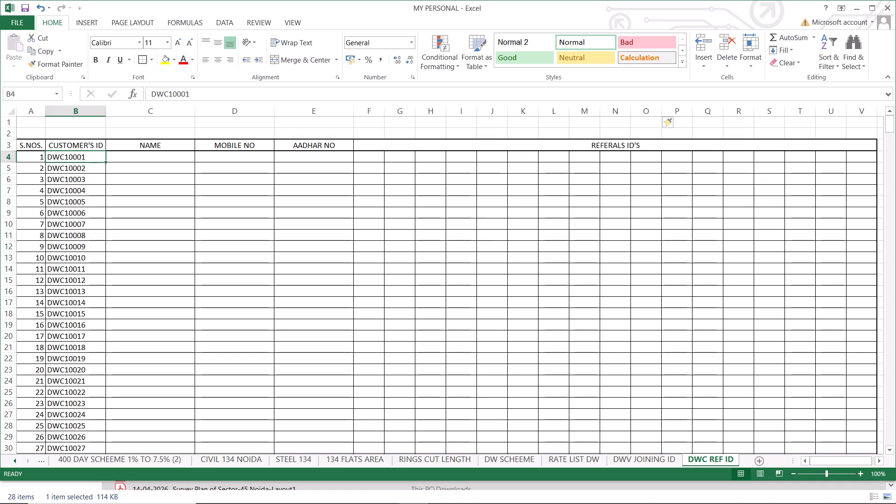
pyautogui.click(364, 154)
pyautogui.click(403, 160)
pyautogui.click(423, 158)
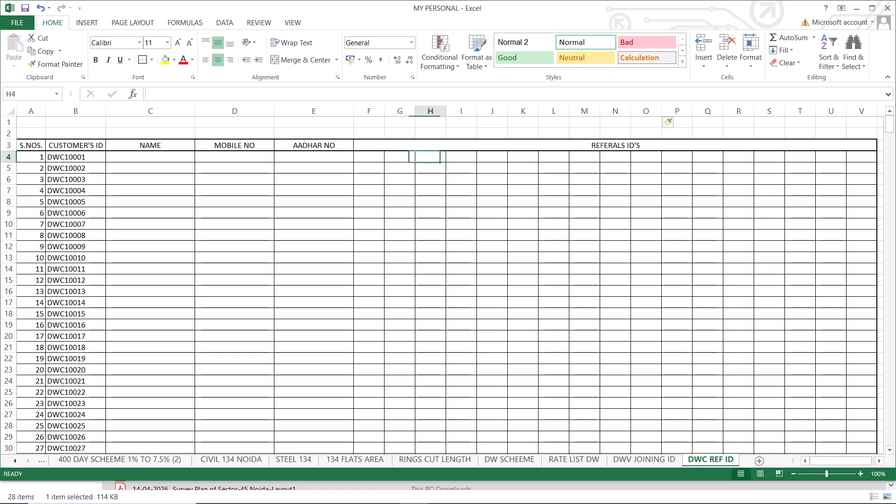
pyautogui.click(458, 156)
pyautogui.click(485, 156)
pyautogui.click(512, 156)
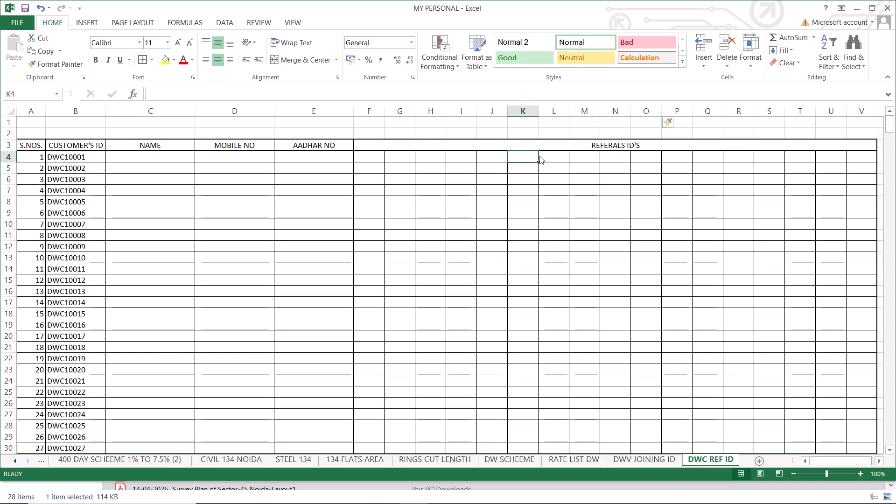
pyautogui.click(539, 156)
pyautogui.click(563, 156)
pyautogui.click(578, 156)
pyautogui.click(609, 156)
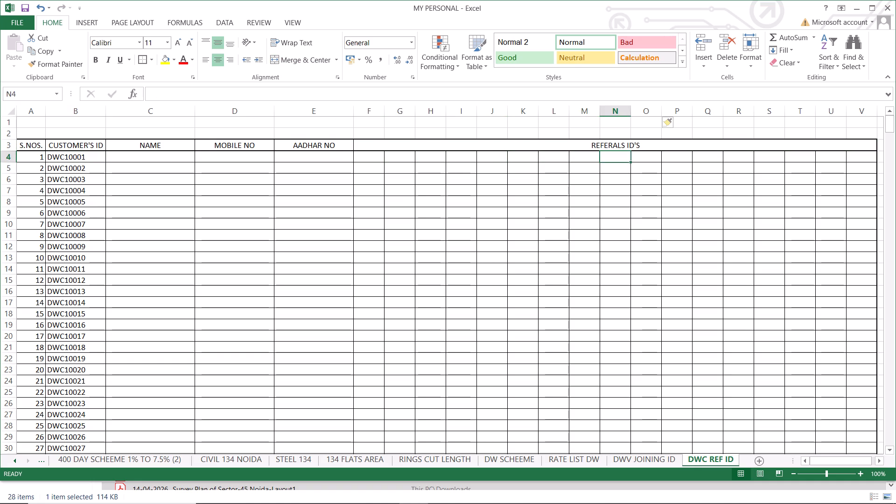
pyautogui.click(648, 156)
pyautogui.click(683, 160)
pyautogui.click(709, 157)
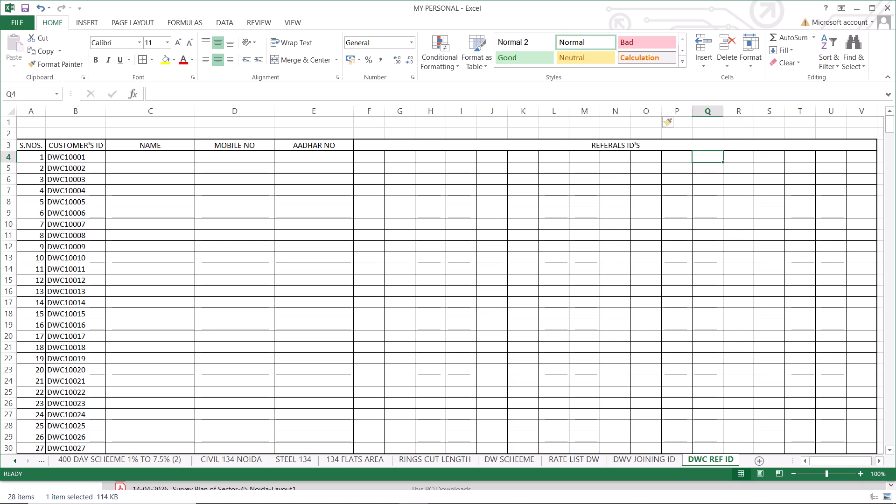
pyautogui.click(731, 152)
pyautogui.click(770, 155)
pyautogui.click(801, 151)
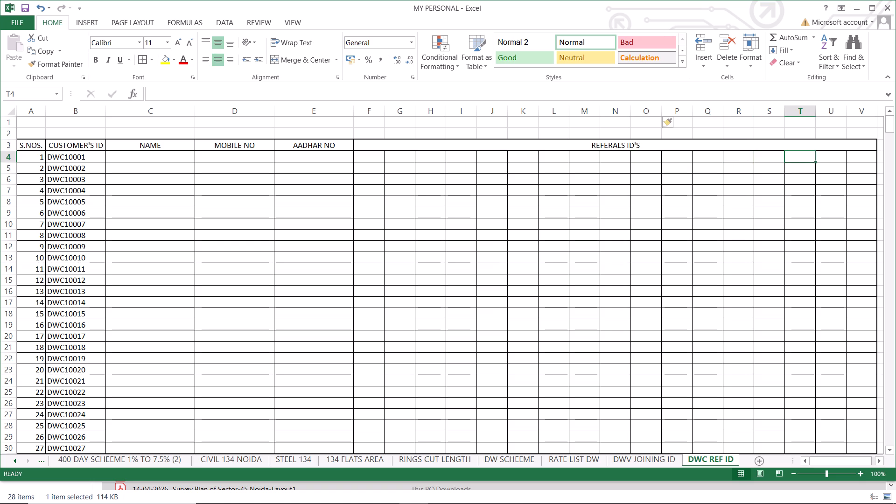
pyautogui.click(828, 154)
pyautogui.click(873, 156)
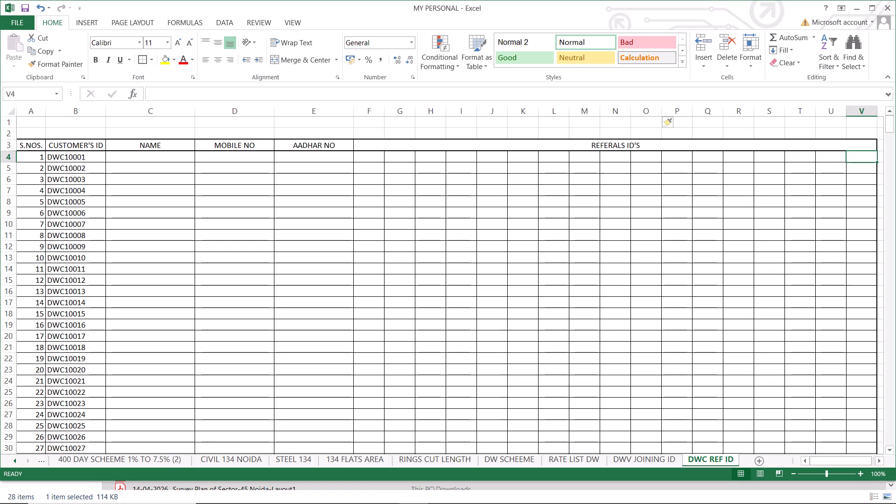
pyautogui.scroll(-7, 263, 268)
pyautogui.scroll(-8, 242, 340)
pyautogui.scroll(3, 242, 340)
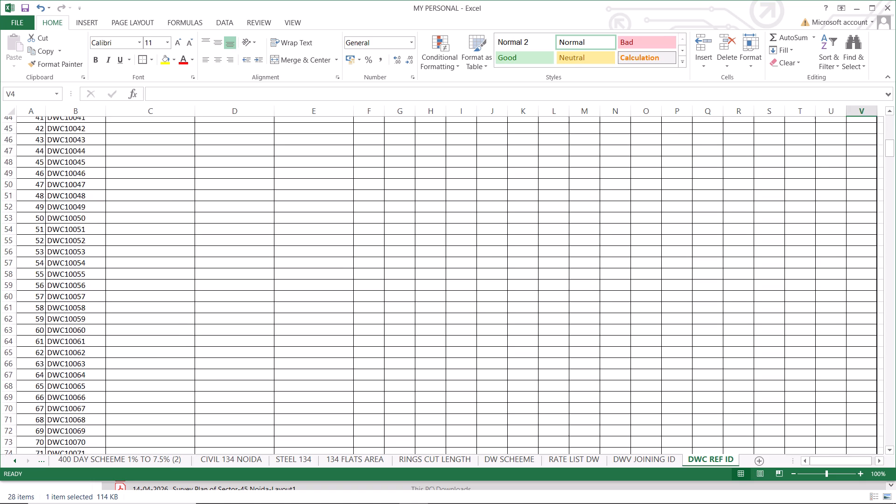
pyautogui.scroll(20, 242, 340)
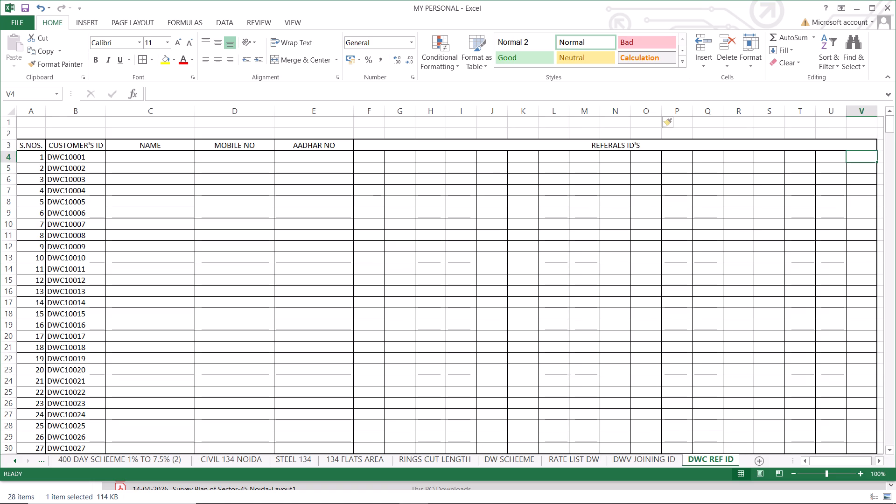
# Narrow the MOBILE NO column D and the AADHAR NO column E.
pyautogui.moveTo(274, 110); pyautogui.dragTo(263, 119)
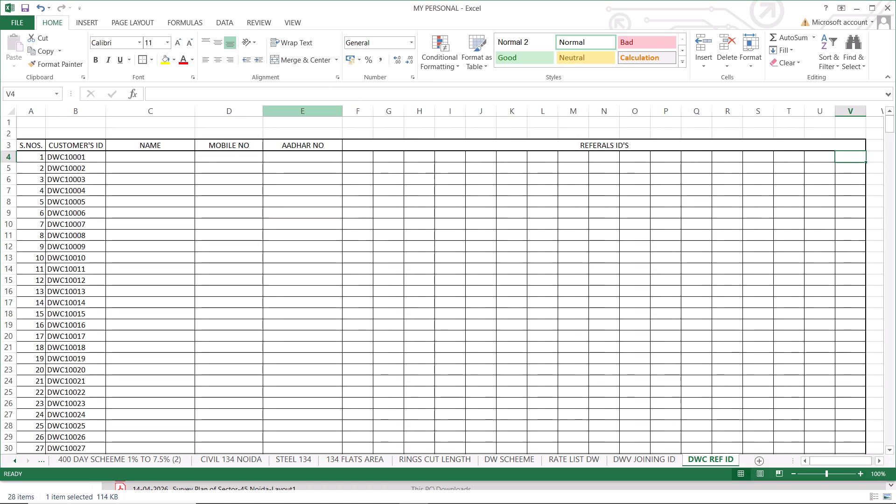
pyautogui.click(308, 143)
pyautogui.click(144, 147)
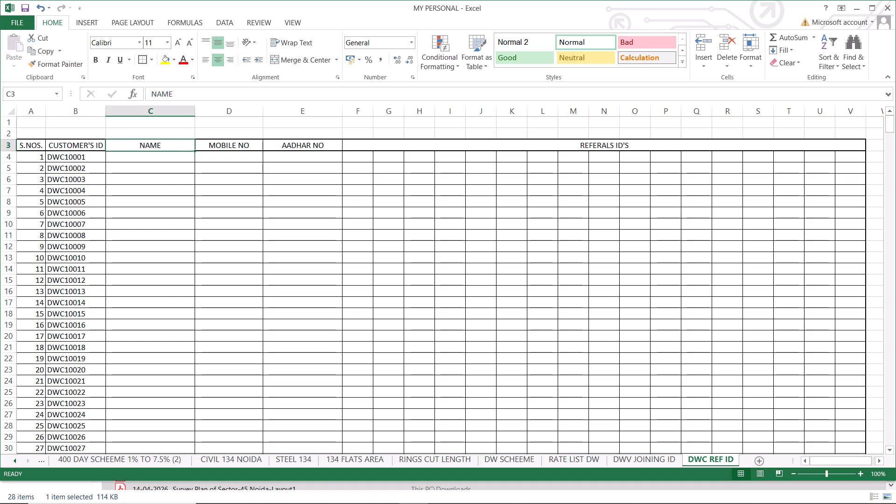
pyautogui.click(208, 145)
pyautogui.click(310, 143)
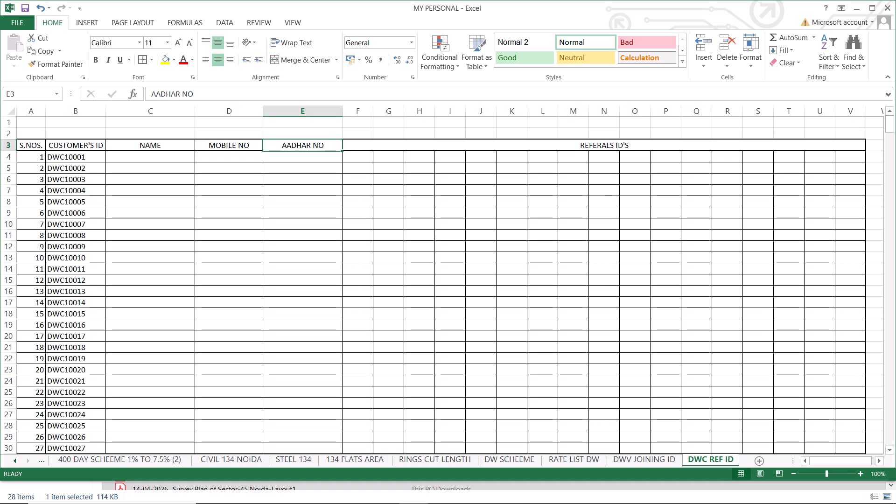
pyautogui.moveTo(343, 111); pyautogui.dragTo(330, 119)
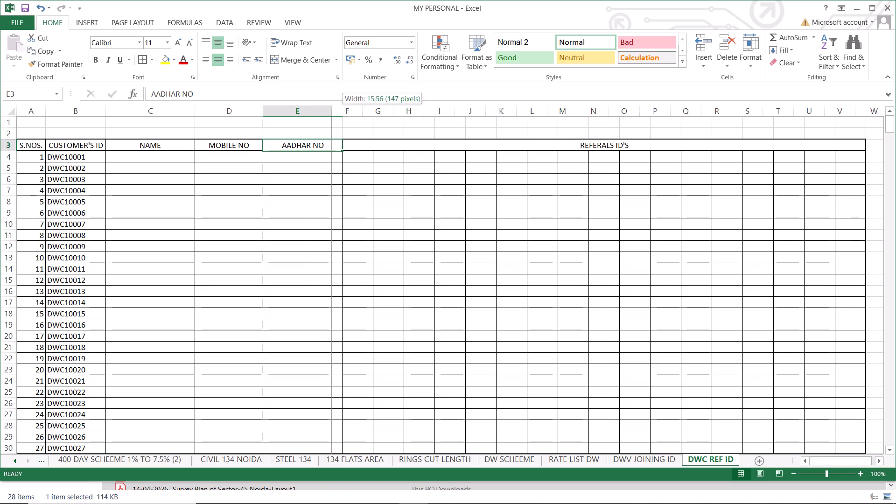
pyautogui.moveTo(330, 119); pyautogui.dragTo(326, 123)
pyautogui.click(285, 143)
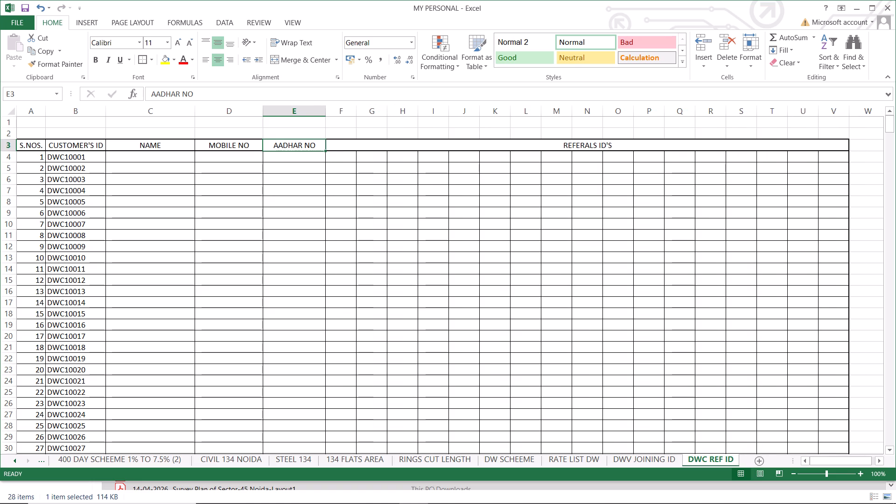
# Clear the AADHAR NO header from cell E3.
pyautogui.click(295, 172)
pyautogui.click(298, 146)
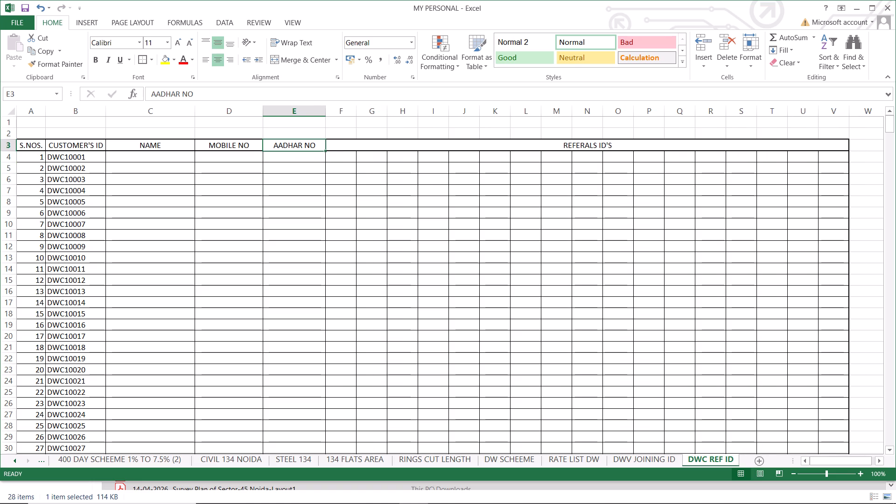
pyautogui.press('Delete')
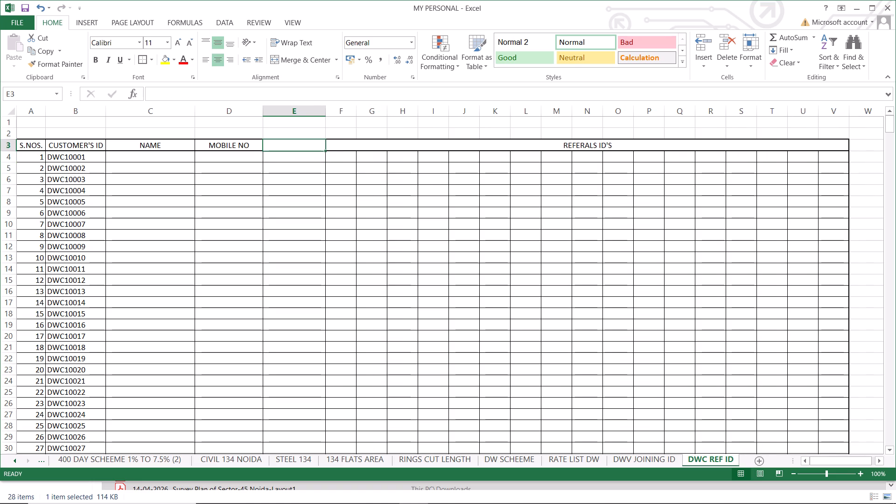
pyautogui.click(262, 221)
pyautogui.click(295, 146)
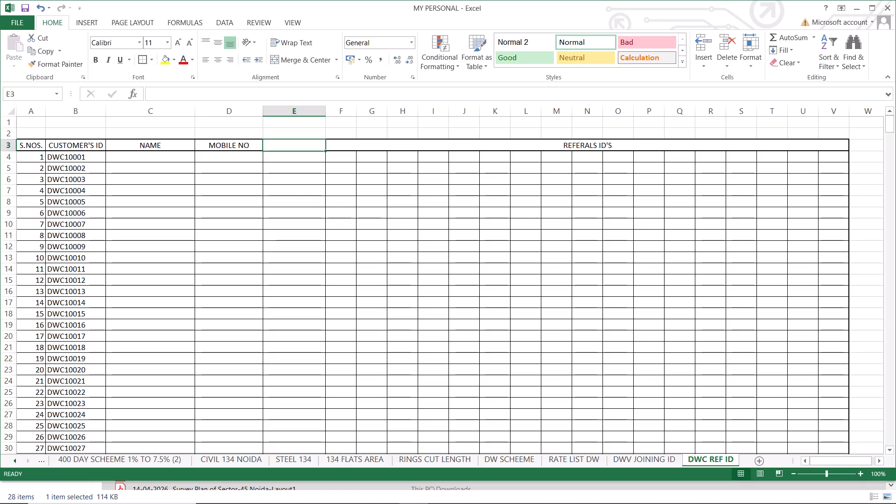
pyautogui.click(291, 155)
pyautogui.click(231, 144)
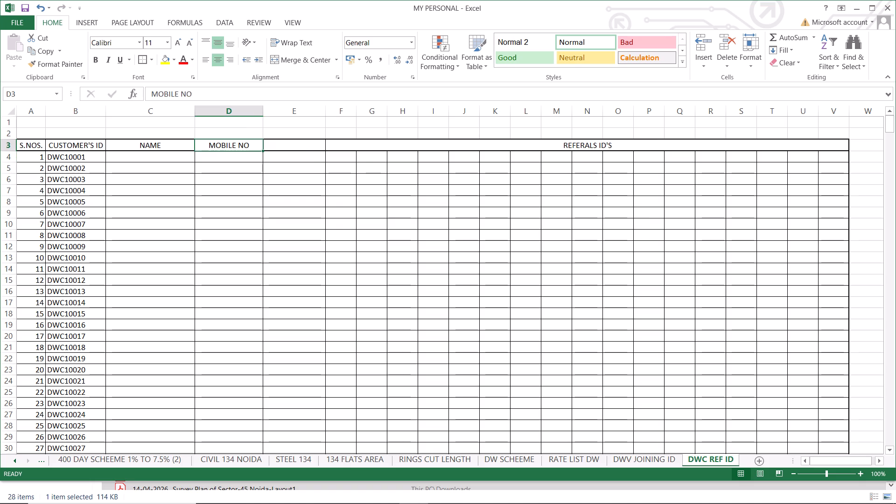
pyautogui.click(150, 146)
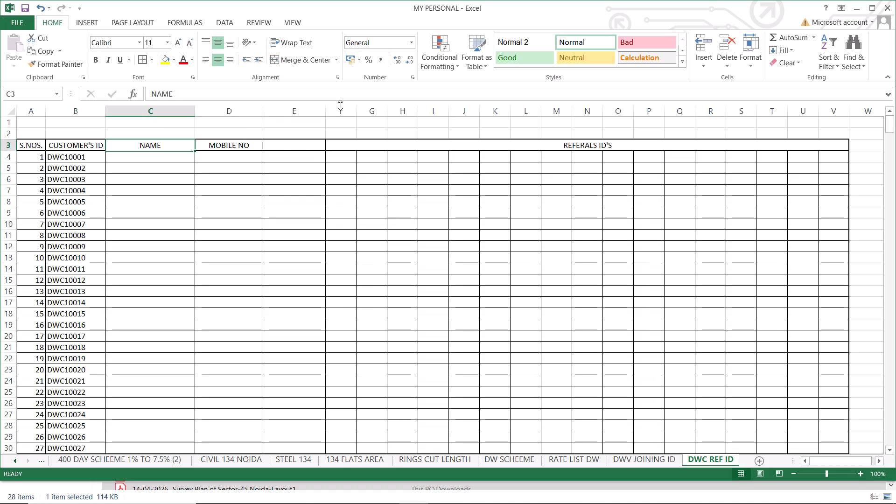
# Widen the blank column E after MOBILE NO and enter the header AREA ADDRESS in cell E3.
pyautogui.moveTo(327, 113); pyautogui.dragTo(311, 123)
pyautogui.click(294, 148)
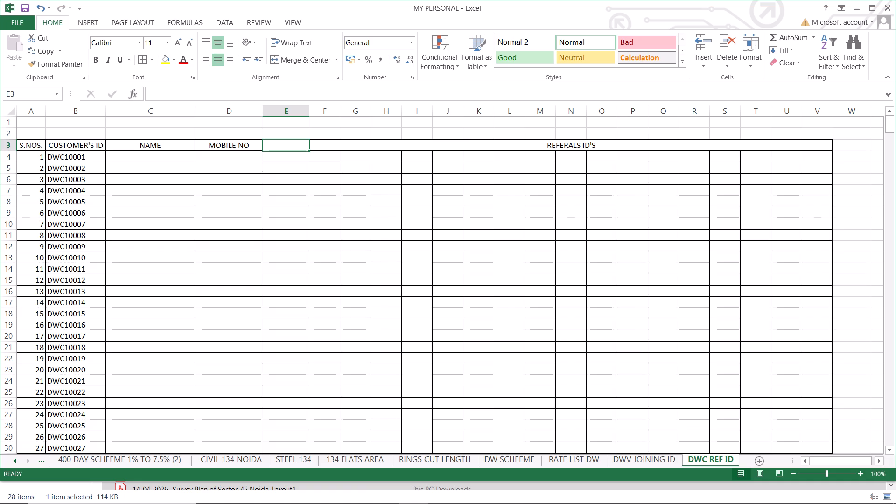
pyautogui.click(152, 147)
pyautogui.click(224, 149)
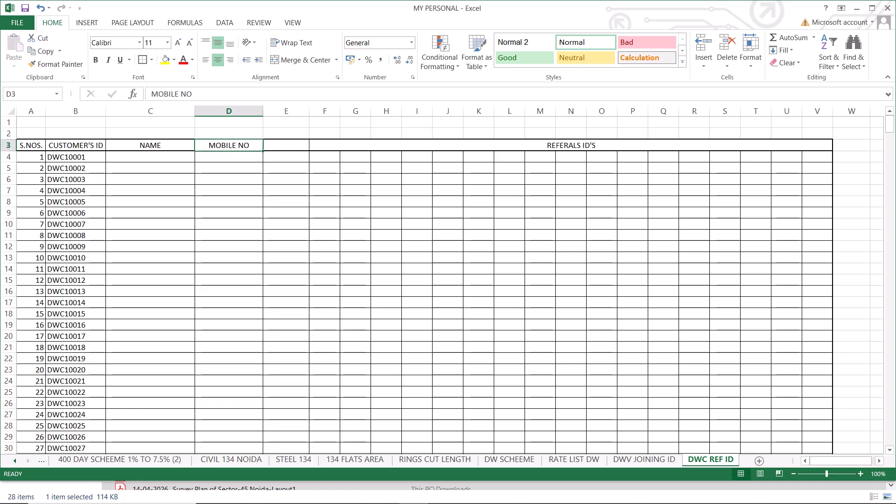
pyautogui.click(281, 142)
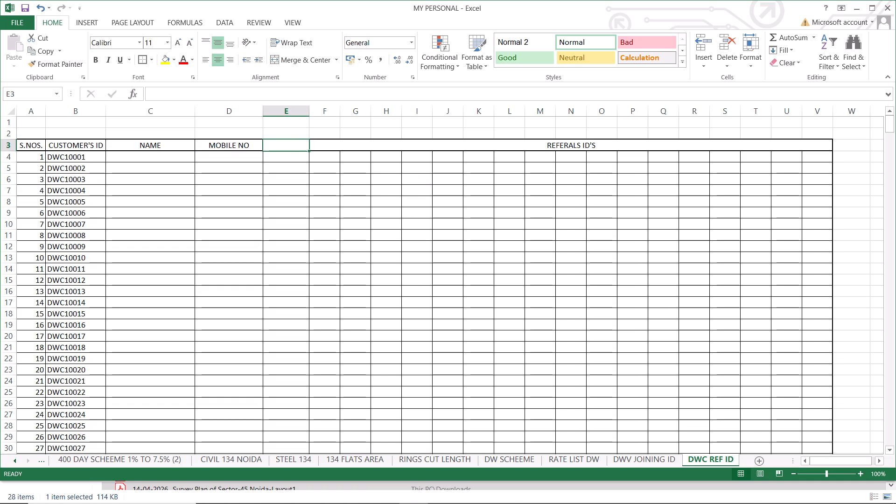
pyautogui.moveTo(308, 113); pyautogui.dragTo(346, 118)
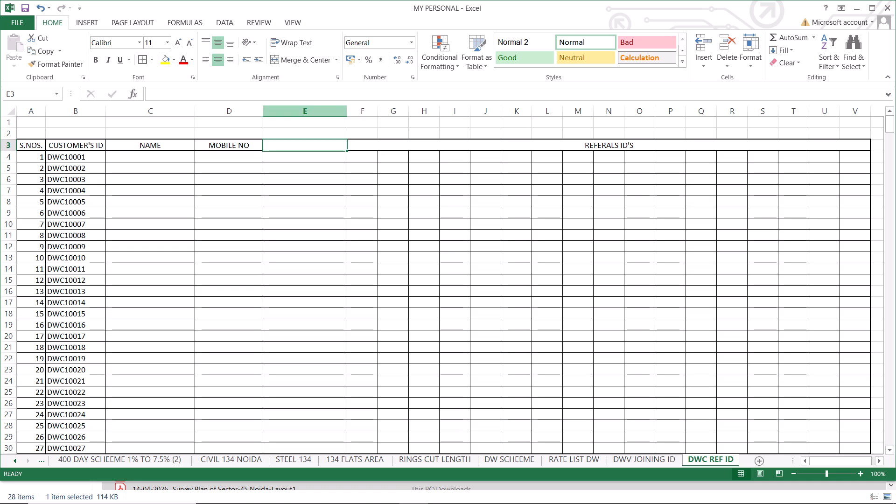
pyautogui.write('AREA ADDRESS')
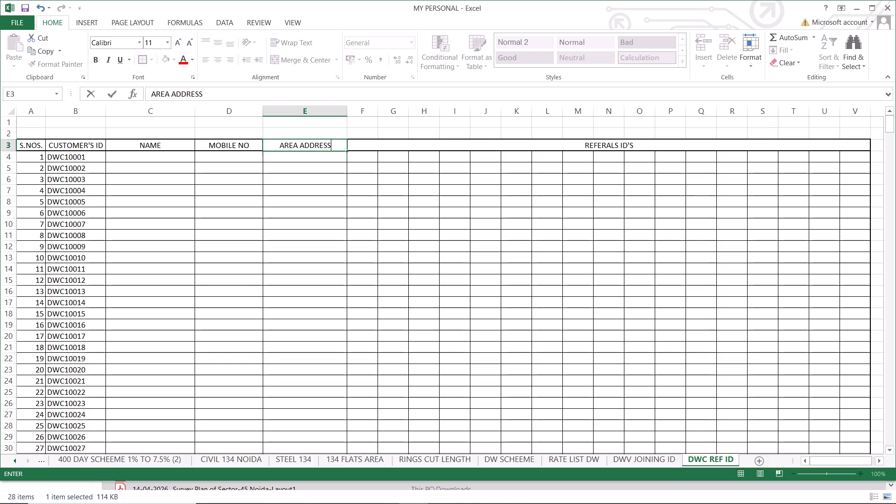
pyautogui.click(286, 242)
pyautogui.click(84, 159)
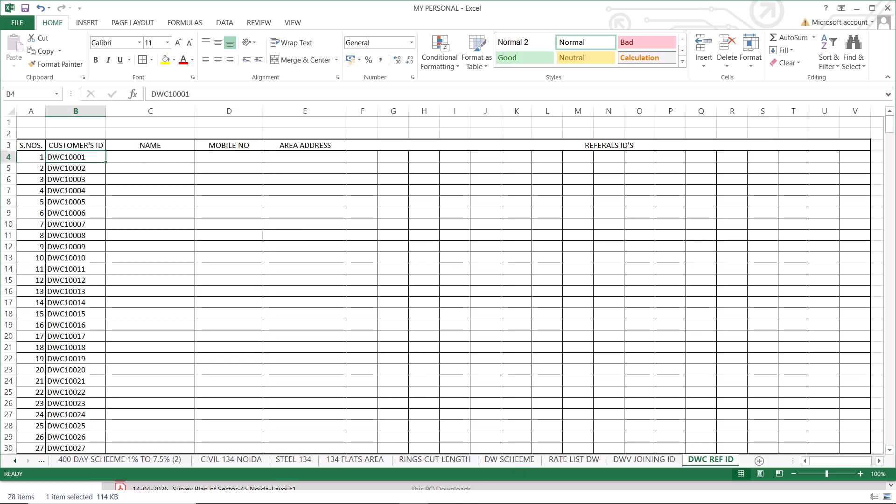
# On the DWV JOINING ID sheet, insert two new columns at column F, between AADHAR NO and 3 JOINING ID'S.
pyautogui.click(666, 461)
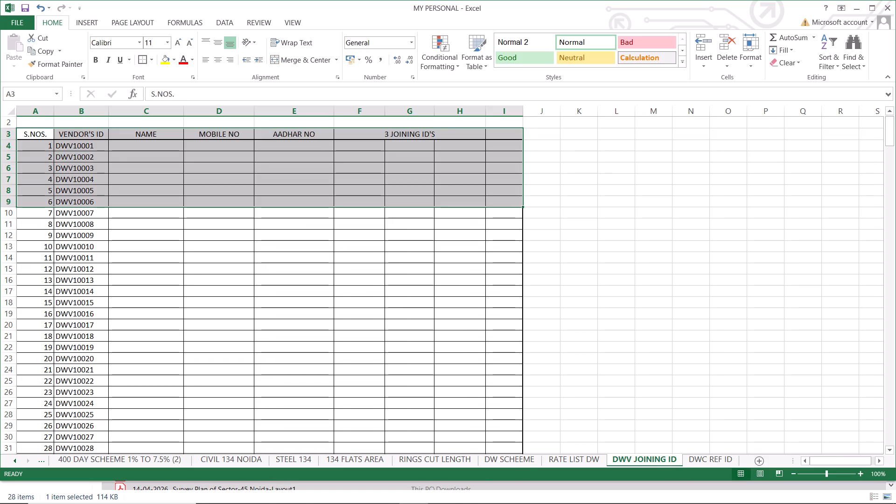
pyautogui.click(184, 190)
pyautogui.click(228, 137)
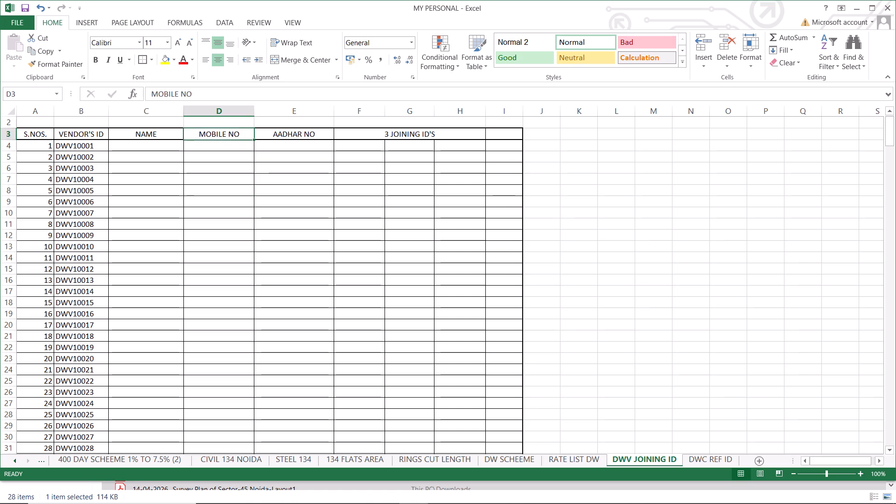
pyautogui.click(298, 136)
pyautogui.click(354, 133)
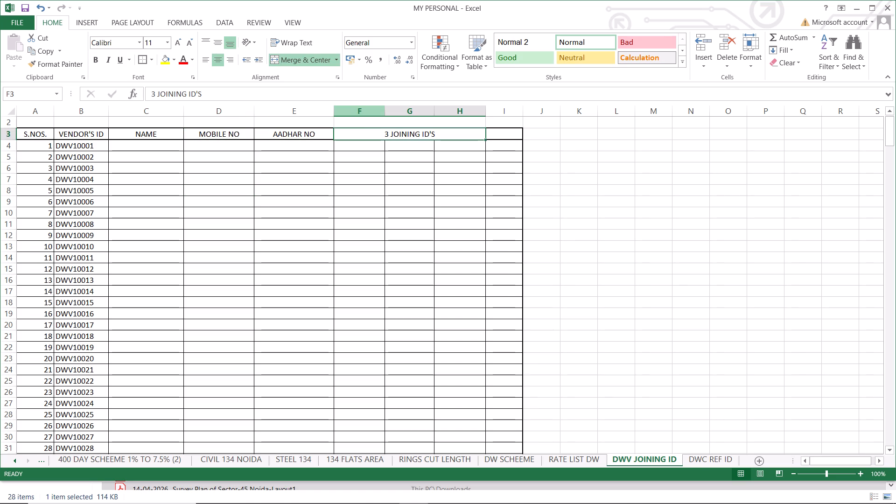
pyautogui.click(353, 109)
pyautogui.rightClick(353, 109)
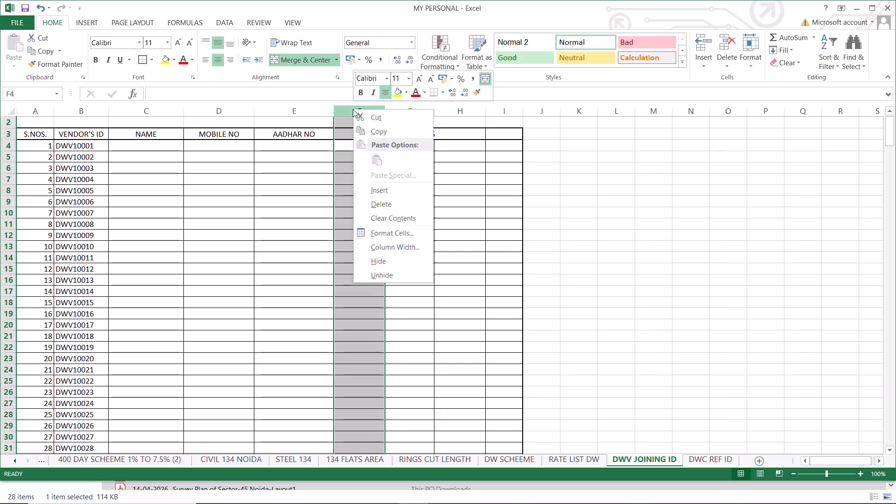
pyautogui.click(380, 190)
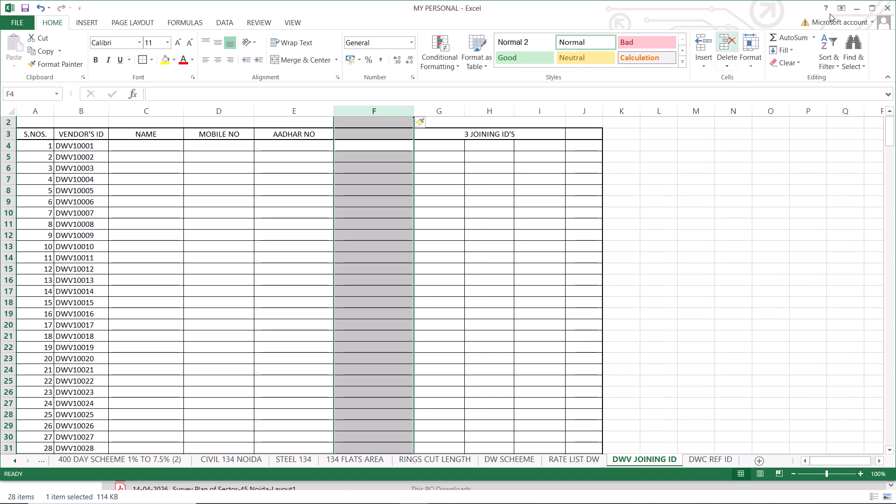
pyautogui.click(702, 46)
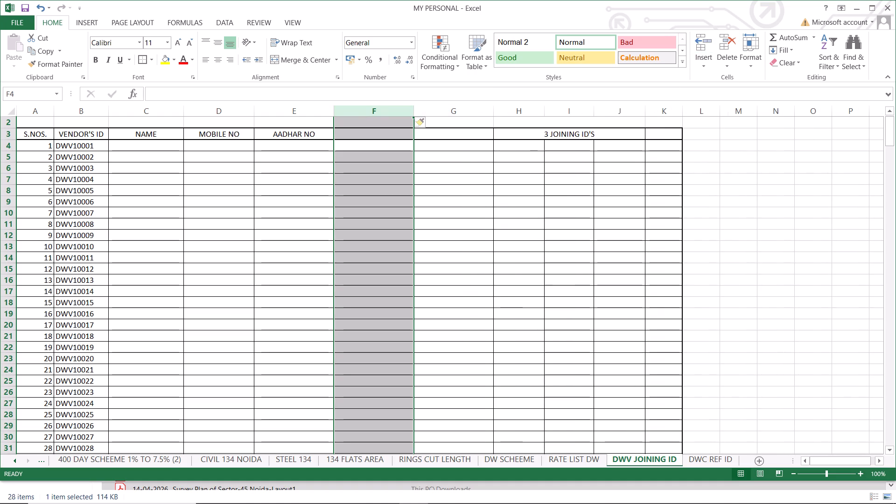
pyautogui.click(403, 215)
# Enter the headers SKILLS in cell F3 and LOCATION AREA in cell G3.
pyautogui.click(375, 132)
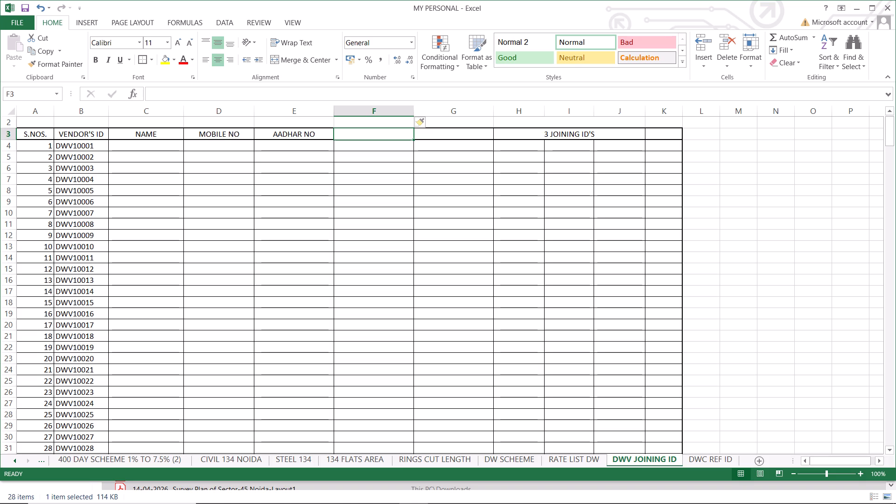
pyautogui.write('SKILLS')
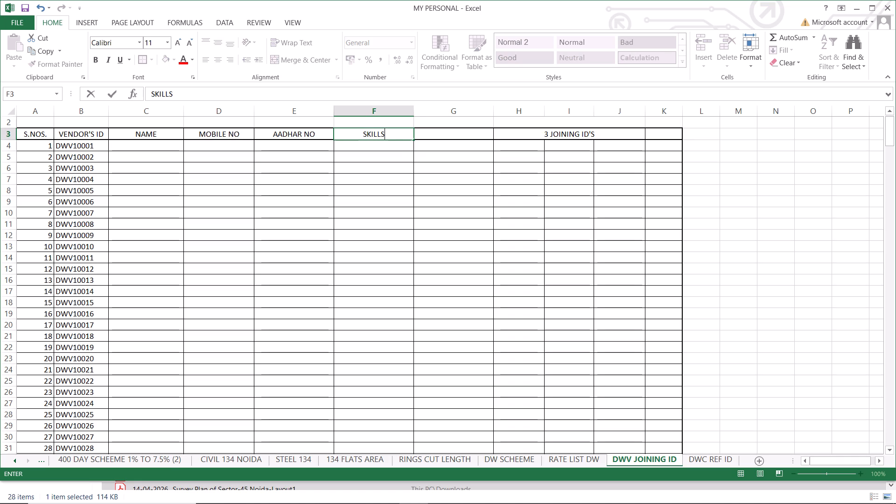
pyautogui.click(430, 137)
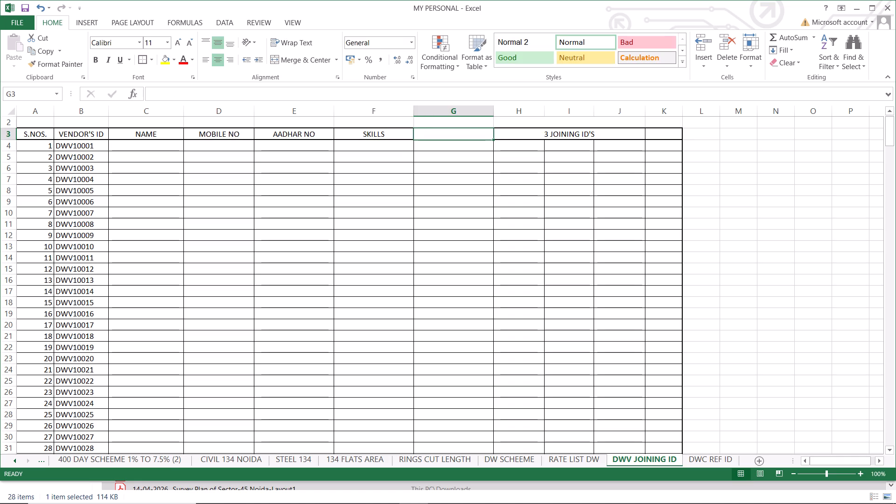
pyautogui.press('l')
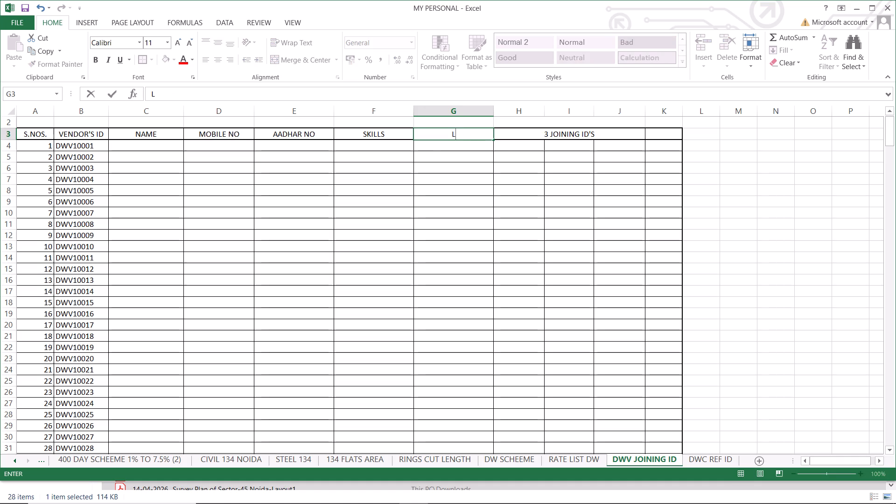
pyautogui.write('OCATION AREA')
pyautogui.click(443, 196)
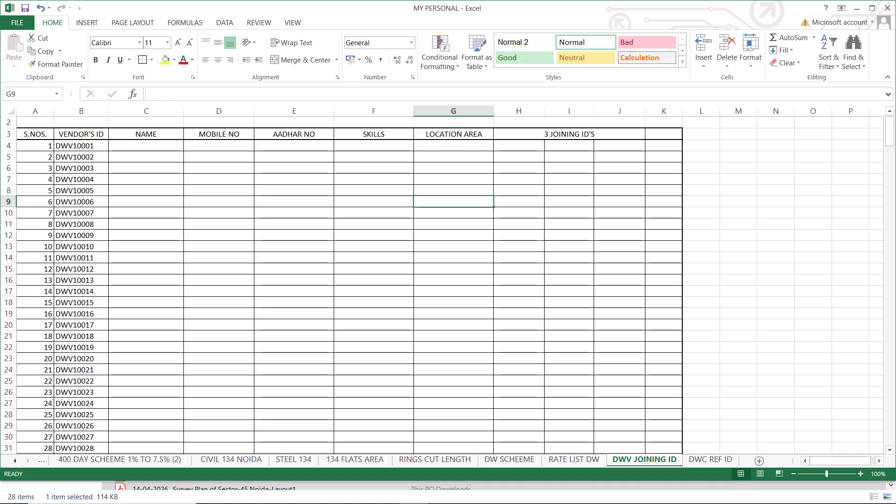
# Go through the vendor table's row 3 headers from AADHAR NO to 3 JOINING ID'S and review them.
pyautogui.click(513, 142)
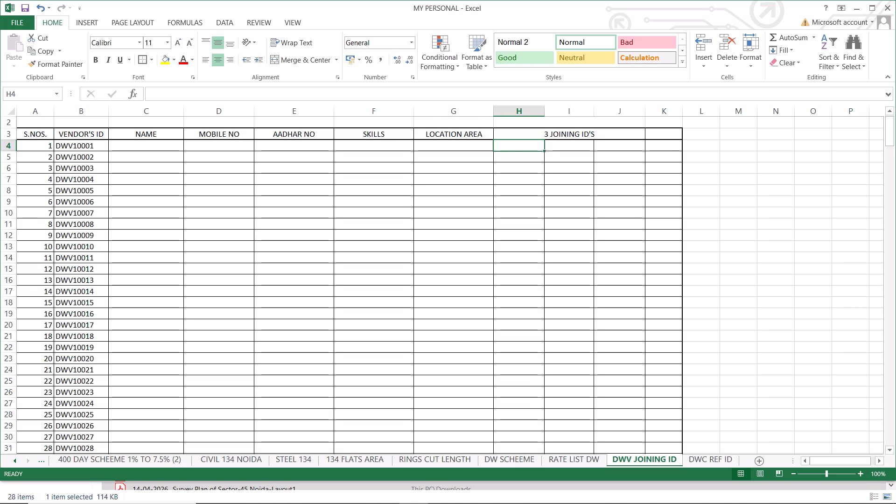
pyautogui.click(364, 134)
pyautogui.click(459, 138)
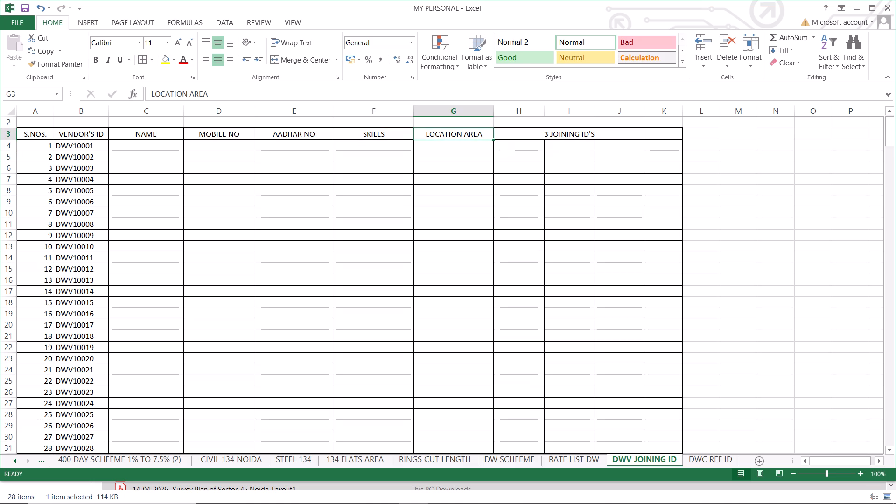
pyautogui.click(392, 134)
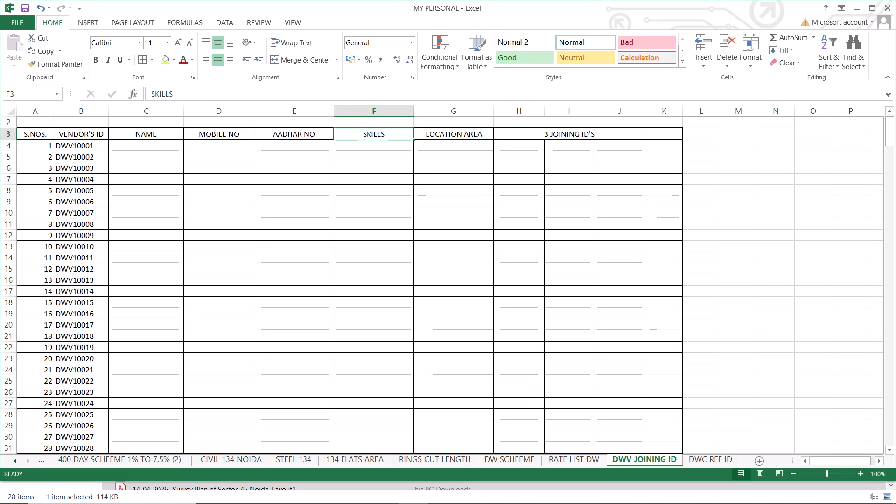
pyautogui.click(308, 138)
pyautogui.click(365, 147)
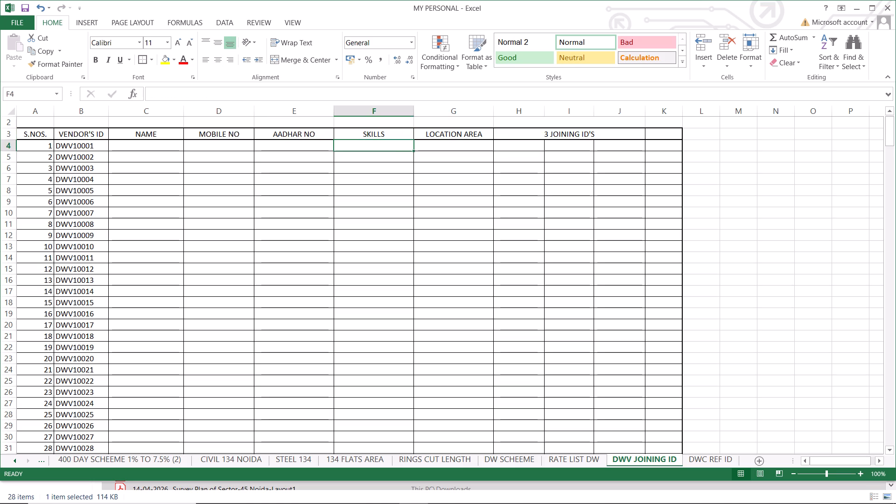
pyautogui.click(388, 133)
pyautogui.click(307, 135)
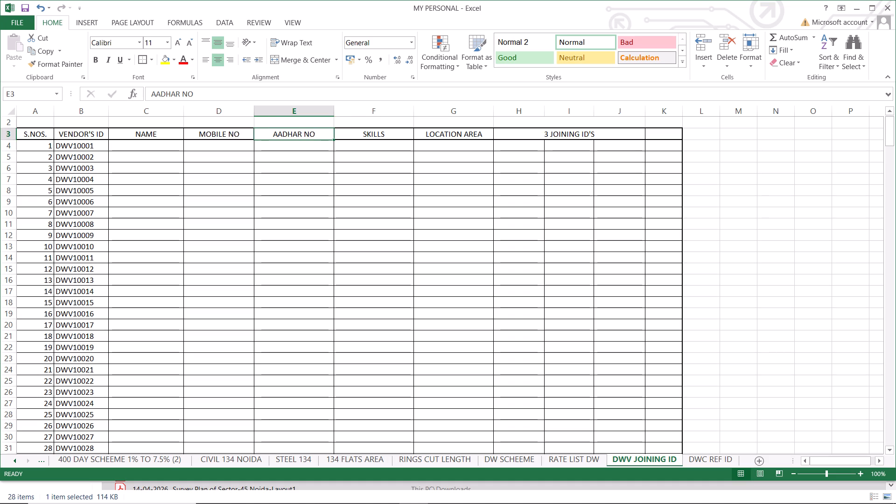
pyautogui.click(377, 133)
pyautogui.click(448, 133)
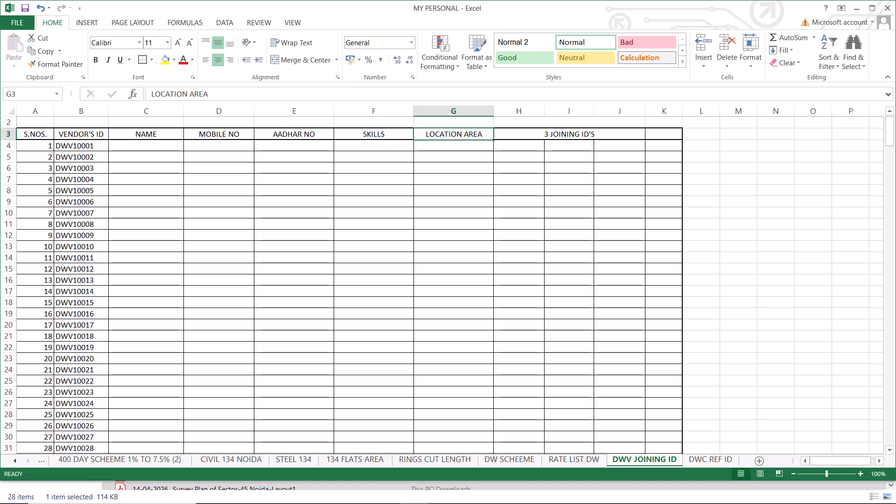
pyautogui.click(578, 134)
# Widen the blank column K after 3 JOINING ID'S and enter the header SPECIALS SKILLS in cell K3.
pyautogui.click(664, 134)
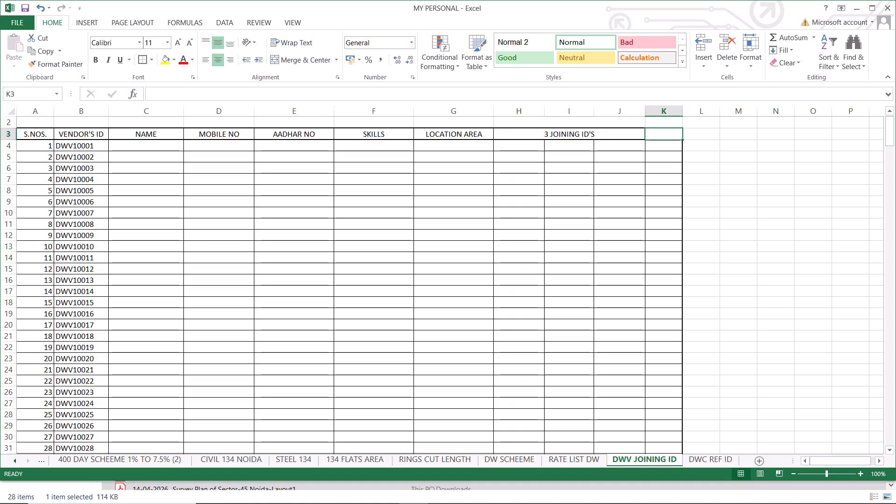
pyautogui.moveTo(682, 110); pyautogui.dragTo(710, 112)
pyautogui.click(682, 134)
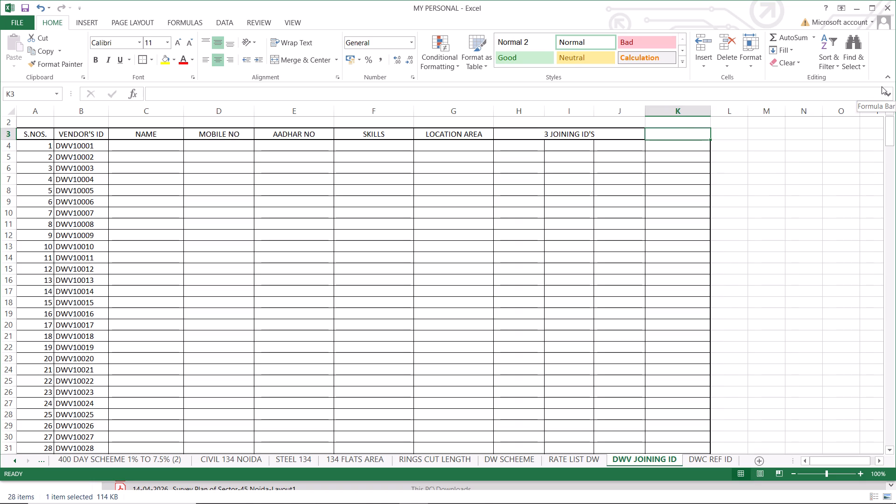
pyautogui.write('SPECIALS')
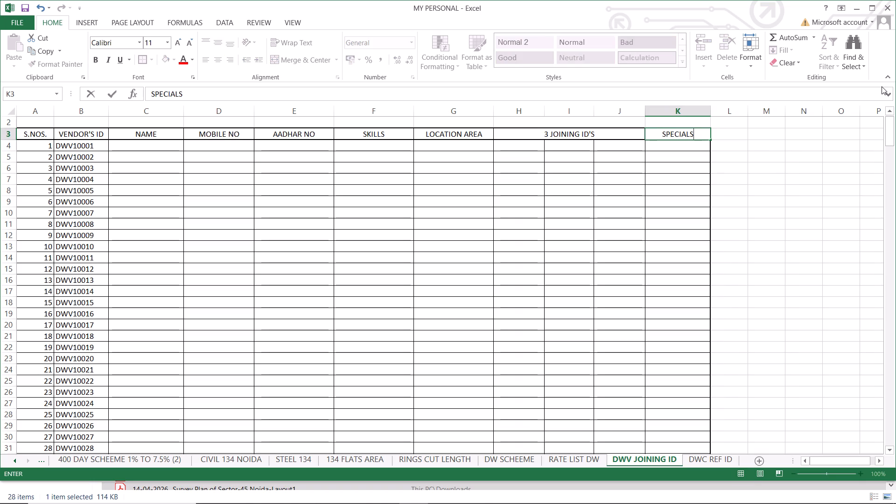
pyautogui.press('space')
pyautogui.write('SKILLS')
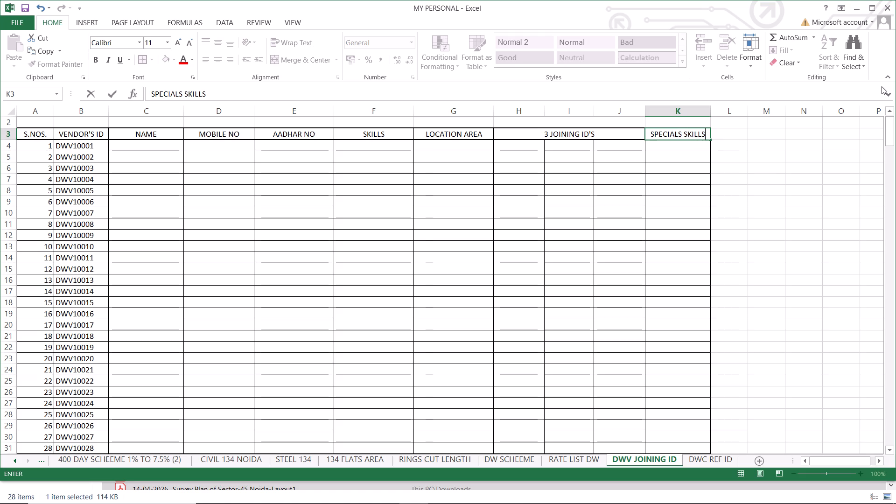
pyautogui.click(369, 226)
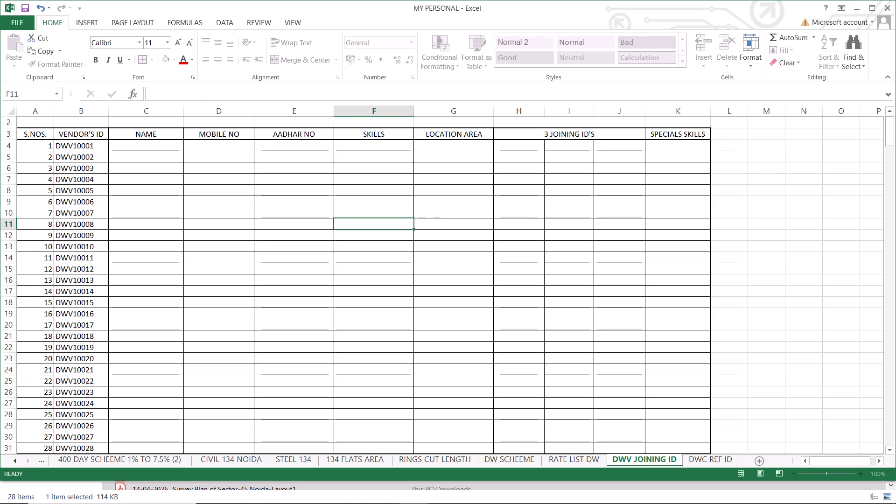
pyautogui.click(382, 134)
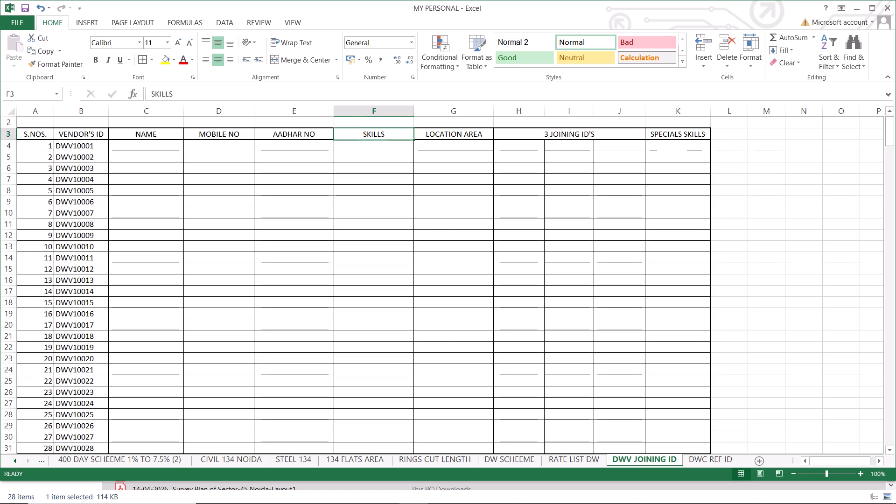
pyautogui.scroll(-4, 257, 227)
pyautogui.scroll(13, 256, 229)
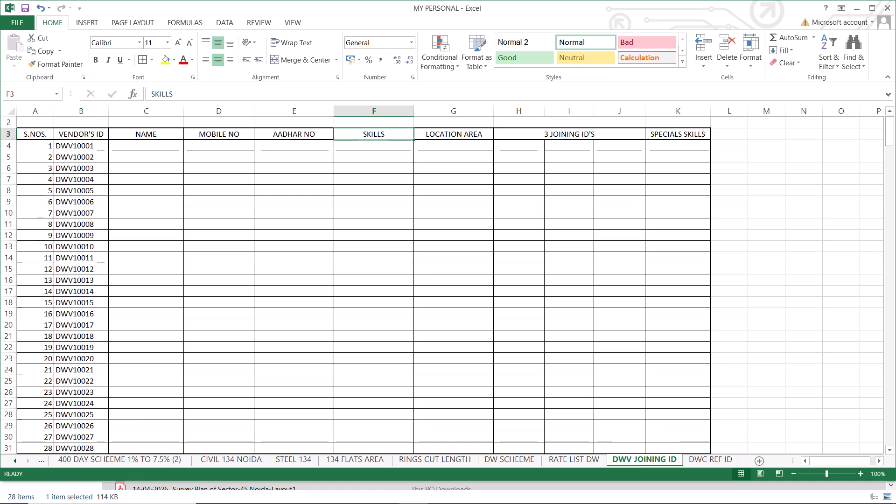
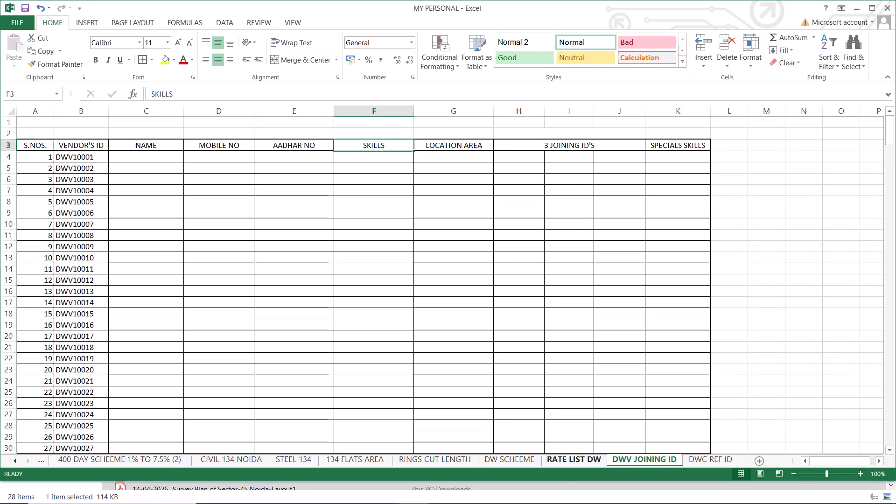
# Review the vendor ID list and the SKILLS and LOCATION AREA headers on the DWV JOINING ID sheet.
pyautogui.scroll(3, 71, 266)
pyautogui.scroll(-13, 66, 284)
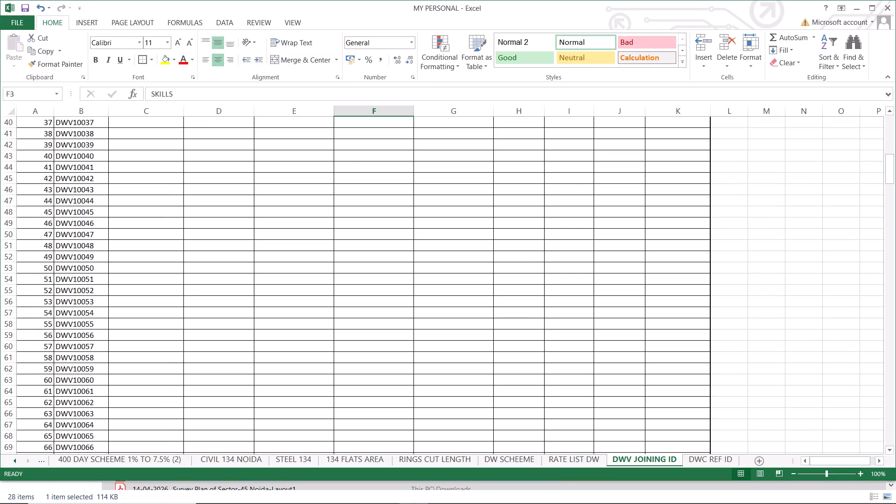
pyautogui.scroll(19, 65, 287)
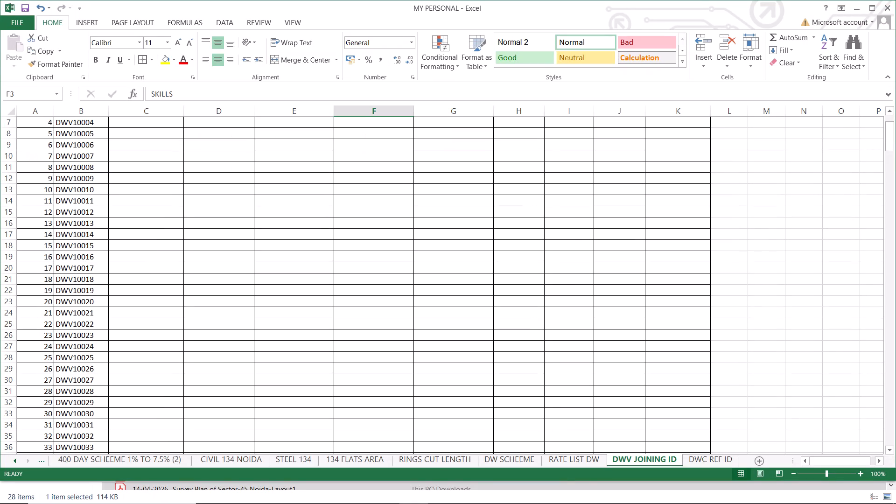
pyautogui.click(469, 145)
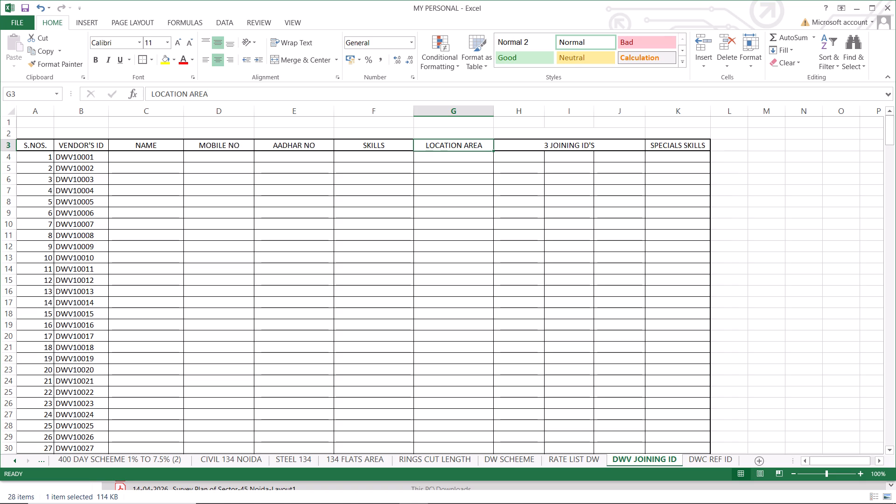
pyautogui.click(382, 147)
pyautogui.click(455, 146)
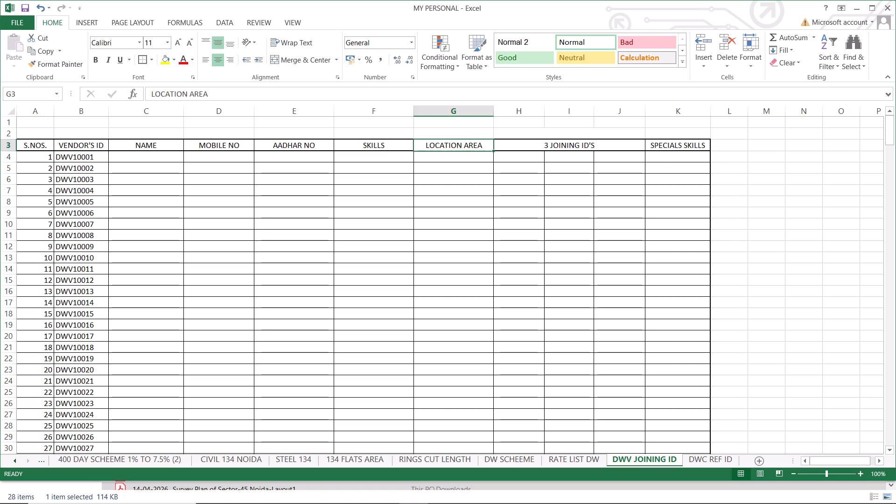
# Narrow the SKILLS column and widen the LOCATION AREA column slightly in the vendor table.
pyautogui.click(398, 155)
pyautogui.moveTo(414, 109); pyautogui.dragTo(397, 113)
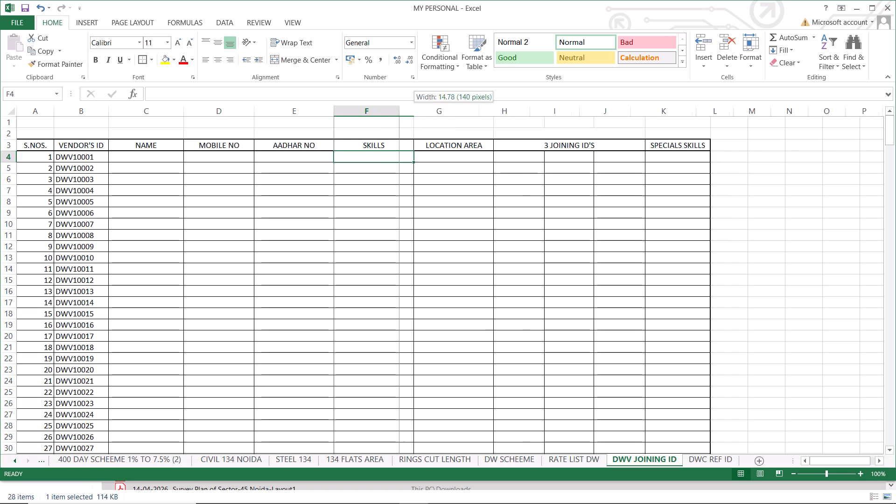
pyautogui.moveTo(397, 113); pyautogui.dragTo(392, 115)
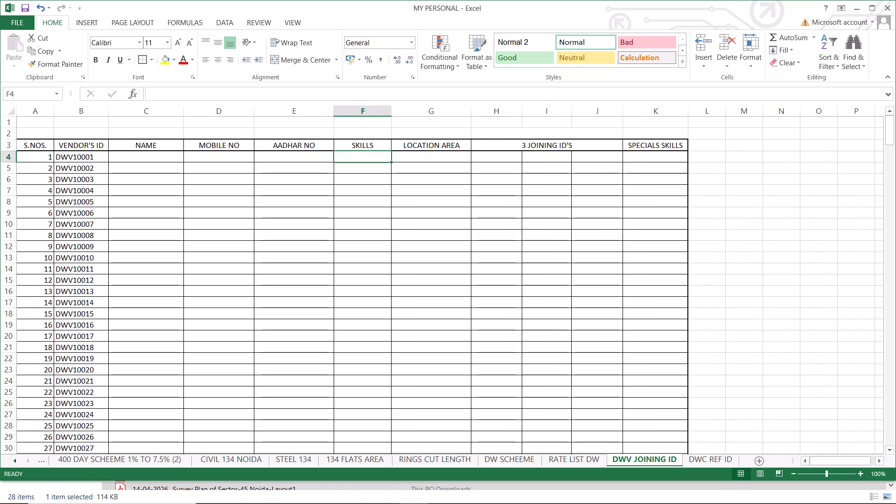
pyautogui.moveTo(470, 111); pyautogui.dragTo(466, 115)
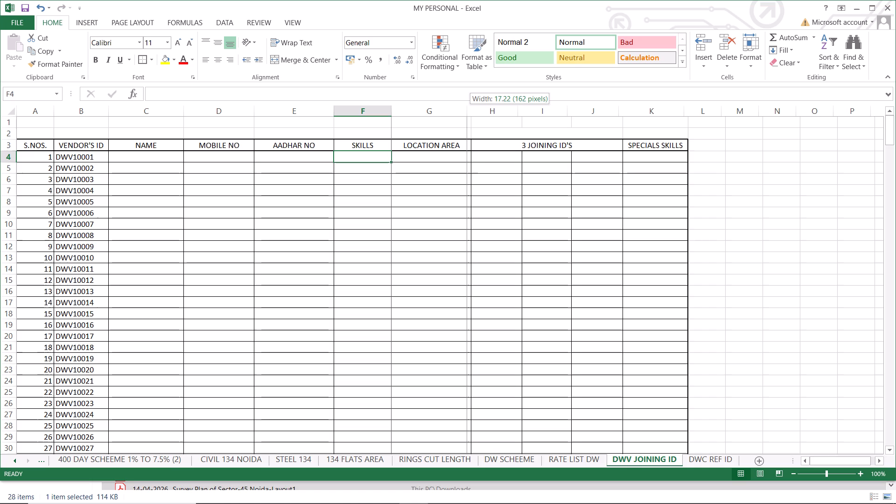
pyautogui.moveTo(466, 115); pyautogui.dragTo(482, 112)
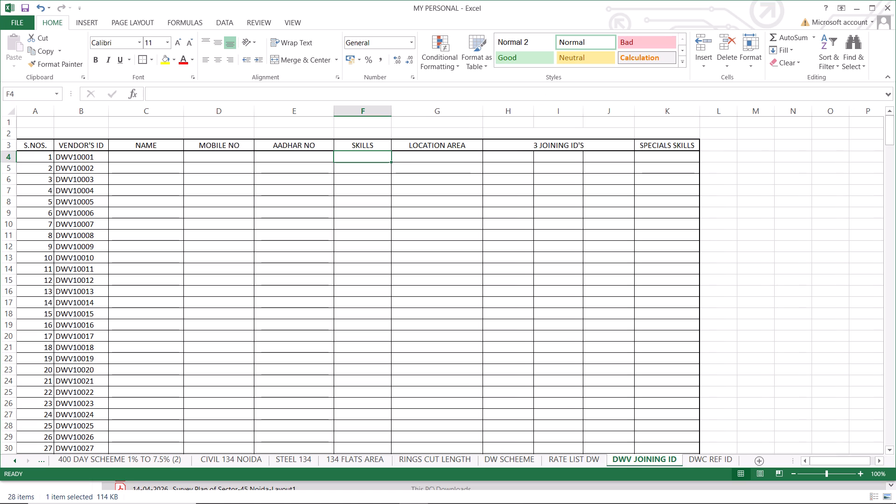
pyautogui.click(445, 155)
pyautogui.click(670, 155)
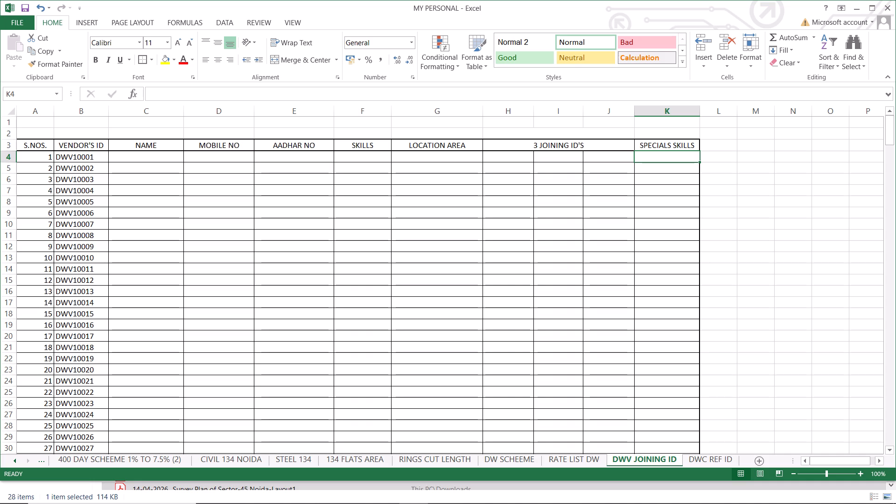
# Switch to the DWC REF ID sheet and look over its customer ID list and column headers.
pyautogui.click(697, 457)
pyautogui.scroll(-3, 169, 278)
pyautogui.scroll(3, 166, 269)
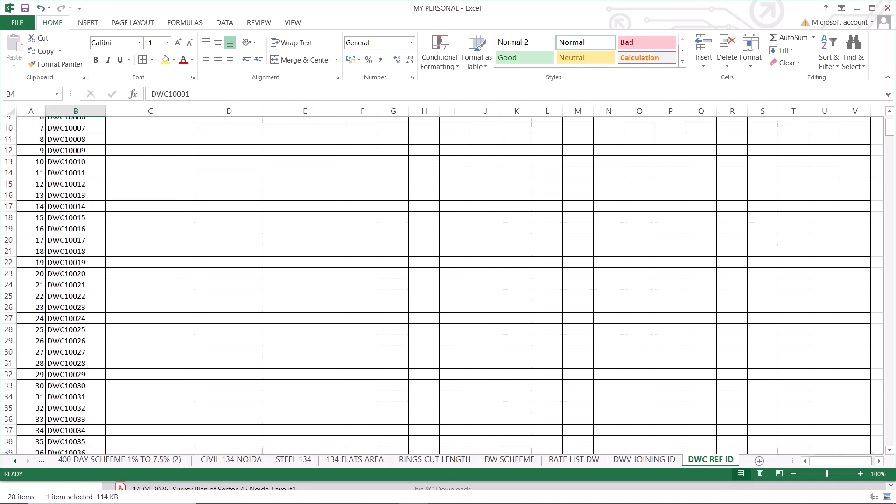
pyautogui.scroll(6, 166, 269)
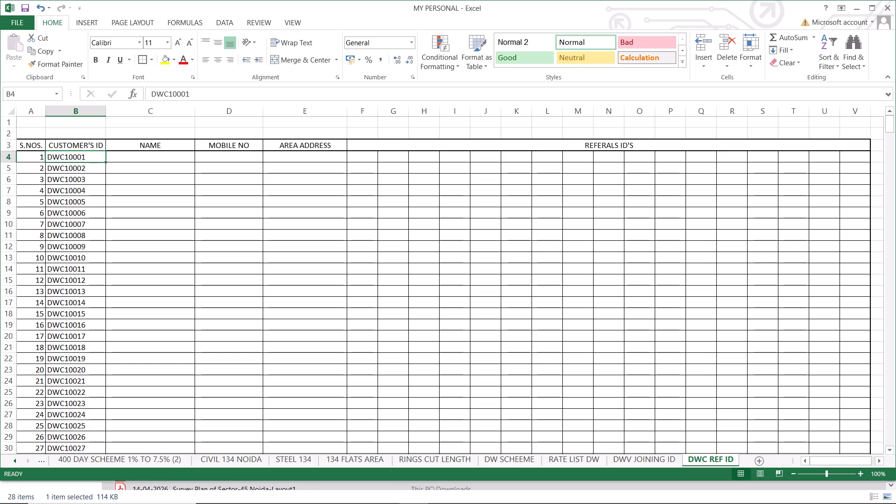
pyautogui.scroll(-4, 223, 503)
pyautogui.scroll(5, 216, 495)
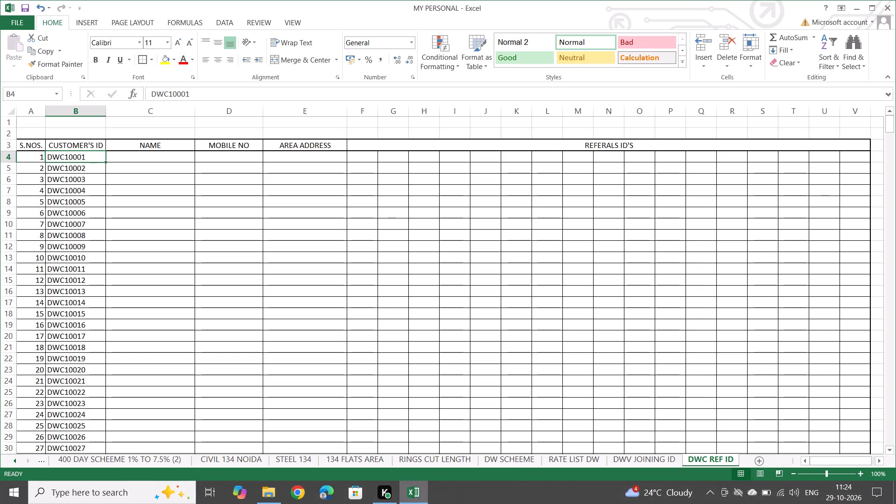
pyautogui.scroll(4, 494, 349)
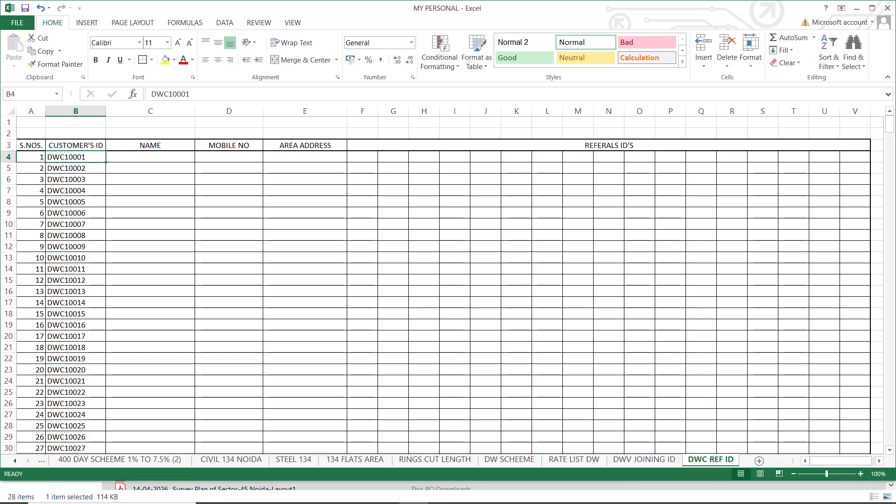
# Enter 1 and 2 in cells F2 and G2, above the first two REFERALS ID'S columns.
pyautogui.click(360, 159)
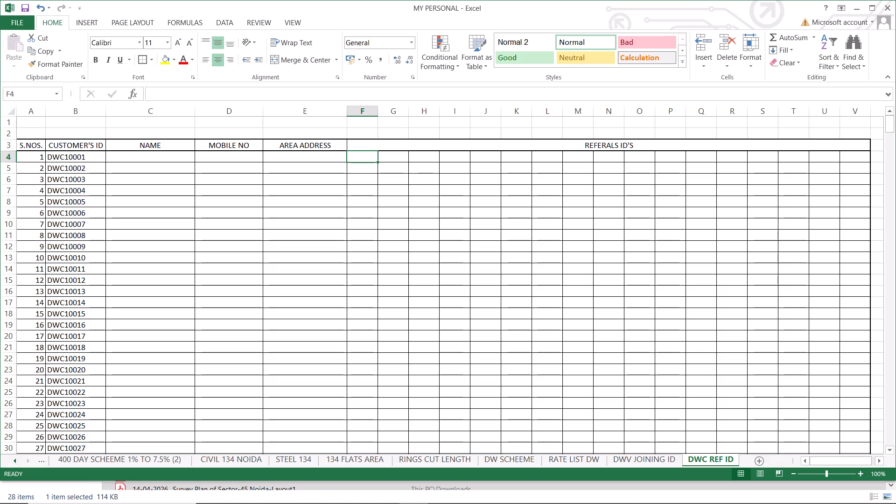
pyautogui.click(455, 141)
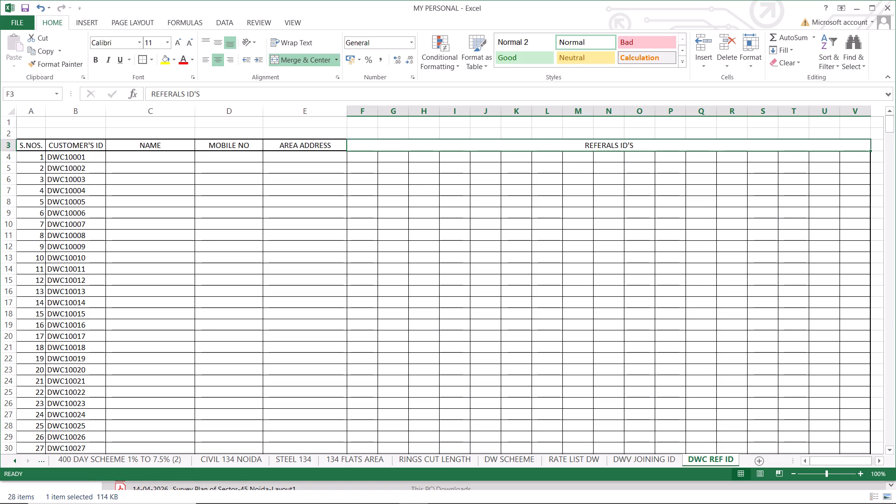
pyautogui.click(361, 132)
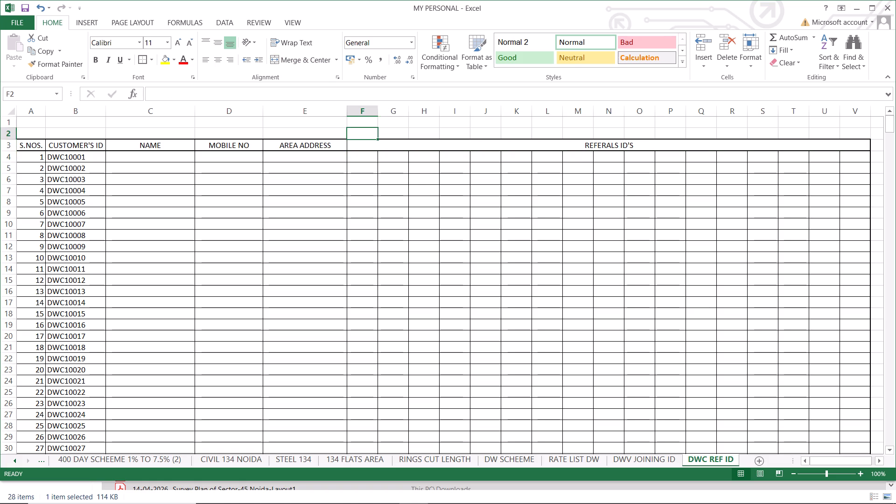
pyautogui.press('1')
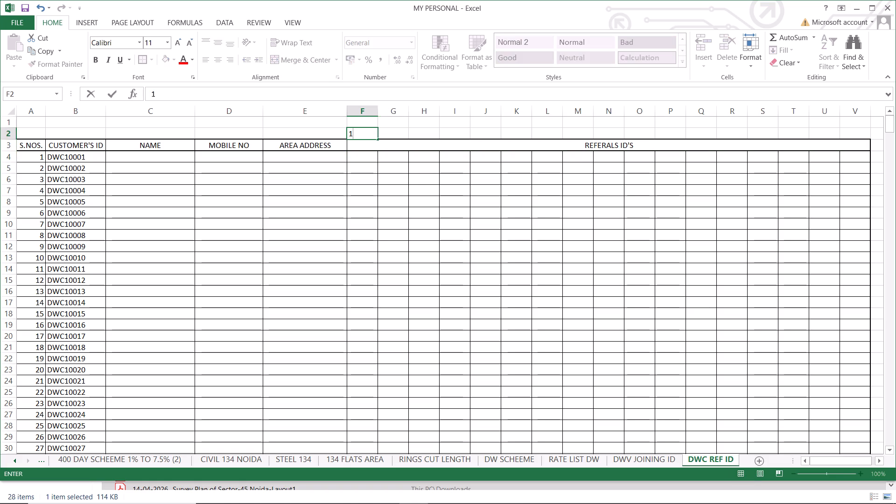
pyautogui.press('Right')
pyautogui.press('2')
pyautogui.click(446, 285)
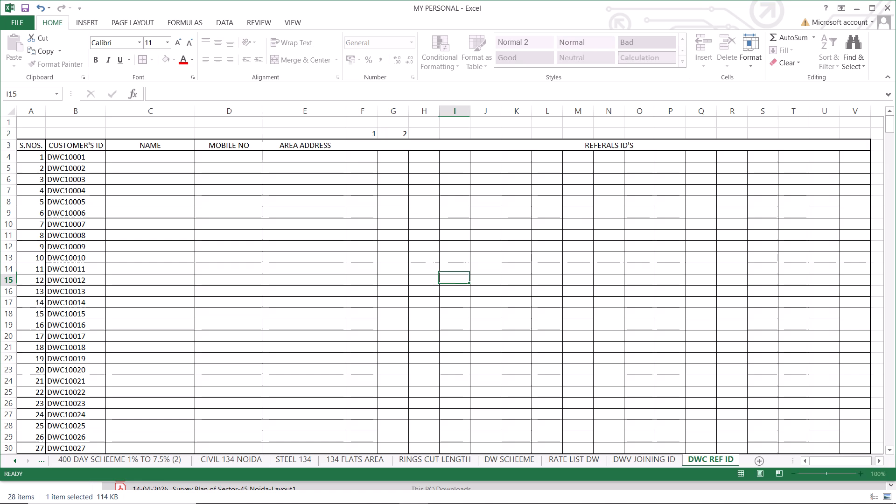
# Extend the 1, 2 number series across row 2 to column V, numbering the referral columns up to 17.
pyautogui.click(370, 128)
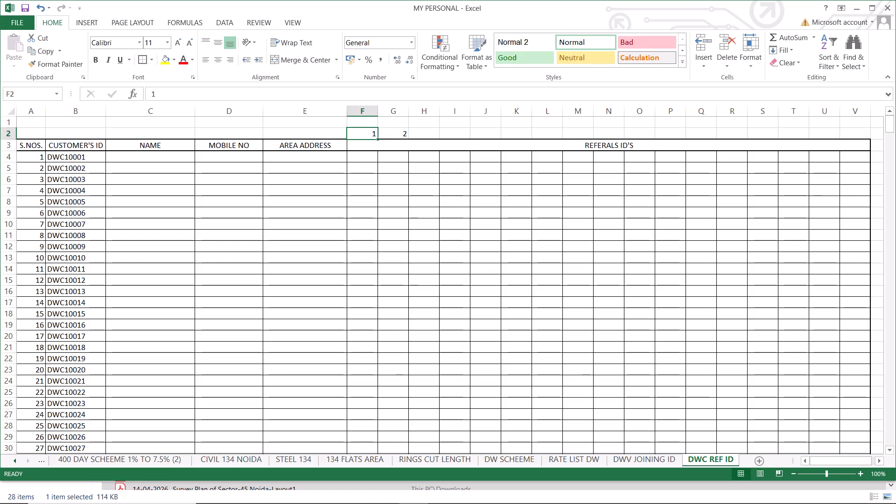
pyautogui.moveTo(369, 129); pyautogui.dragTo(396, 133)
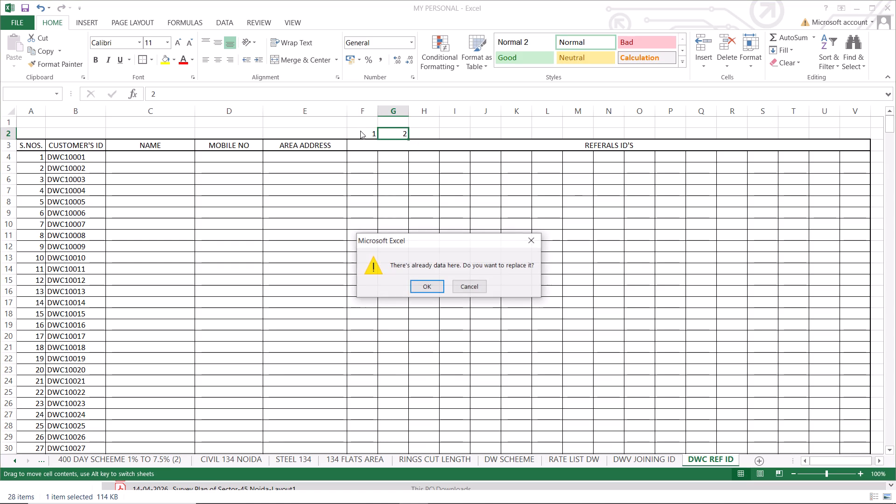
pyautogui.click(530, 242)
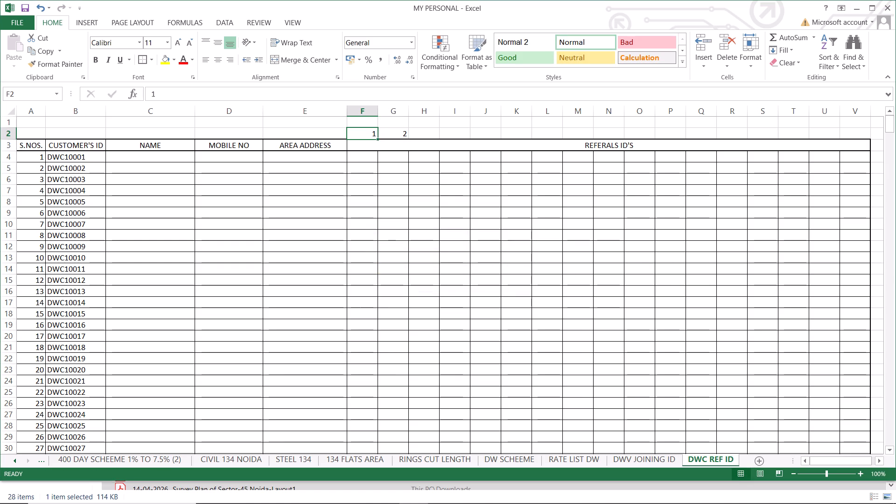
pyautogui.moveTo(370, 132); pyautogui.dragTo(385, 133)
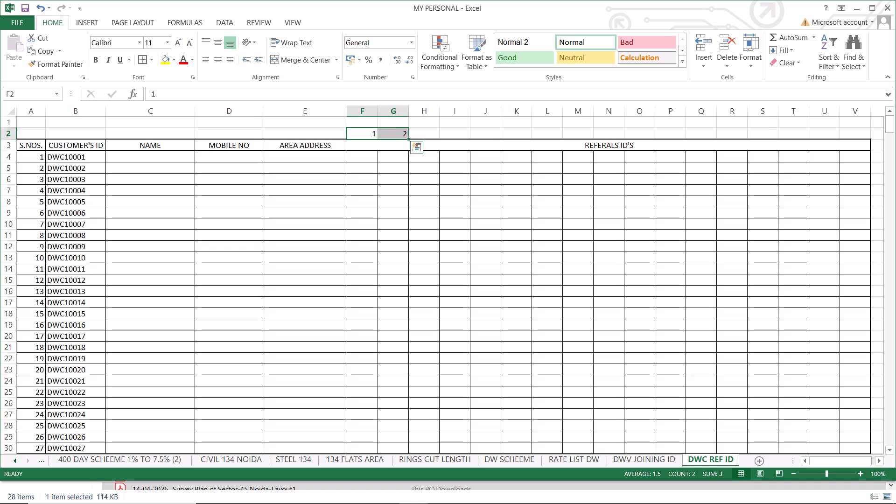
pyautogui.moveTo(408, 140); pyautogui.dragTo(855, 133)
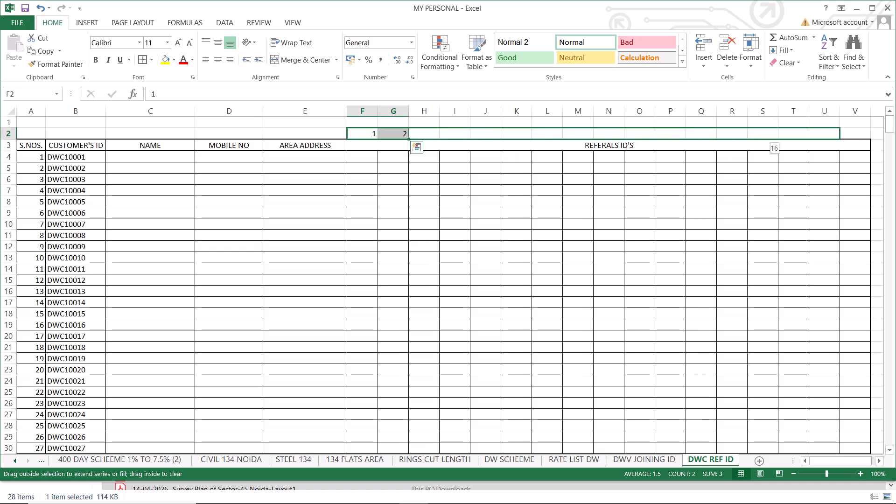
pyautogui.moveTo(855, 133); pyautogui.dragTo(866, 133)
pyautogui.click(817, 249)
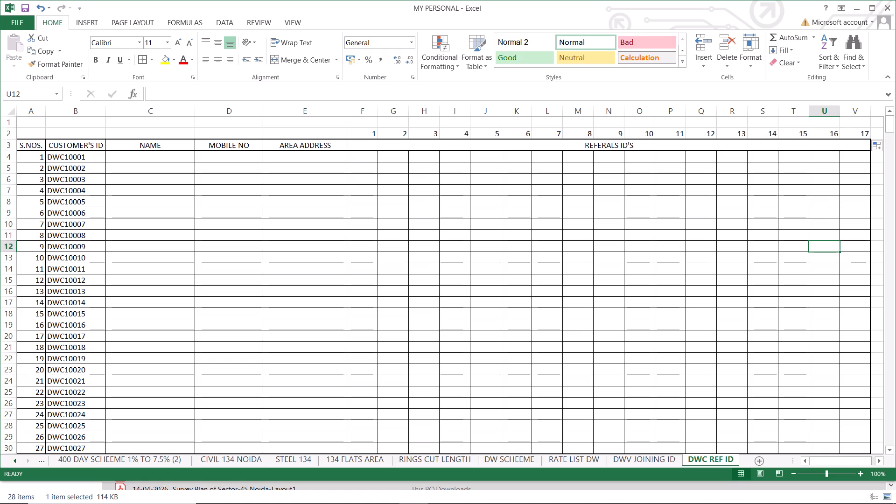
# Examine the DWC REF ID table's customer fields and the row of numbers above its referral columns.
pyautogui.click(667, 459)
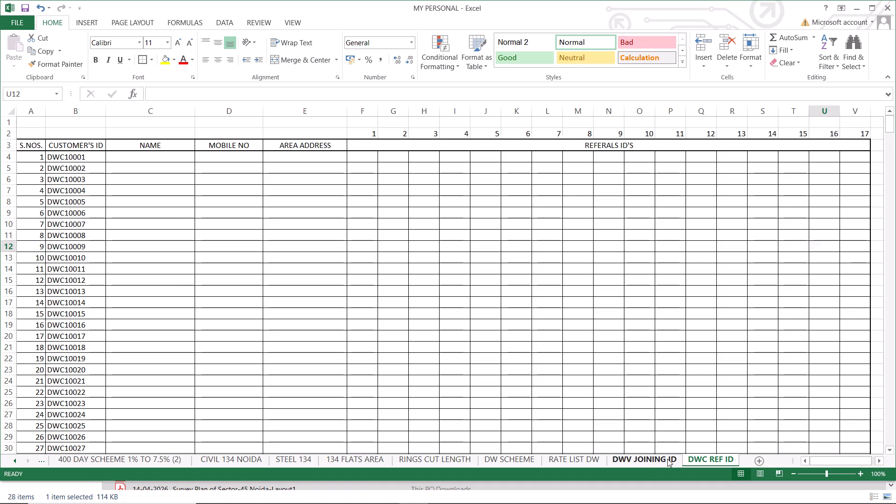
pyautogui.click(705, 461)
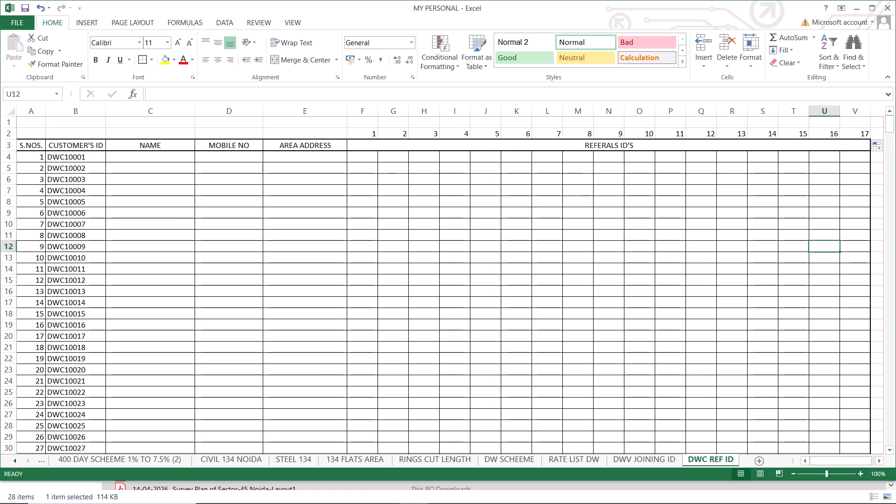
pyautogui.click(131, 155)
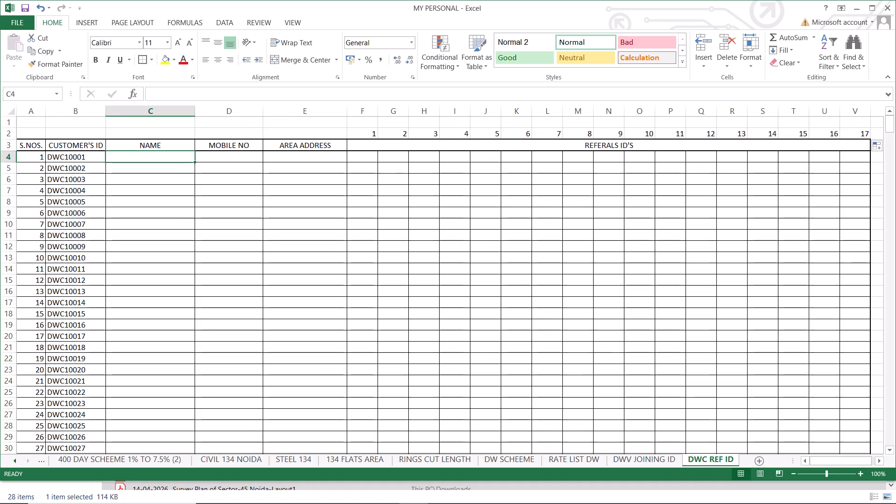
pyautogui.click(315, 152)
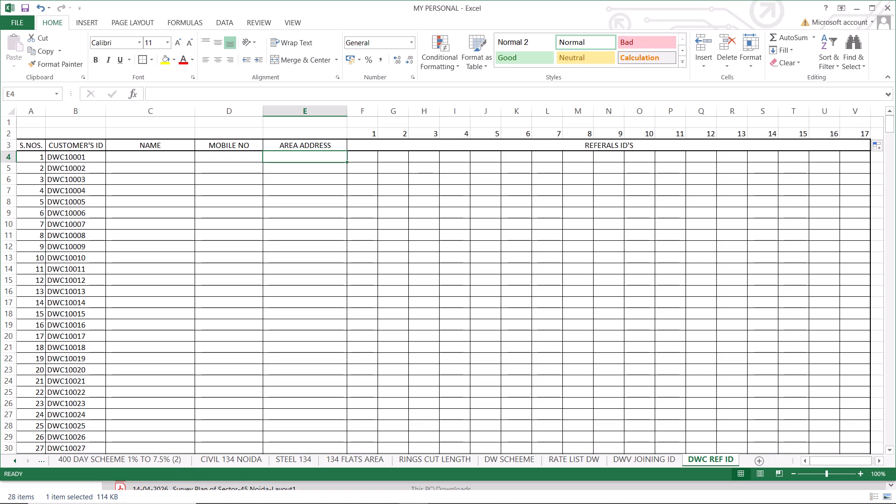
pyautogui.click(626, 143)
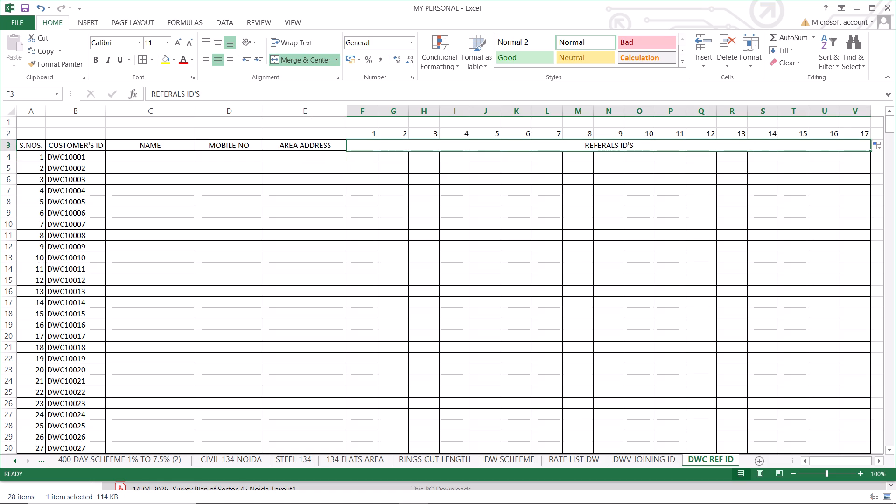
pyautogui.click(20, 158)
pyautogui.click(364, 159)
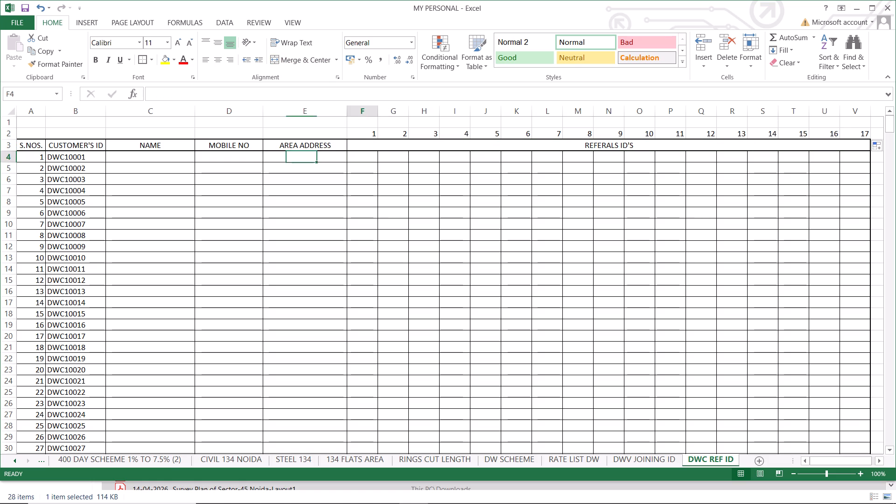
pyautogui.click(365, 130)
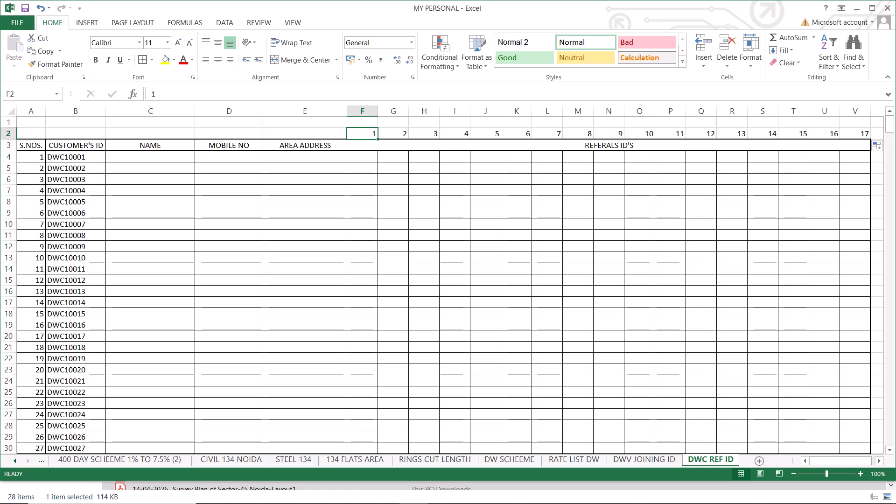
pyautogui.moveTo(862, 130); pyautogui.dragTo(475, 139)
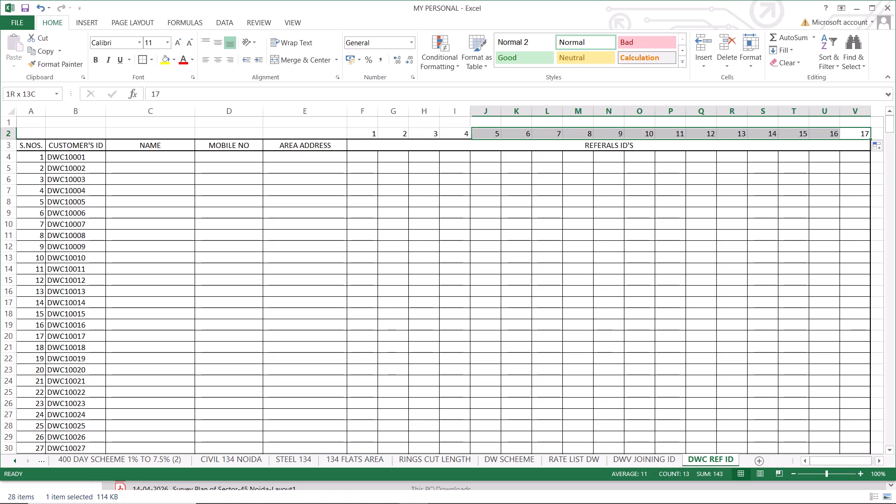
pyautogui.moveTo(475, 139); pyautogui.dragTo(370, 134)
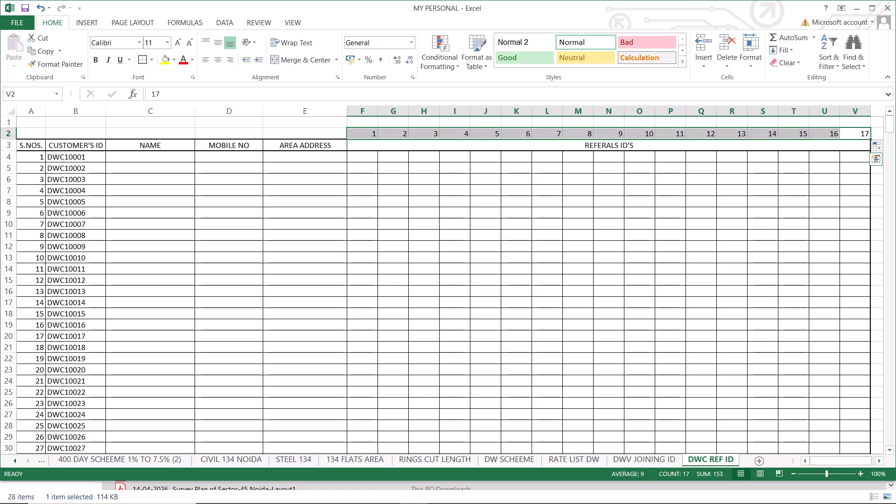
pyautogui.click(827, 134)
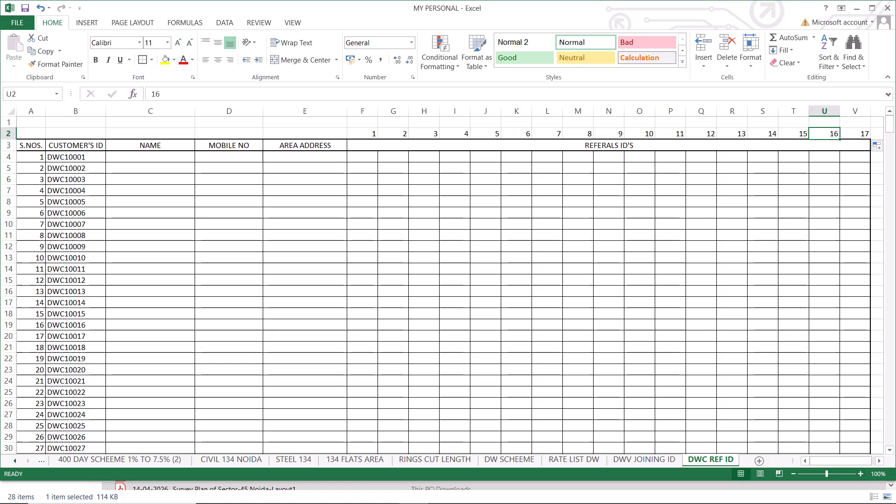
pyautogui.click(860, 131)
pyautogui.click(829, 133)
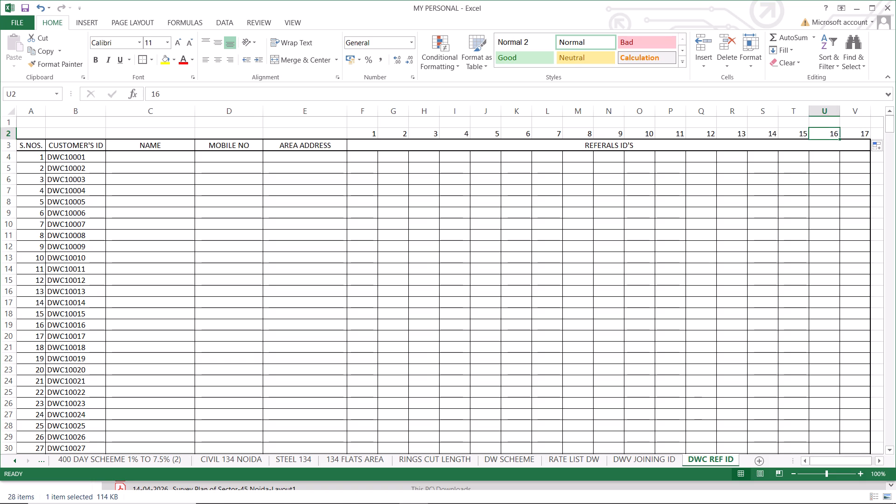
# Look over the DWC REF ID customer rows down to about row 350, and check the RATE LIST DW and DWV JOINING ID sheets.
pyautogui.click(374, 159)
pyautogui.click(368, 166)
pyautogui.moveTo(361, 152); pyautogui.dragTo(356, 478)
pyautogui.click(319, 386)
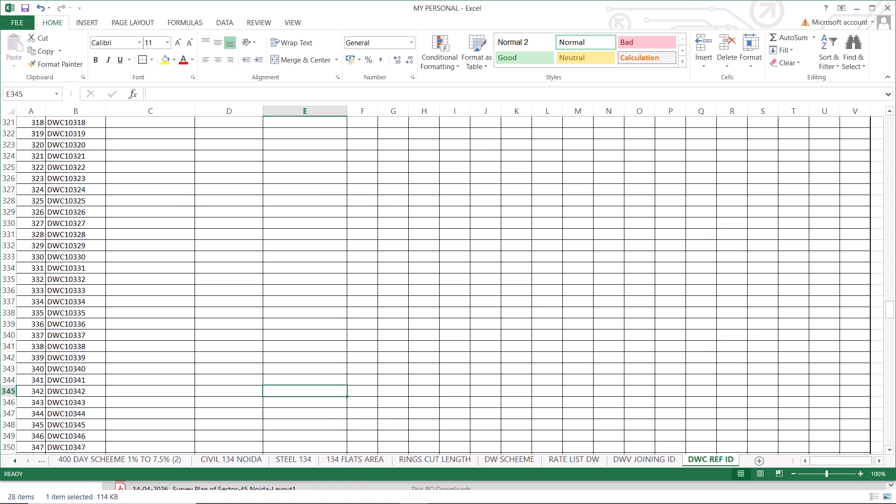
pyautogui.scroll(17, 319, 383)
pyautogui.scroll(6, 392, 185)
pyautogui.scroll(16, 392, 185)
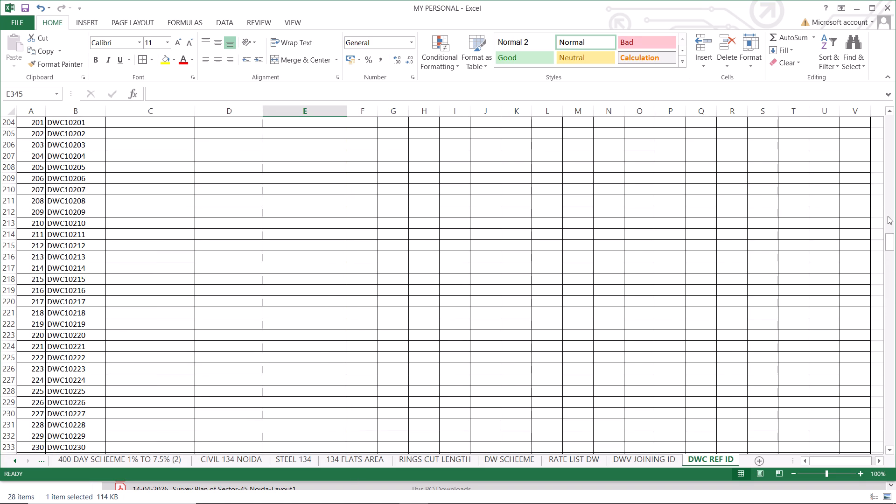
pyautogui.moveTo(890, 241); pyautogui.dragTo(890, 105)
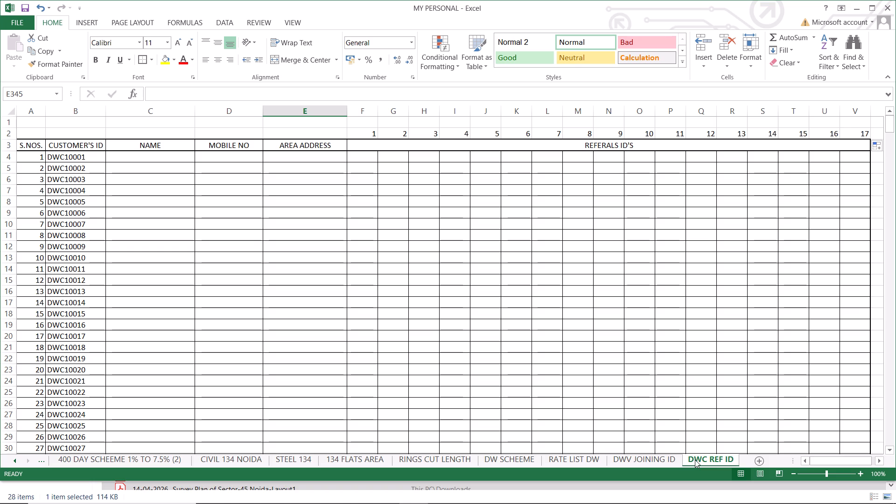
pyautogui.click(570, 461)
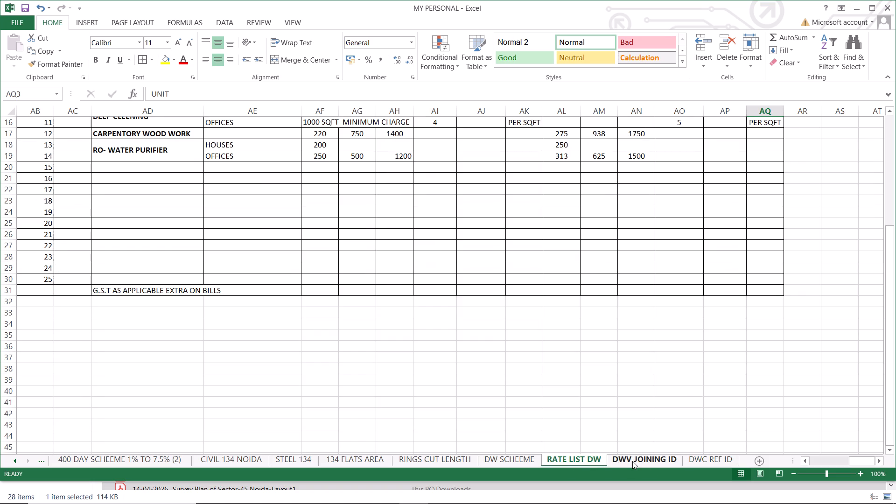
pyautogui.click(632, 461)
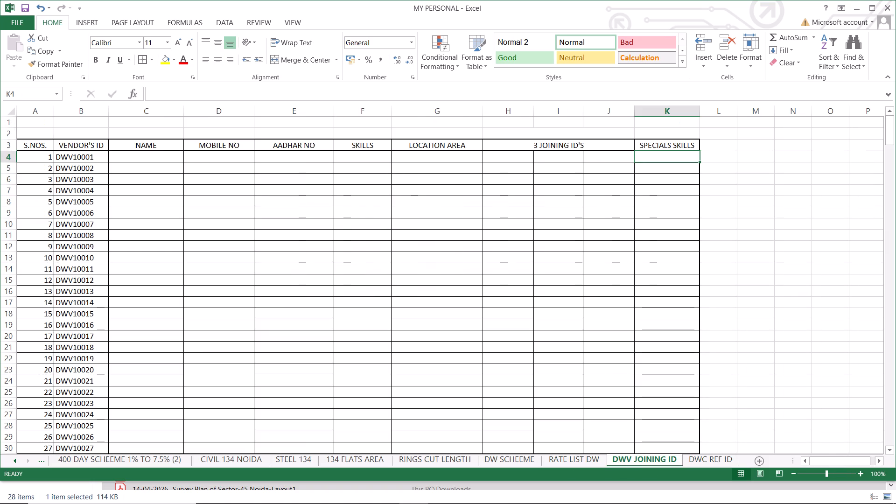
pyautogui.click(579, 456)
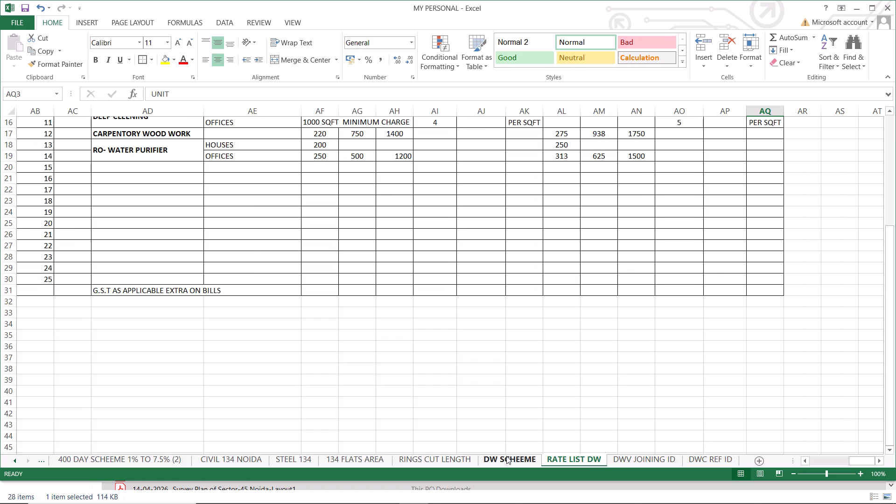
# Move the DW SCHEEME sheet so it sits between RATE LIST DW and DWV JOINING ID.
pyautogui.click(506, 456)
pyautogui.moveTo(506, 456); pyautogui.dragTo(578, 446)
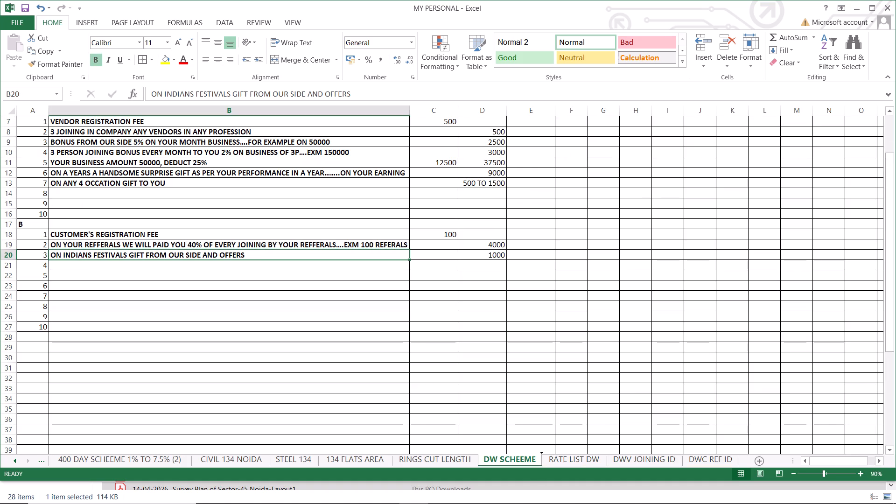
pyautogui.moveTo(578, 446); pyautogui.dragTo(616, 450)
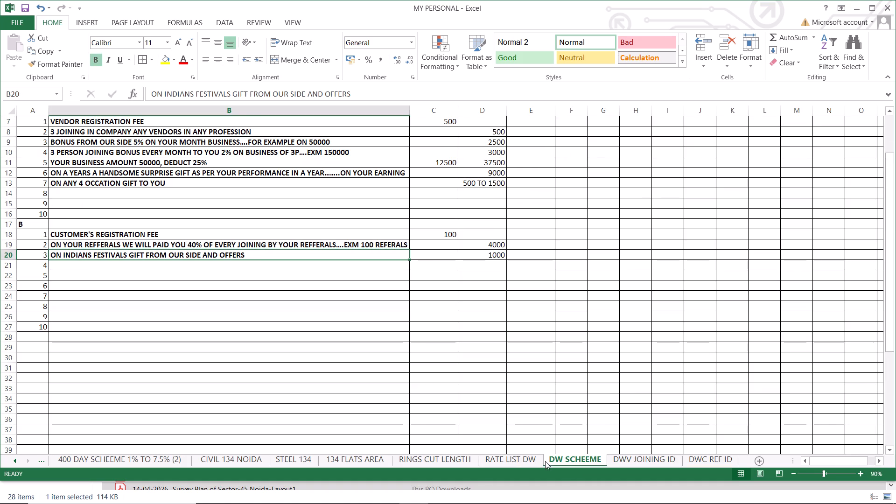
pyautogui.click(528, 457)
pyautogui.click(572, 462)
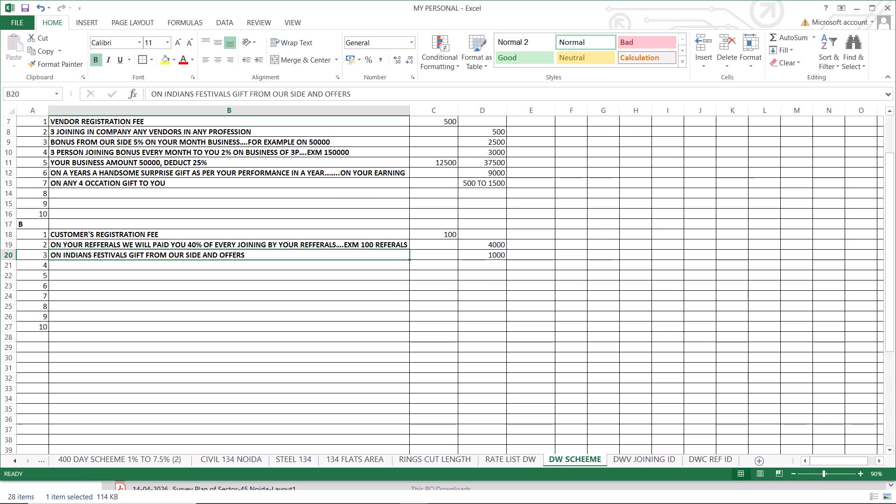
# Enter "ON YOUR AREA VENDOR'S REFERALS 25% AMOUNT TO YOU ON HIS REGISTRATION FEE" in cell B21, as item 4 of section B.
pyautogui.click(84, 267)
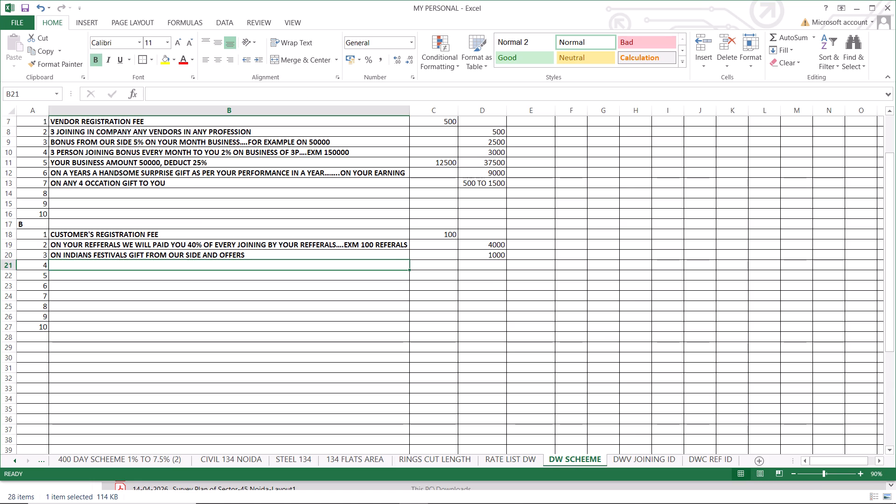
pyautogui.write('YOUR')
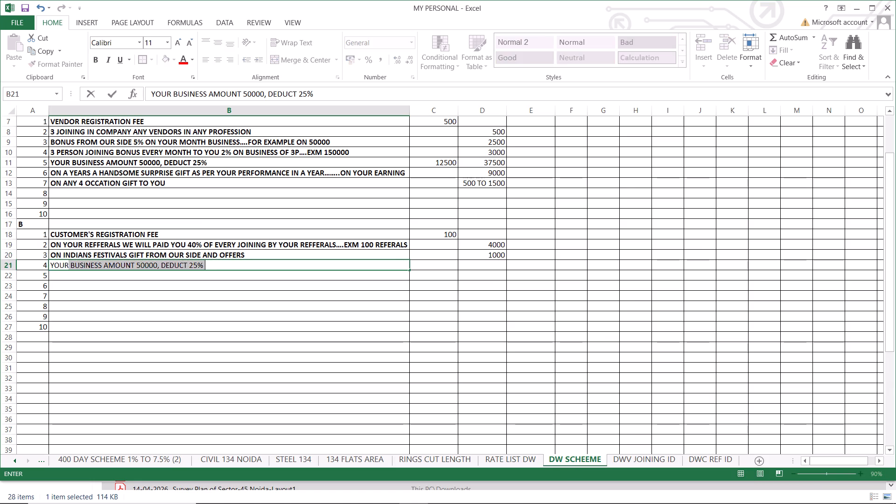
pyautogui.press('space')
pyautogui.press('BackSpace')
pyautogui.press('BackSpace')
pyautogui.press('BackSpace')
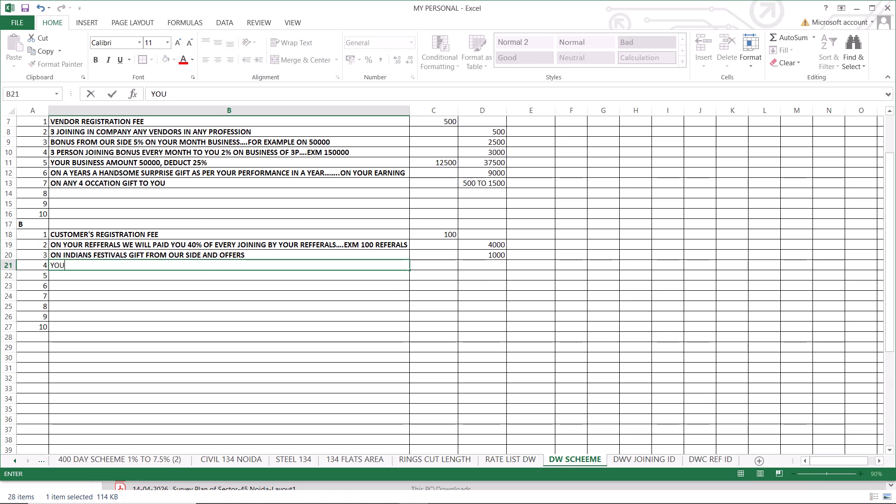
pyautogui.press('BackSpace')
pyautogui.press('BackSpace')
pyautogui.press('BackSpace')
pyautogui.write('ON YOUR')
pyautogui.press('space')
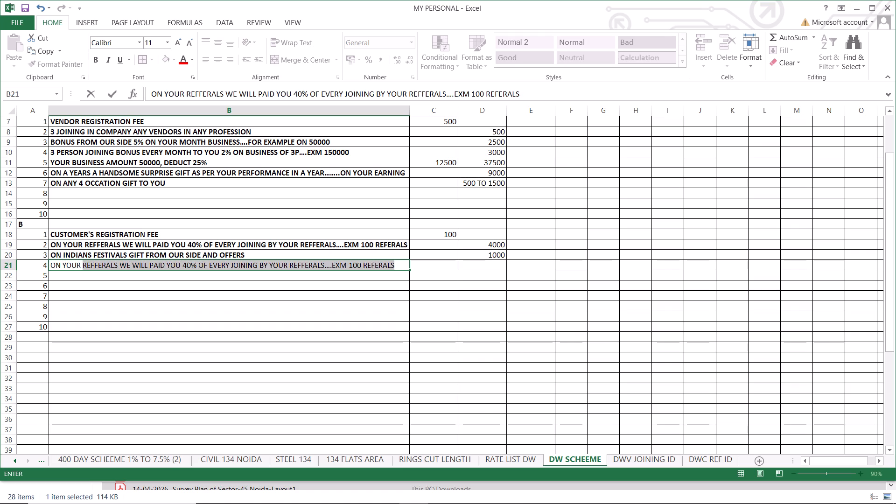
pyautogui.press('v')
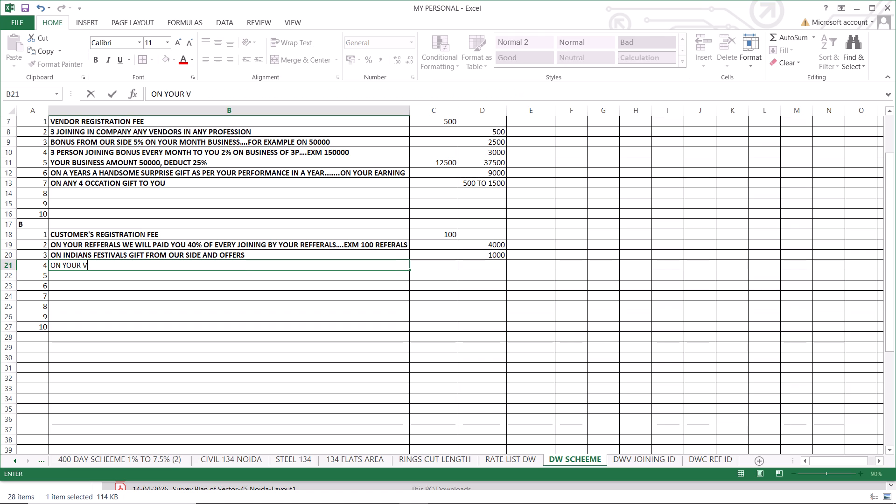
pyautogui.press('BackSpace')
pyautogui.write('AREA')
pyautogui.press('space')
pyautogui.write('VE')
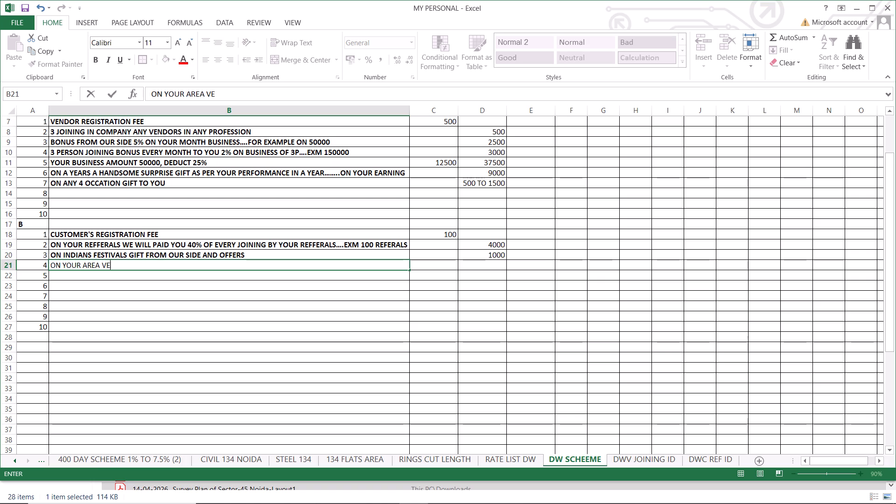
pyautogui.write('NDOR')
pyautogui.press('space')
pyautogui.press('BackSpace')
pyautogui.write("'S")
pyautogui.press('space')
pyautogui.write('REFER')
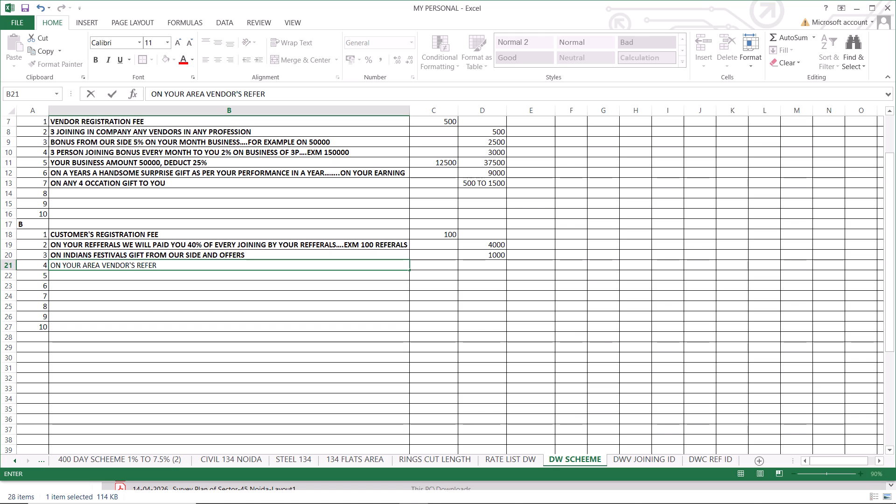
pyautogui.write('AL')
pyautogui.press('space')
pyautogui.press('BackSpace')
pyautogui.write('S')
pyautogui.press('space')
pyautogui.write('25')
pyautogui.hotkey('shift', '%')
pyautogui.press('space')
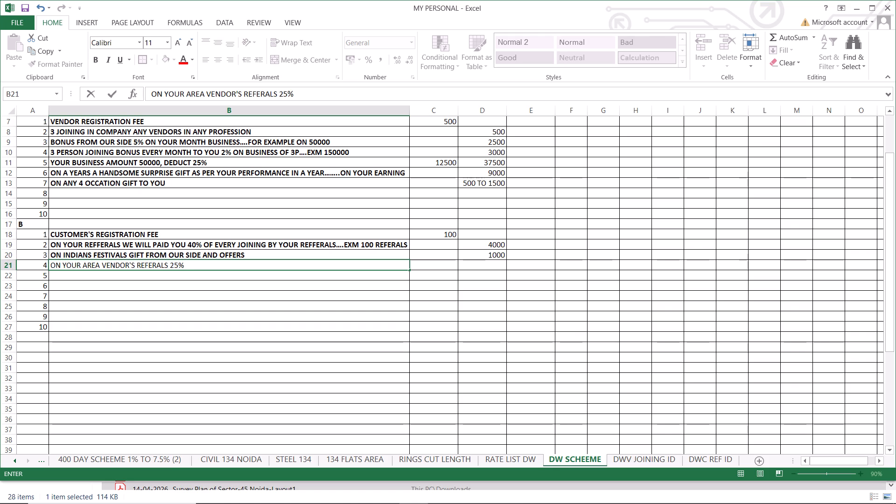
pyautogui.write('AMOUNT')
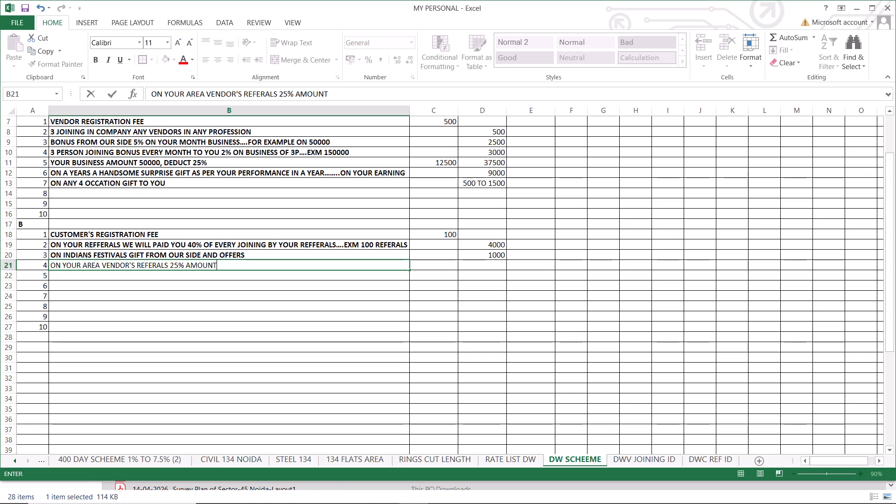
pyautogui.press('space')
pyautogui.write('TO YOU')
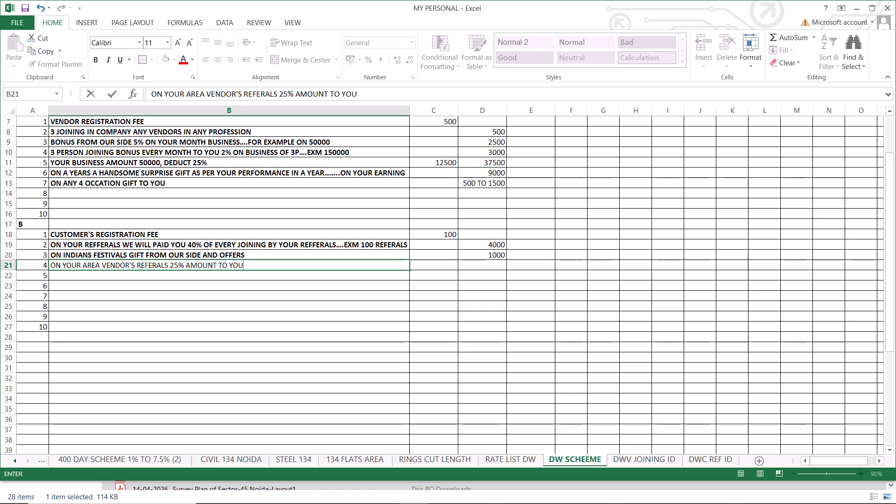
pyautogui.write('E')
pyautogui.press('space')
pyautogui.press('BackSpace')
pyautogui.press('BackSpace')
pyautogui.press('space')
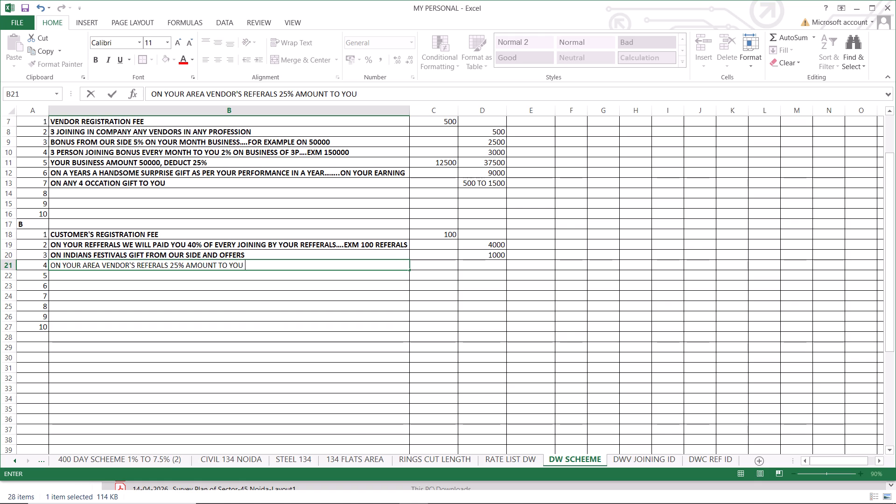
pyautogui.press('o')
pyautogui.write('N TH')
pyautogui.press('BackSpace')
pyautogui.press('BackSpace')
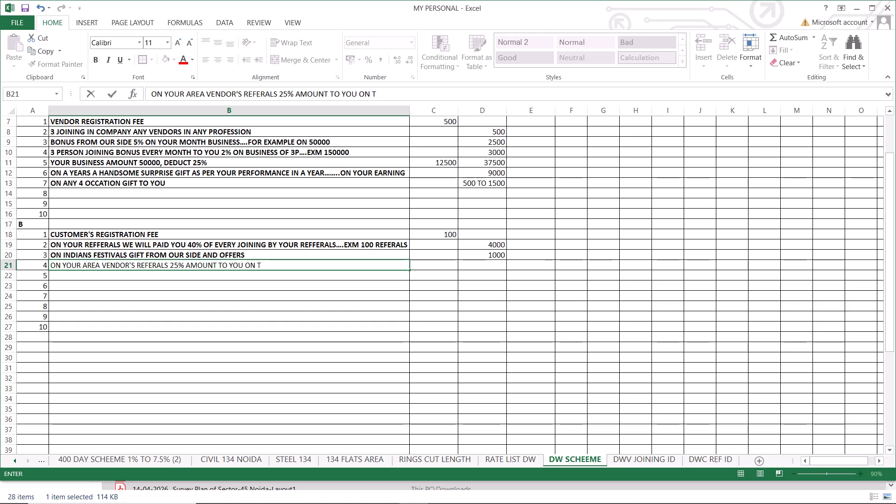
pyautogui.write('HIS')
pyautogui.press('space')
pyautogui.write('RE')
pyautogui.write('GISTR')
pyautogui.write('ATION')
pyautogui.press('space')
pyautogui.write('FEE')
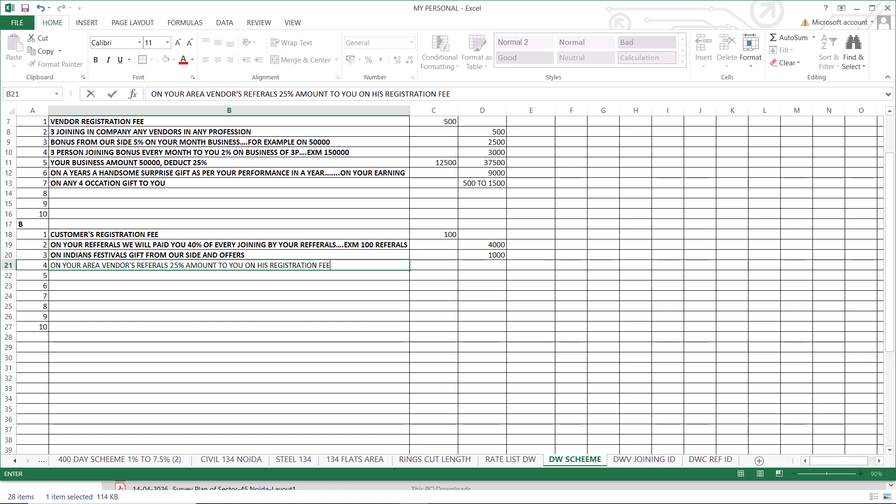
pyautogui.click(488, 263)
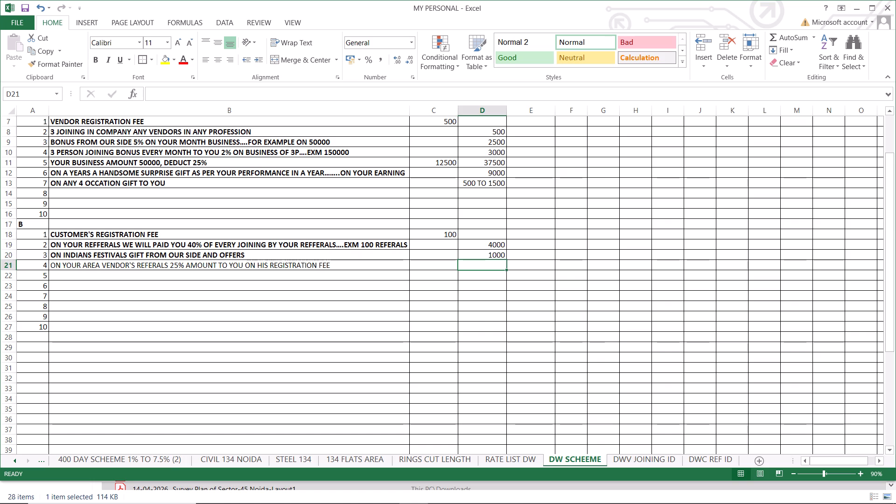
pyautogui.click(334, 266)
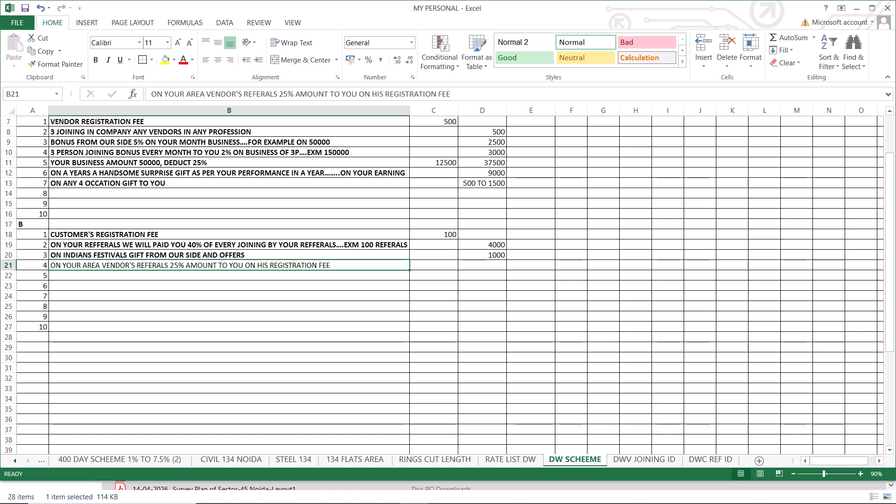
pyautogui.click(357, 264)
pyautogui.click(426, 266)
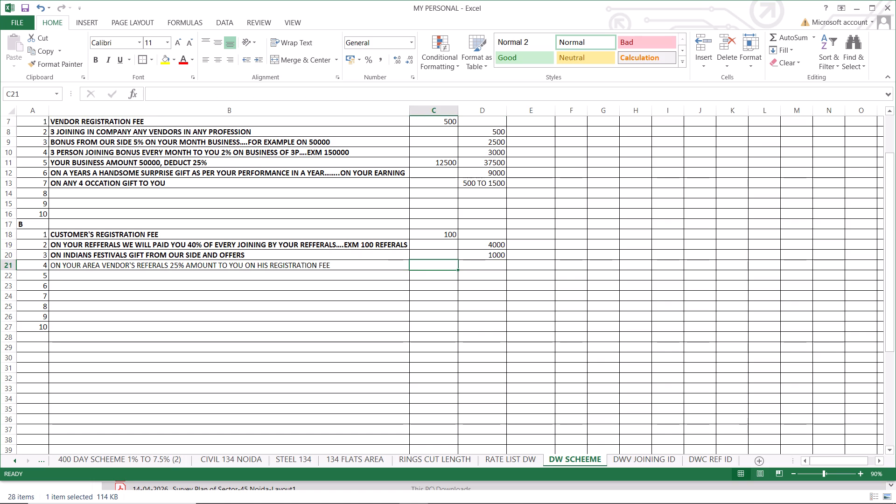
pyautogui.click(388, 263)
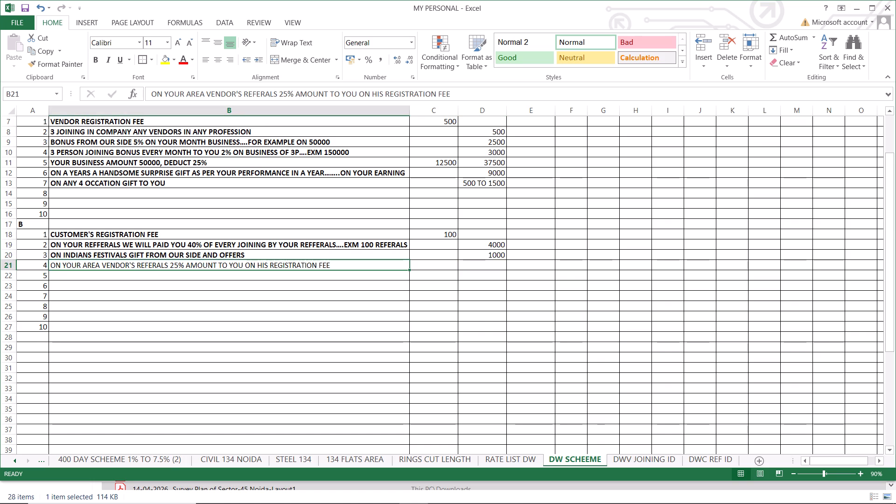
# Append "....EXM 10 VENDOR" to the vendor referral text in cell B21.
pyautogui.doubleClick(336, 265)
pyautogui.doubleClick(335, 262)
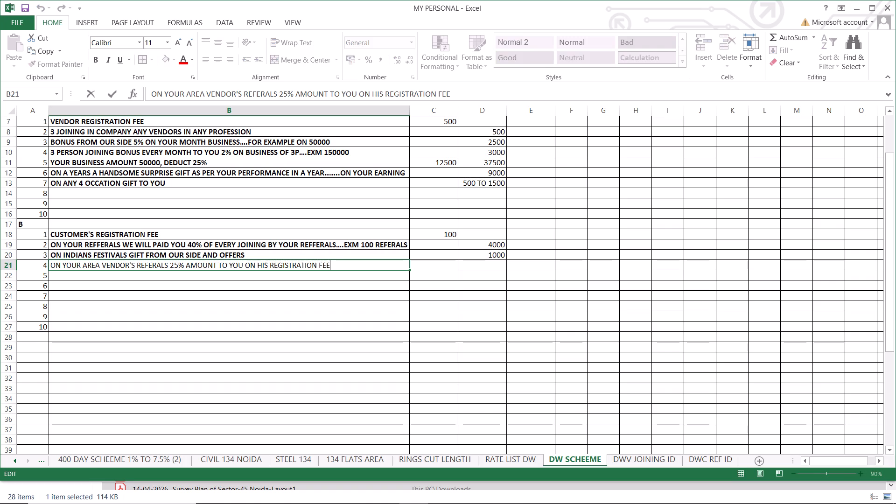
pyautogui.write('...')
pyautogui.press('.')
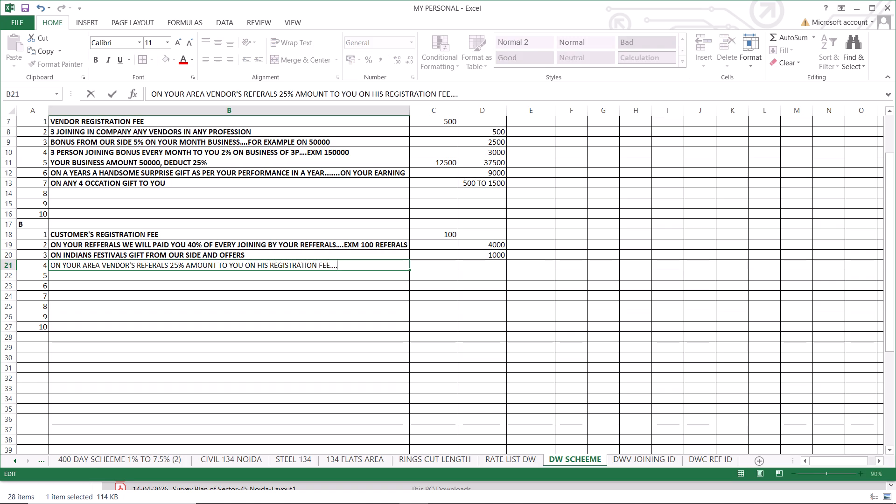
pyautogui.write('EX')
pyautogui.write('M')
pyautogui.press('space')
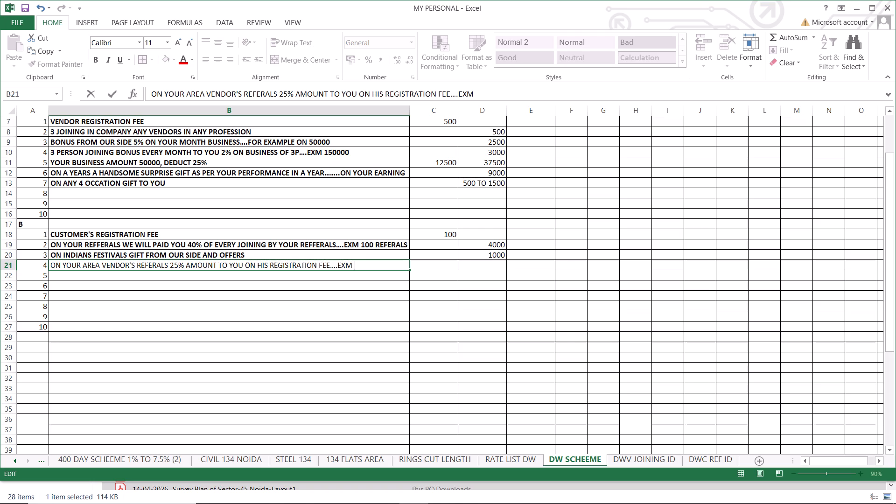
pyautogui.press('1')
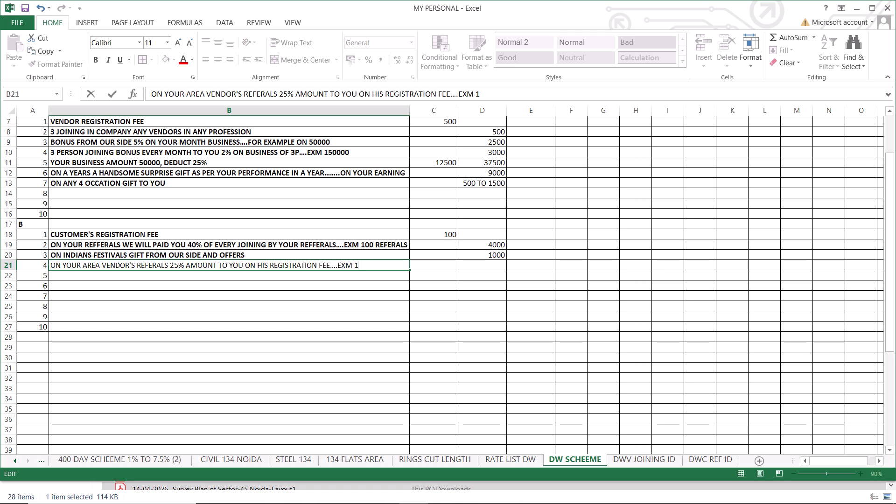
pyautogui.press('0')
pyautogui.press('space')
pyautogui.write('VENDOR')
# Enter the formula =10*500*.25 in cell D21 as the received amount for the vendor referral item.
pyautogui.click(487, 268)
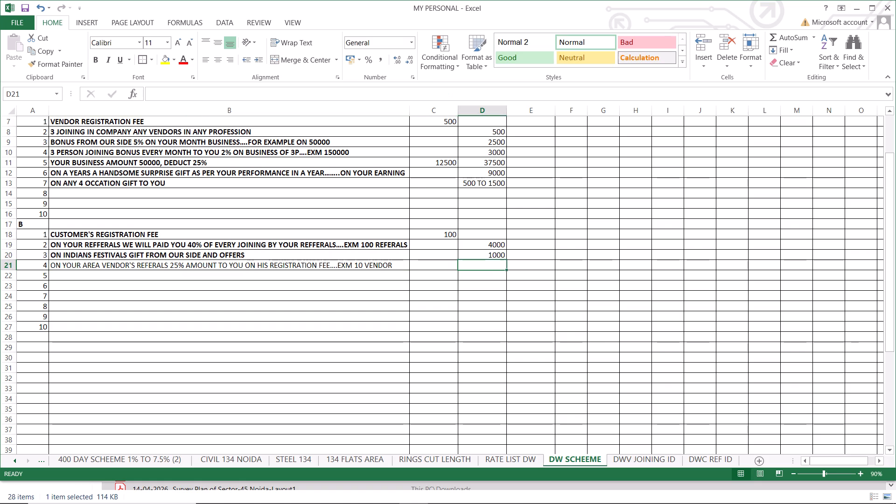
pyautogui.press('=')
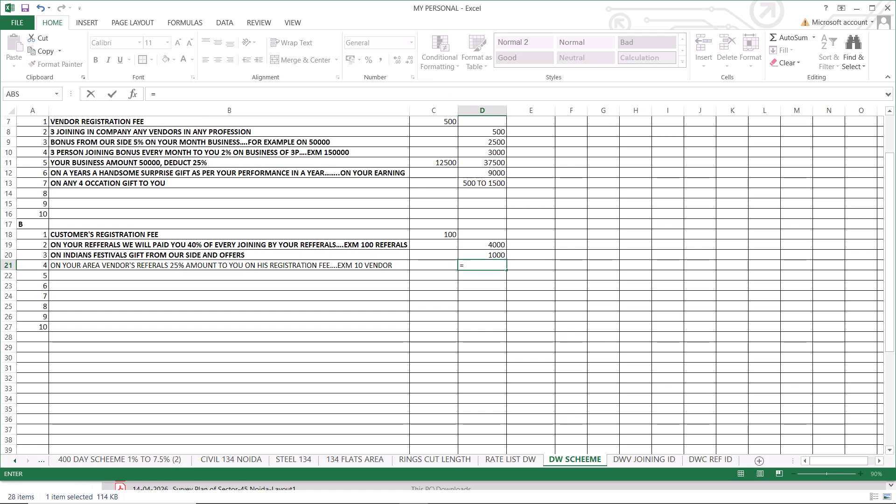
pyautogui.write('10')
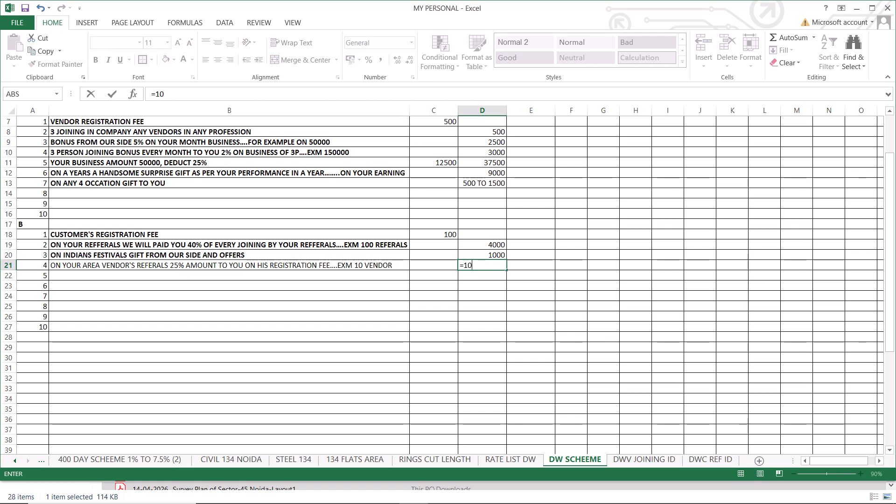
pyautogui.press('*')
pyautogui.write('500')
pyautogui.press('*')
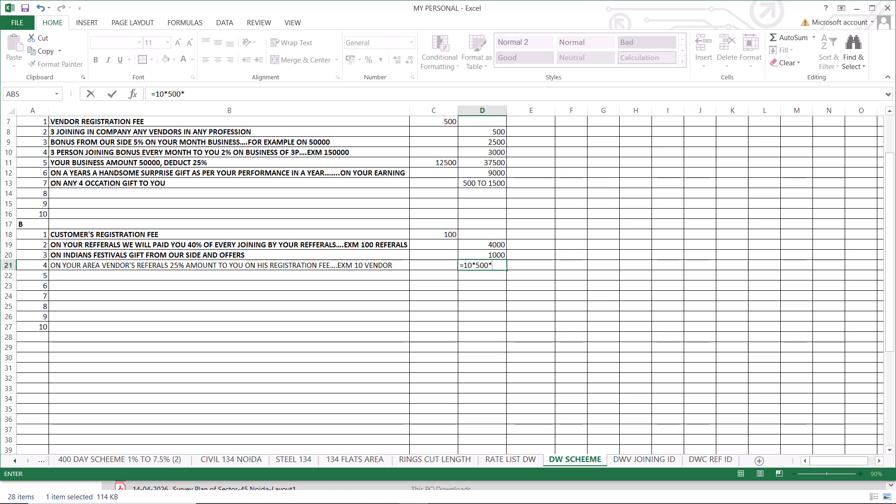
pyautogui.write('.25')
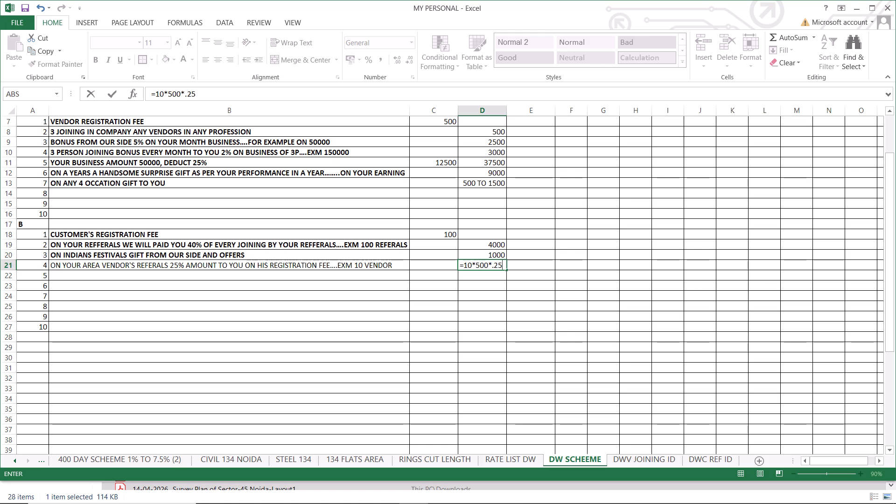
pyautogui.press('Return')
pyautogui.click(496, 261)
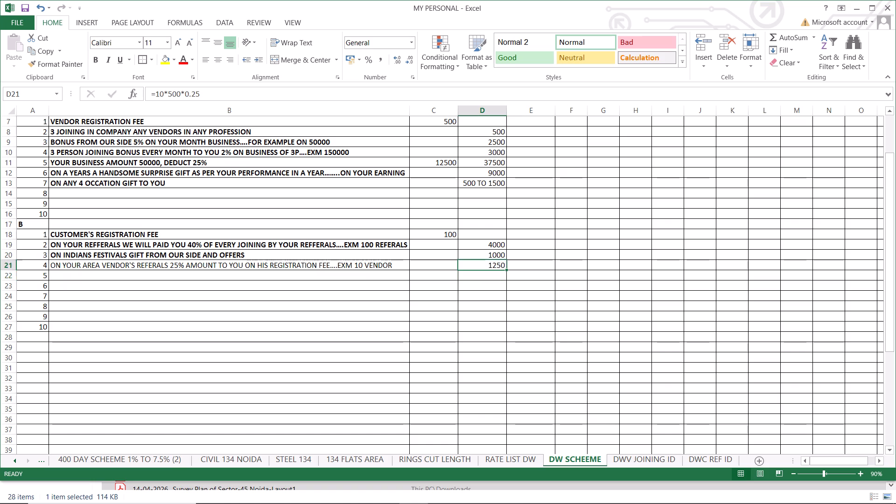
pyautogui.click(356, 262)
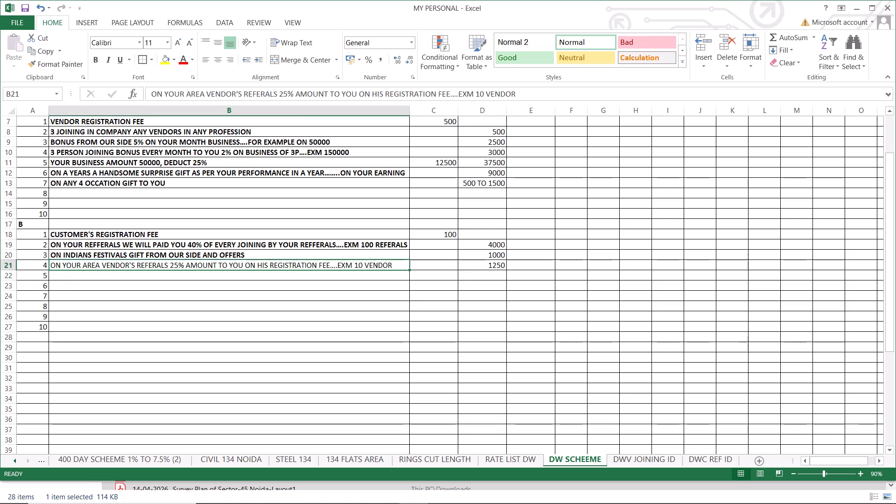
pyautogui.click(486, 260)
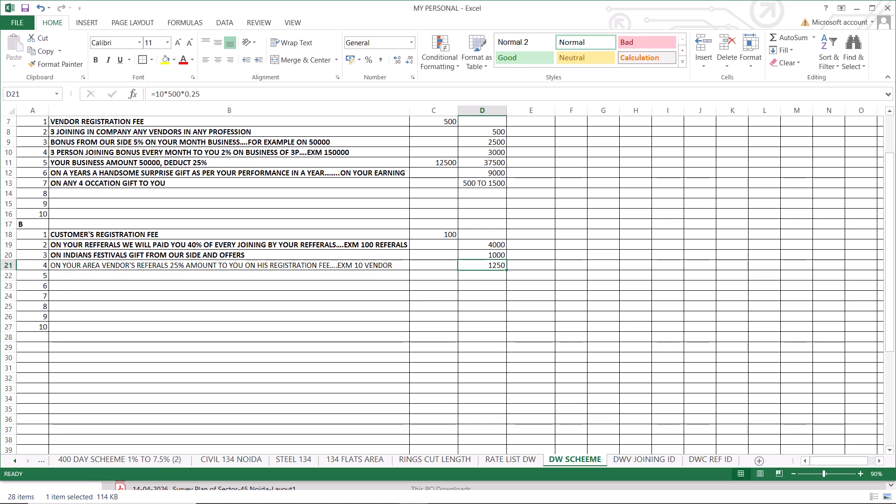
pyautogui.click(431, 164)
# Make the vendor referral text in cell B21 bold.
pyautogui.click(139, 266)
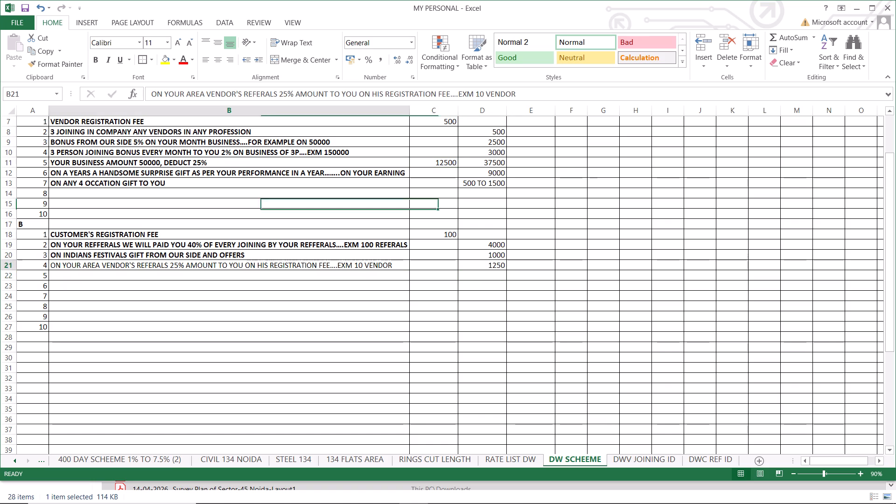
pyautogui.click(93, 59)
pyautogui.click(396, 322)
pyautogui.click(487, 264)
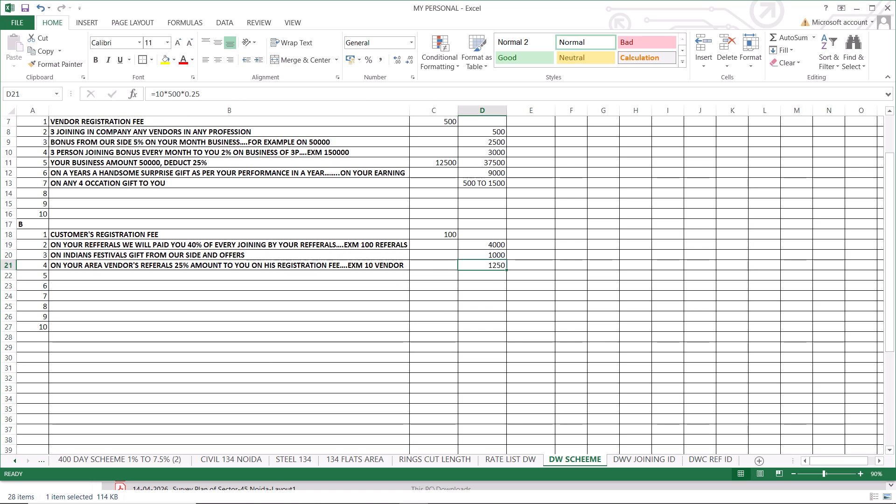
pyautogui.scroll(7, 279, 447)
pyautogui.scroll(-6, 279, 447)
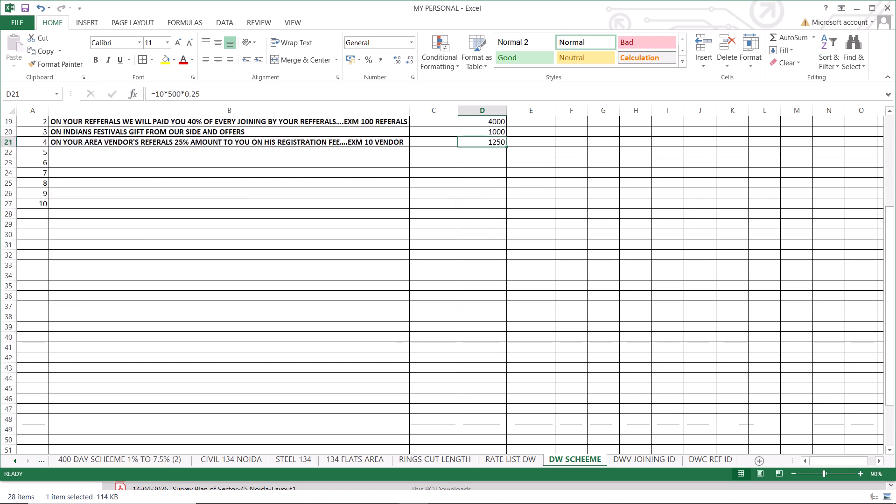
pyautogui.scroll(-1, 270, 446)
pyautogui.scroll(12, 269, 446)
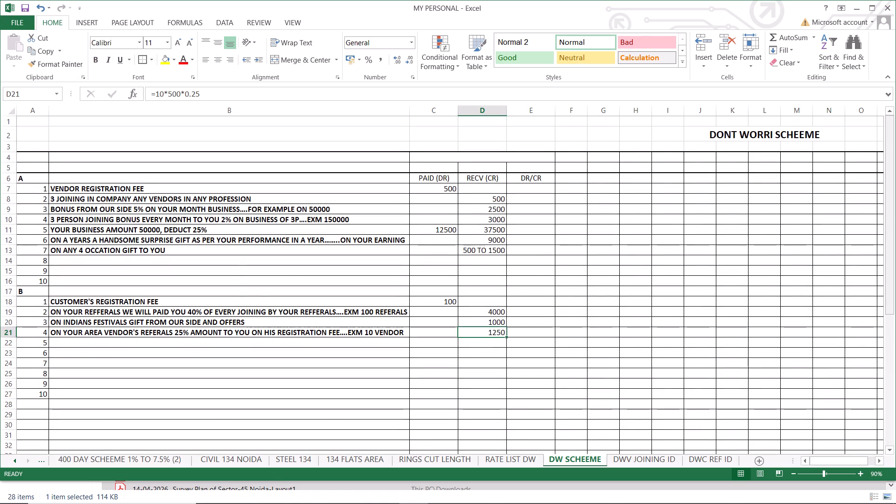
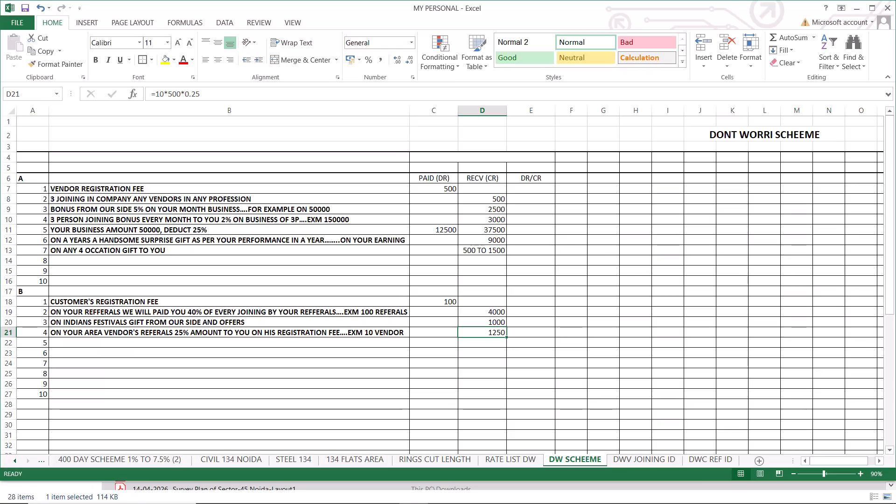
# Review the received amounts in D8:D21 and the full section A and B benefits table on the DW SCHEEME sheet.
pyautogui.moveTo(496, 196); pyautogui.dragTo(491, 325)
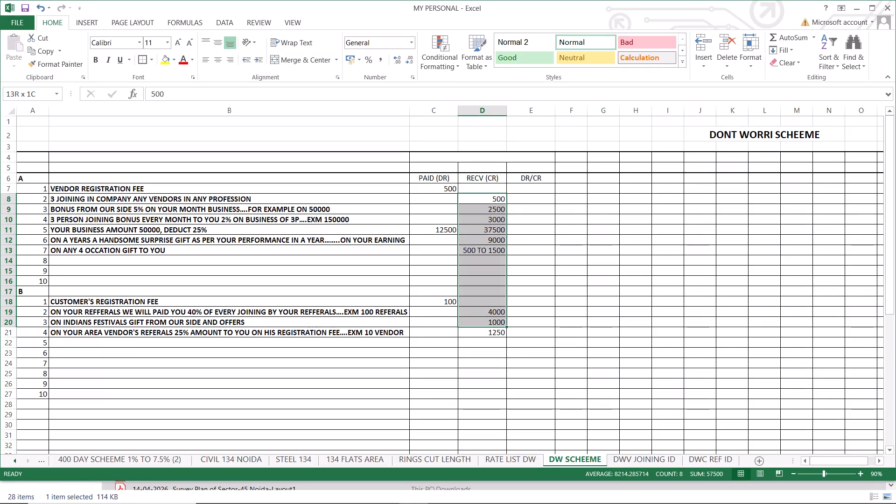
pyautogui.moveTo(491, 325); pyautogui.dragTo(490, 331)
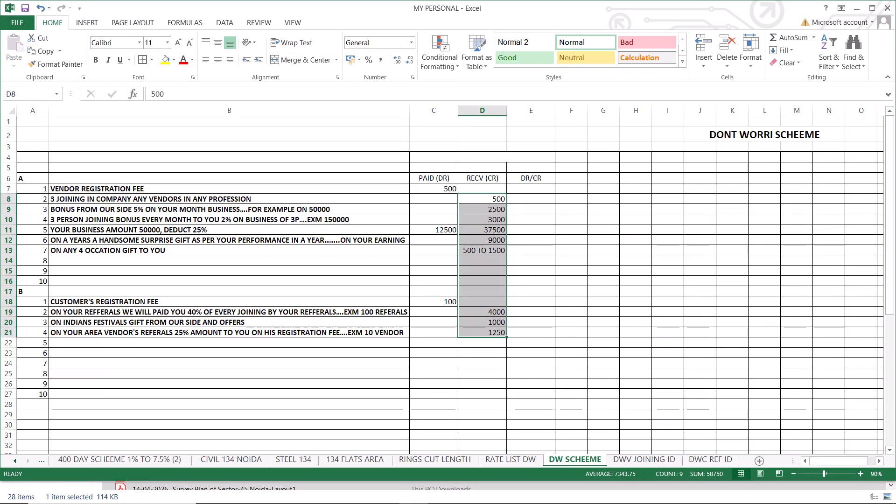
pyautogui.moveTo(27, 181); pyautogui.dragTo(430, 338)
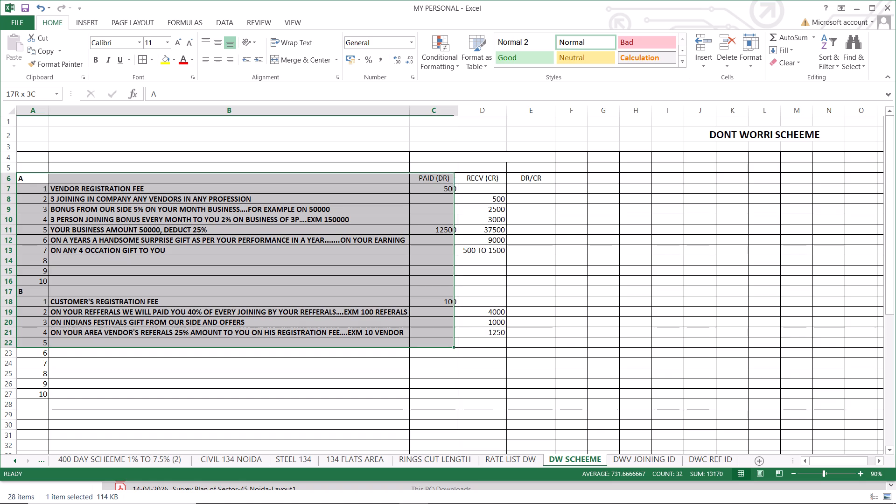
pyautogui.moveTo(430, 338); pyautogui.dragTo(525, 417)
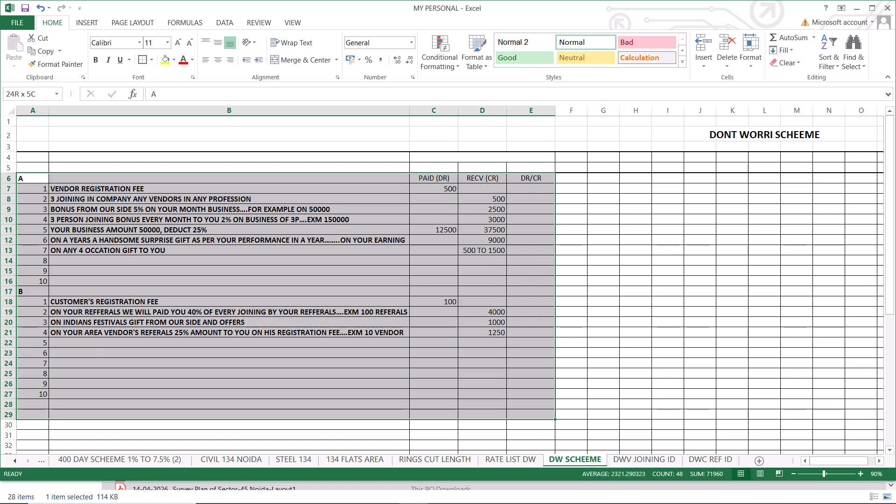
pyautogui.moveTo(525, 417); pyautogui.dragTo(527, 420)
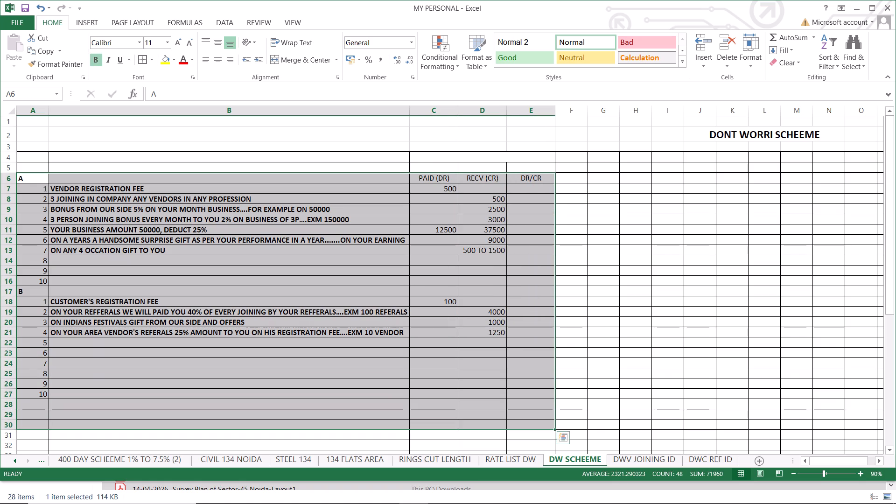
pyautogui.click(397, 297)
pyautogui.click(483, 315)
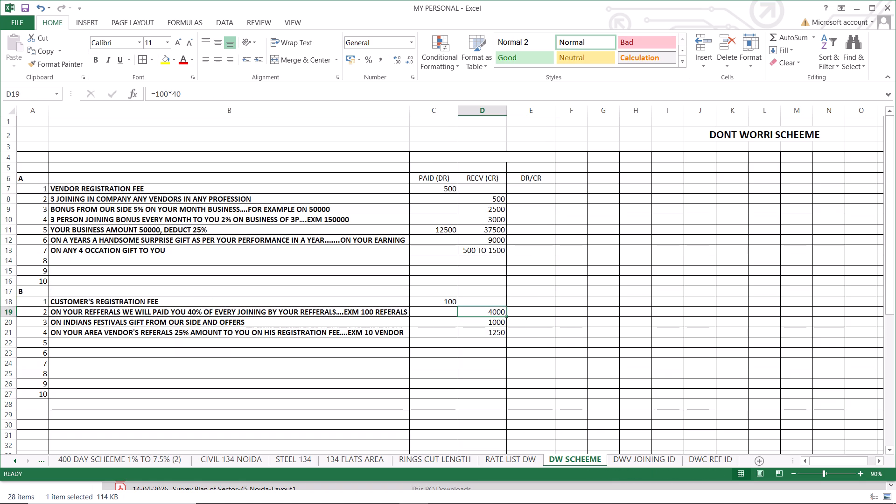
# Look through the RATE LIST DW, DW SCHEEME, DWV JOINING ID and DWC REF ID sheets to check their tables.
pyautogui.click(525, 461)
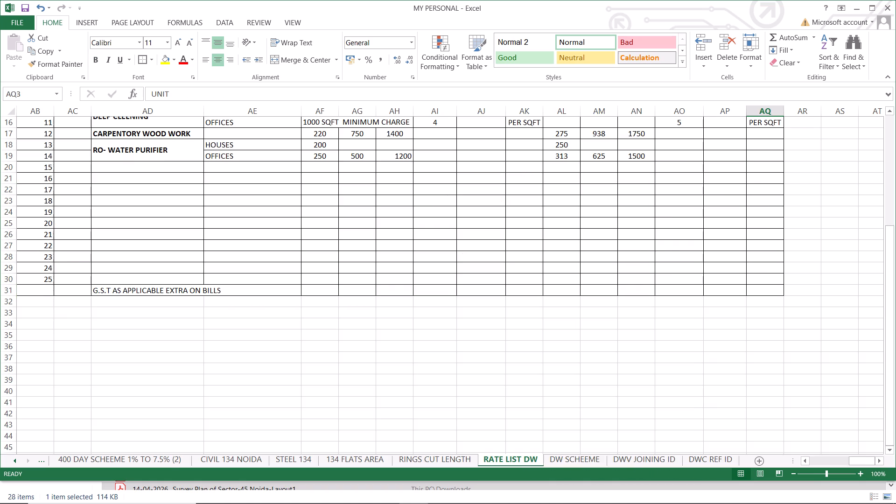
pyautogui.scroll(11, 347, 229)
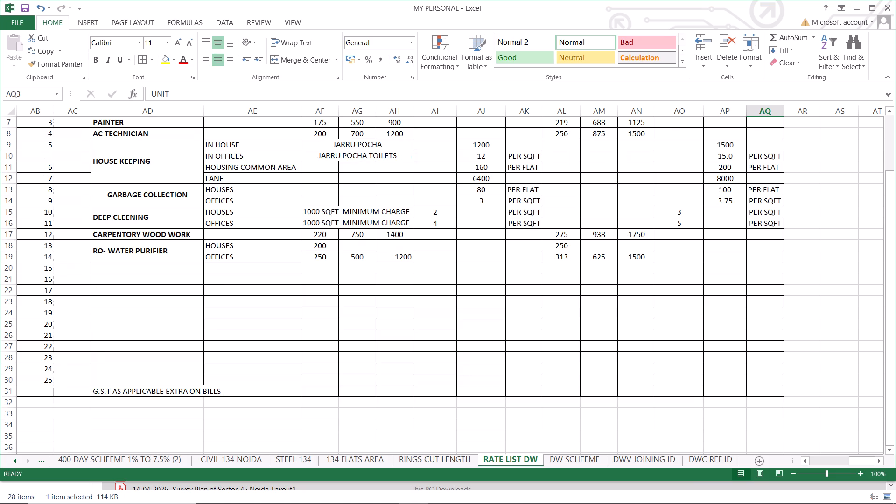
pyautogui.scroll(-3, 334, 181)
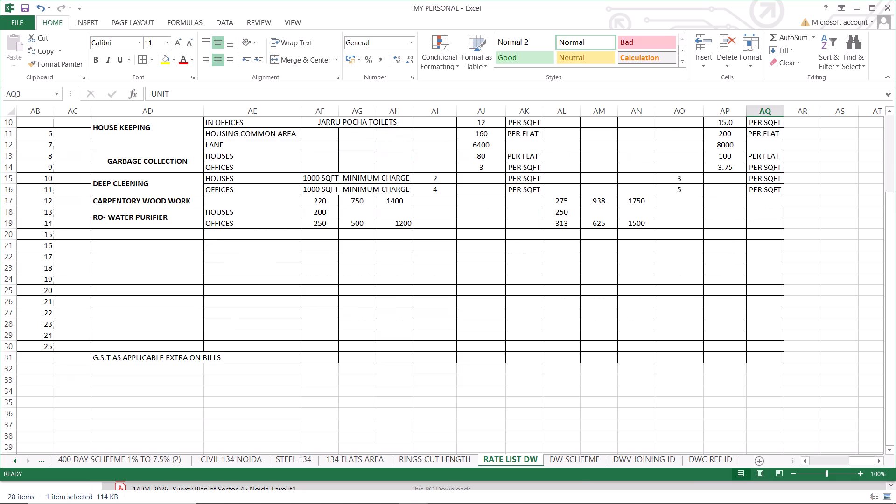
pyautogui.click(575, 460)
pyautogui.scroll(3, 328, 290)
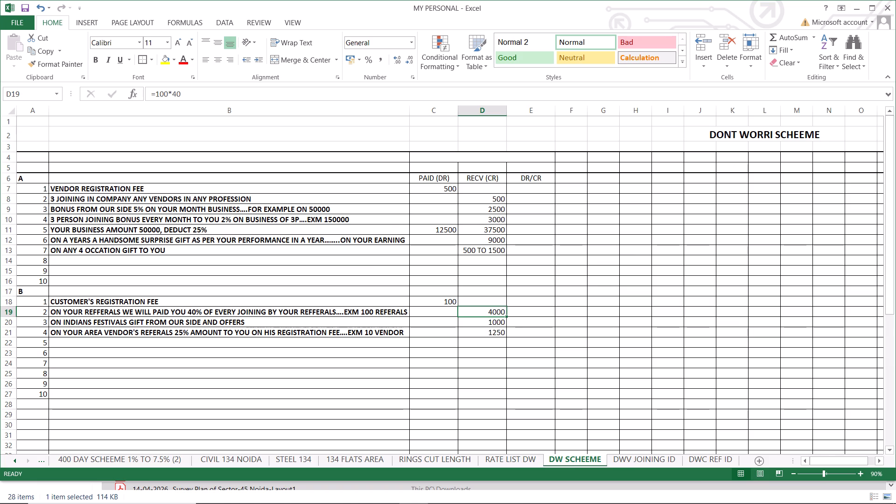
pyautogui.scroll(1, 328, 290)
pyautogui.click(658, 460)
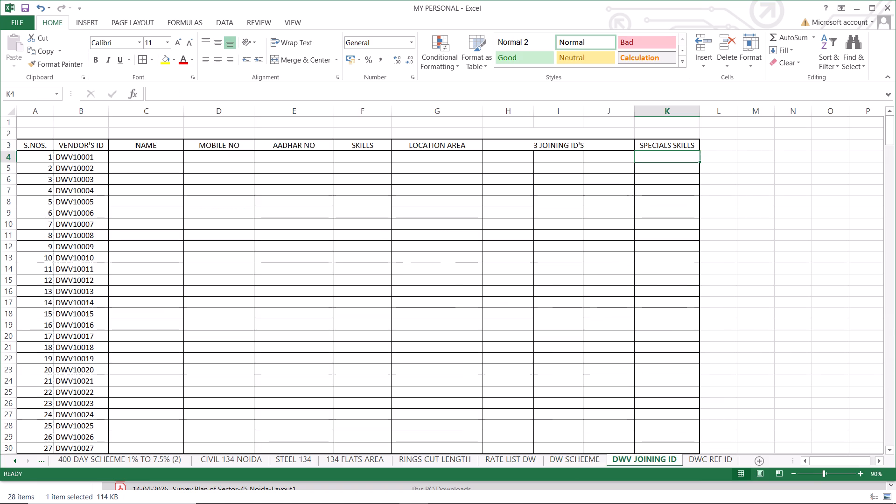
pyautogui.scroll(7, 319, 220)
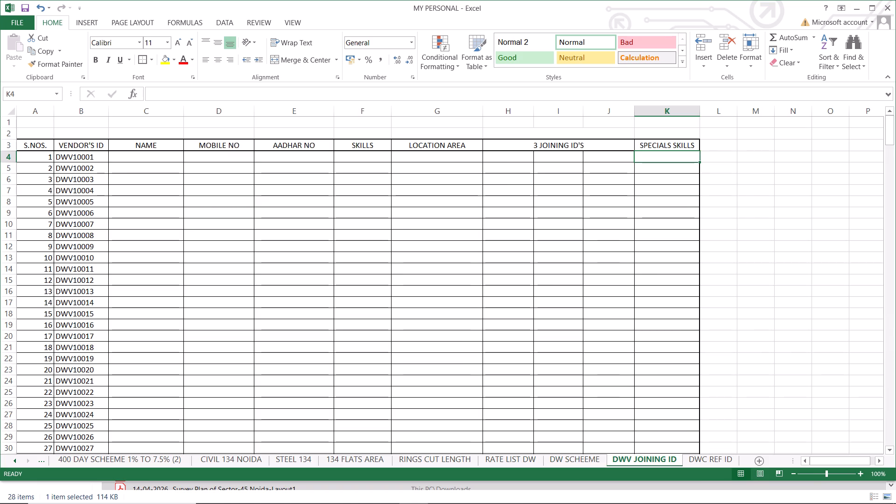
pyautogui.click(717, 462)
pyautogui.scroll(6, 307, 287)
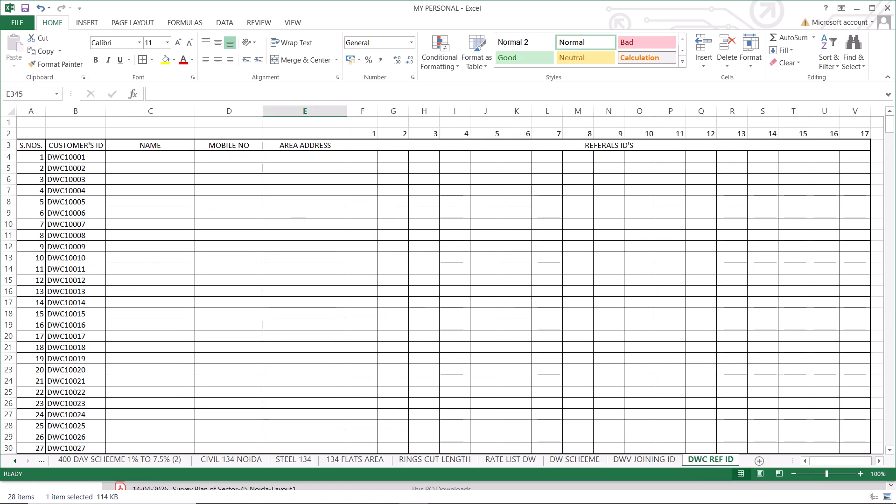
pyautogui.click(464, 239)
pyautogui.click(359, 159)
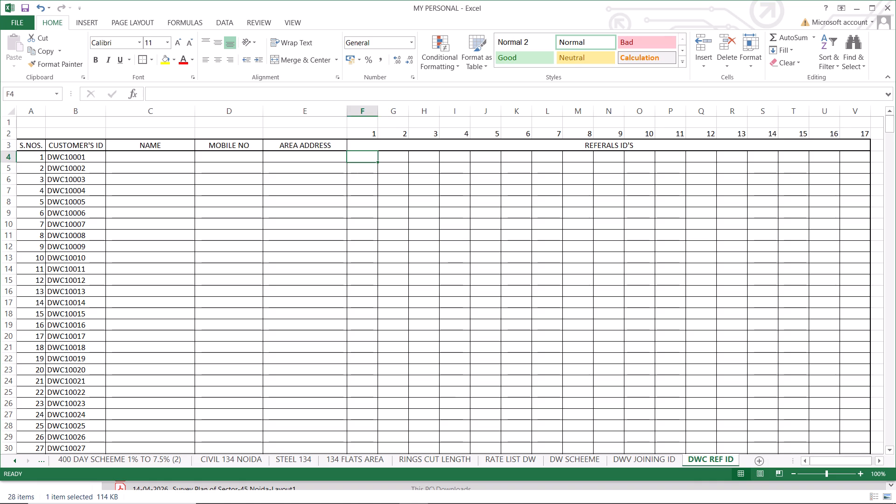
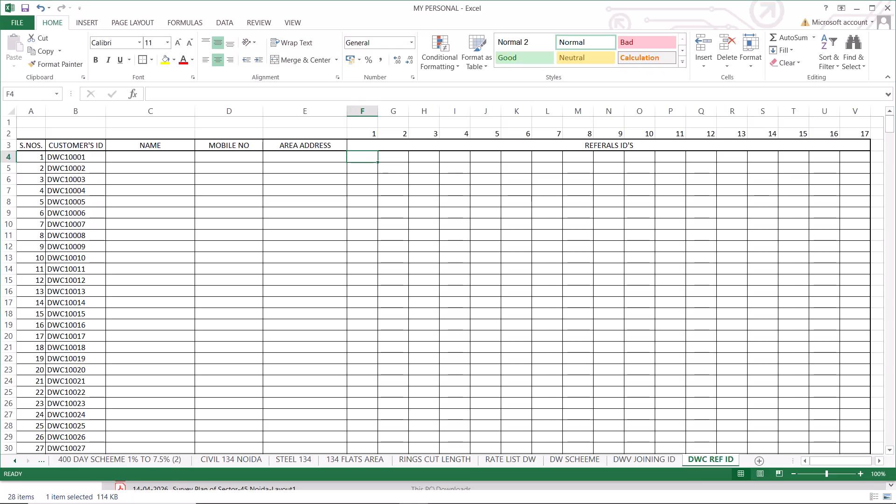
# Insert a blank column between AREA ADDRESS and REFERALS ID'S on the DWC REF ID sheet.
pyautogui.click(365, 113)
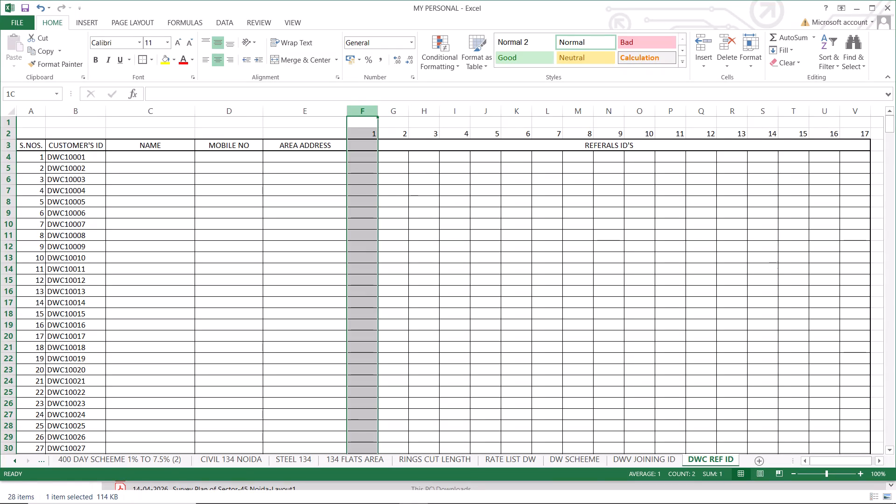
pyautogui.rightClick(365, 112)
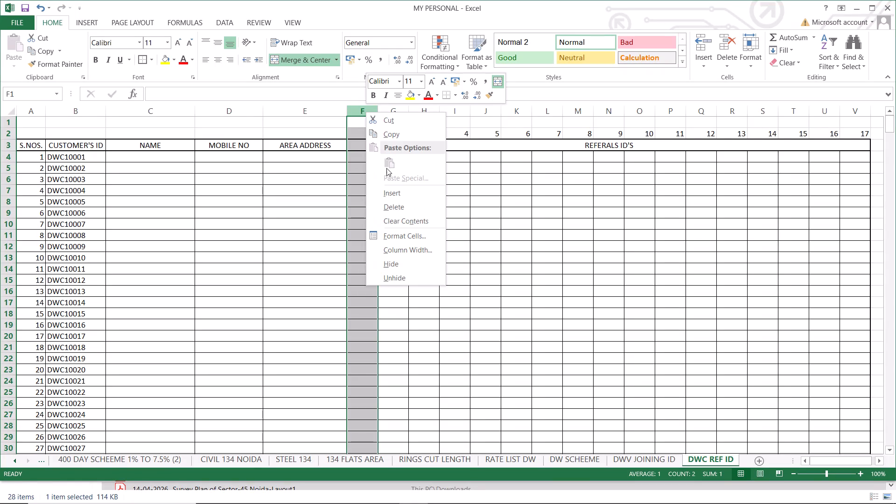
pyautogui.click(390, 194)
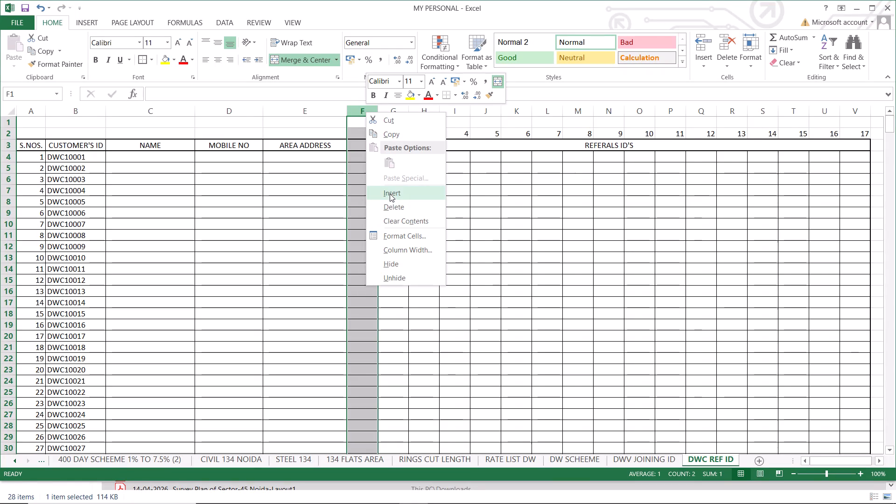
pyautogui.click(390, 159)
# Enter the heading DIRECT OR REFF ID in cell F3 of the new column.
pyautogui.click(399, 144)
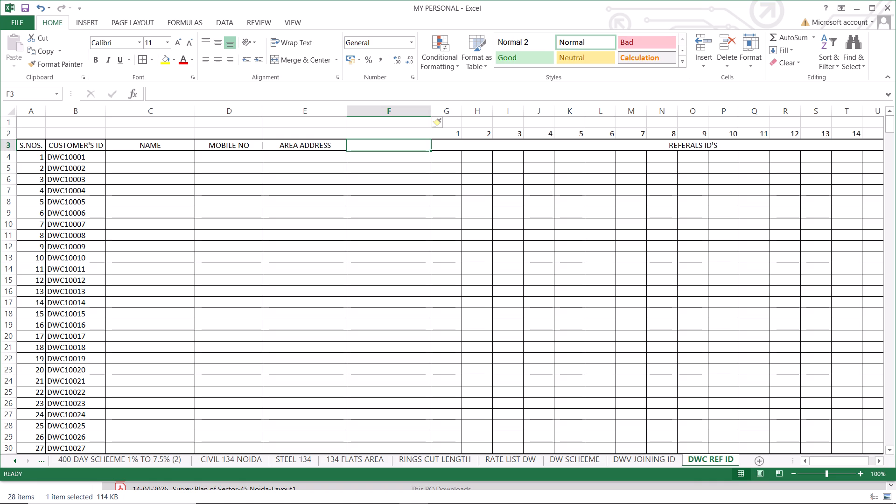
pyautogui.write('DIRECT')
pyautogui.press('space')
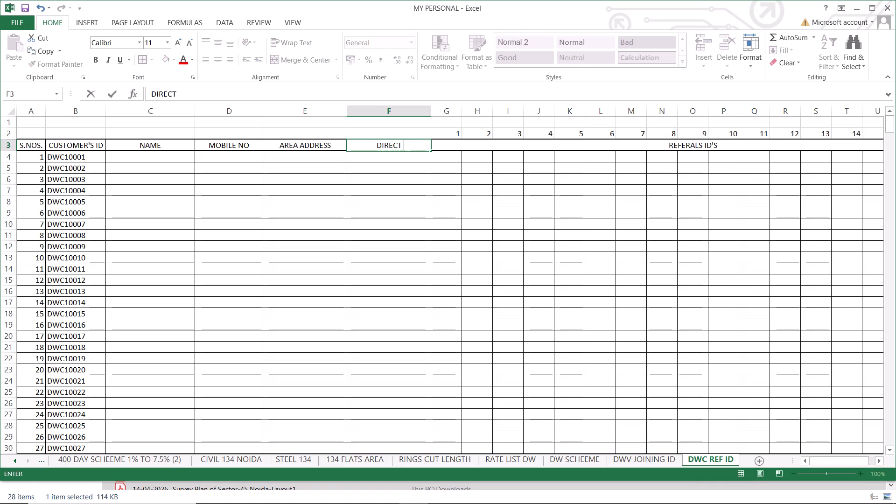
pyautogui.write('OR REFF')
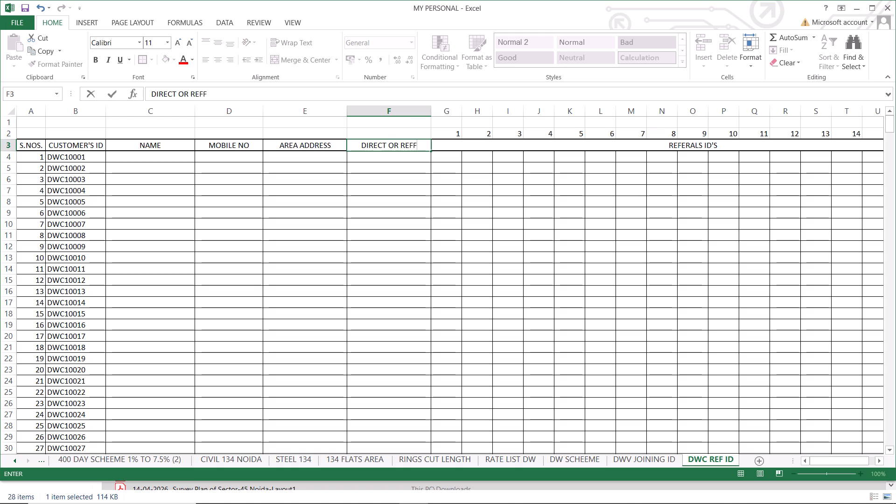
pyautogui.click(390, 159)
pyautogui.click(409, 147)
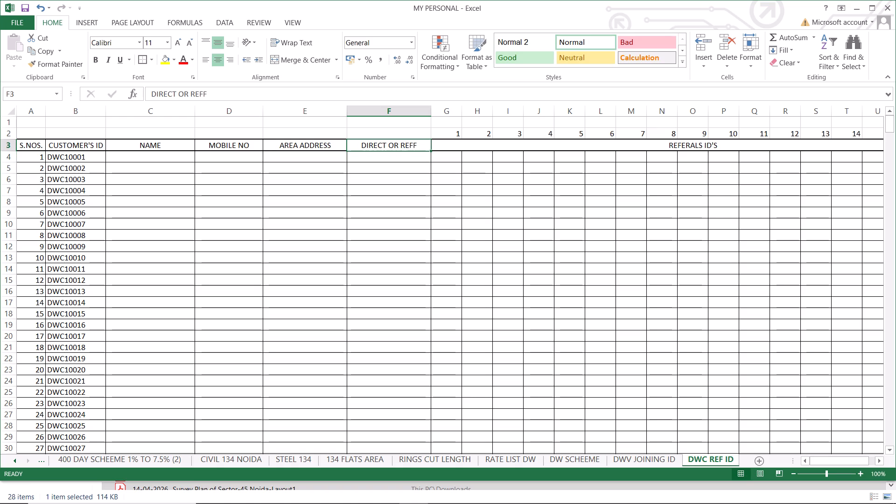
pyautogui.doubleClick(422, 144)
pyautogui.press('space')
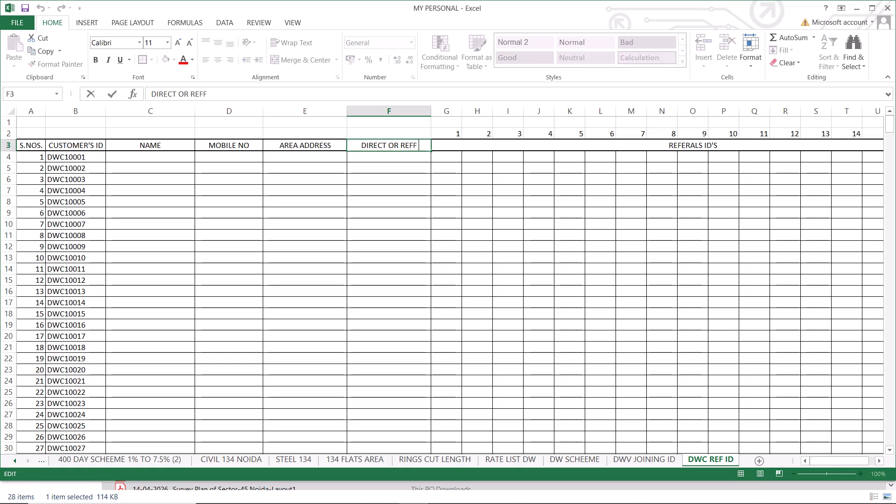
pyautogui.write('ID')
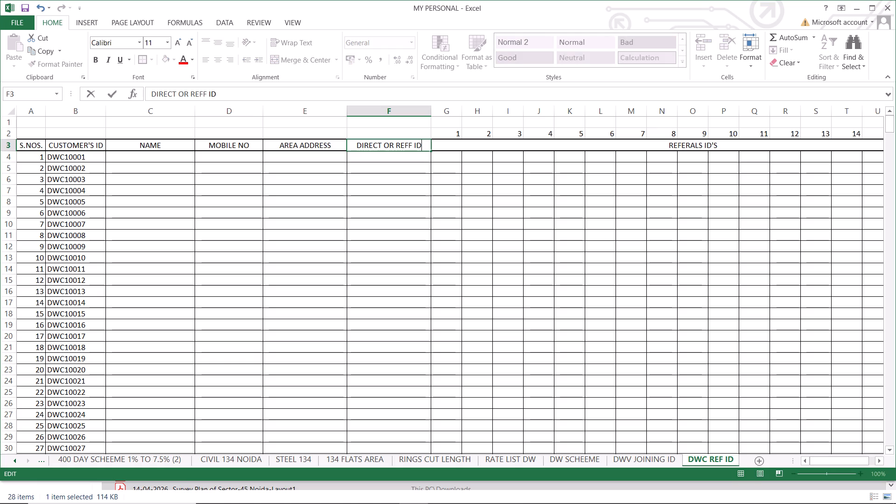
pyautogui.click(415, 206)
pyautogui.click(394, 169)
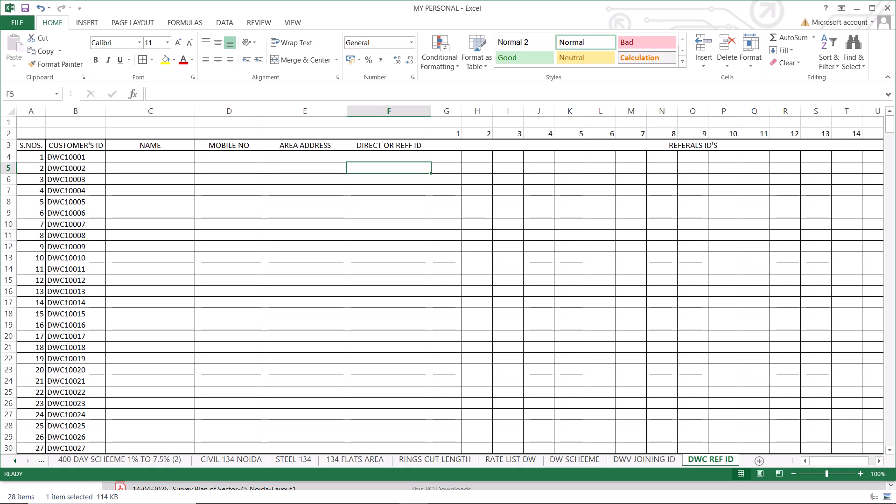
# Check the new heading in F3 and the referral cells across row 4, from G4 to U4.
pyautogui.click(141, 175)
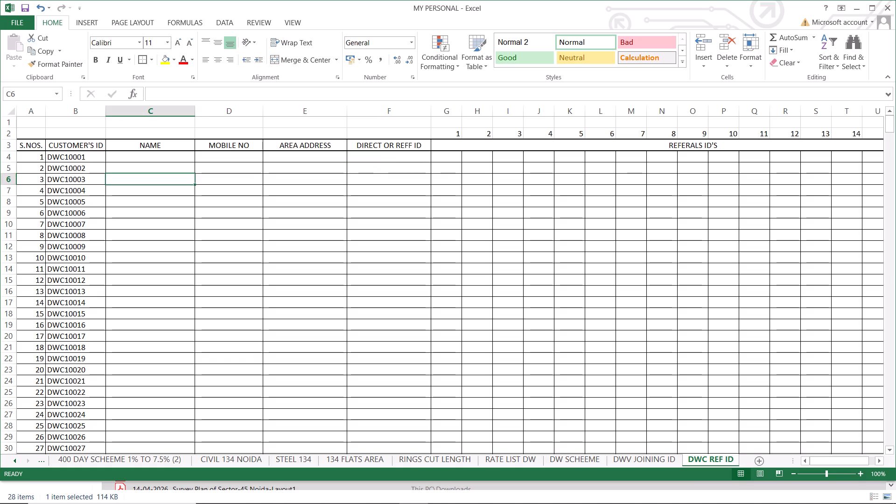
pyautogui.click(381, 157)
pyautogui.click(422, 145)
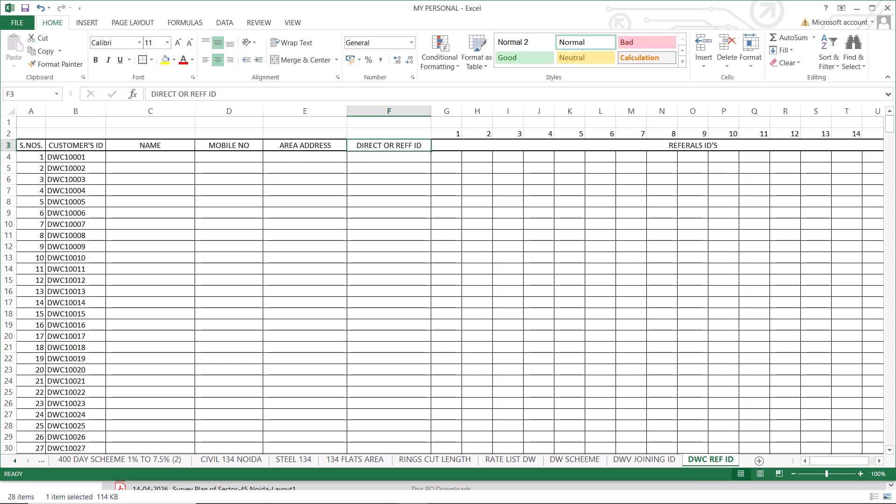
pyautogui.click(469, 148)
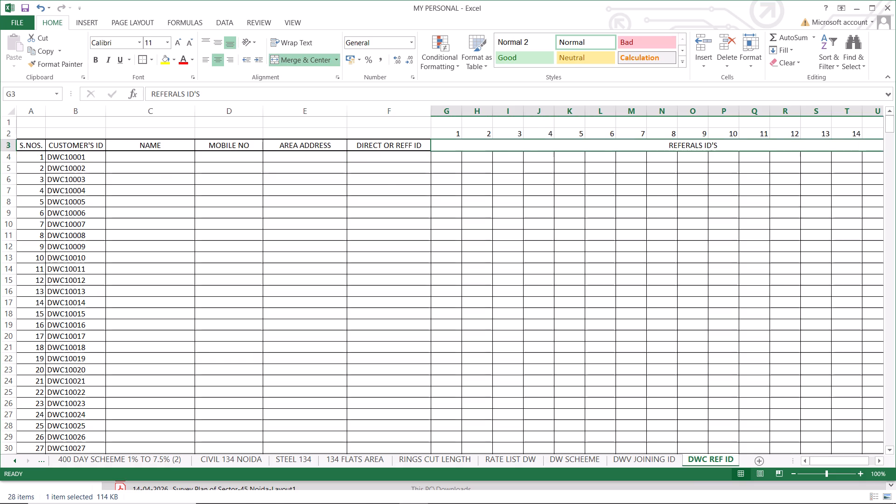
pyautogui.click(458, 159)
pyautogui.click(473, 159)
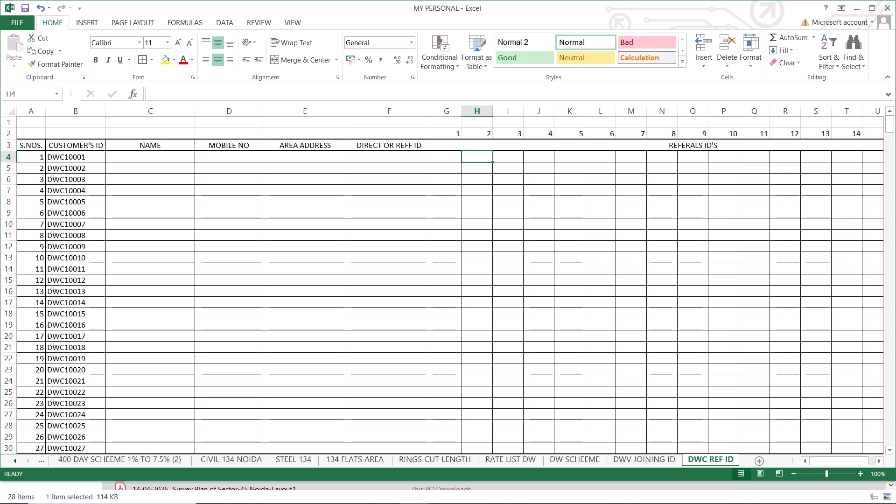
pyautogui.click(507, 159)
pyautogui.click(528, 159)
pyautogui.click(566, 158)
pyautogui.click(588, 158)
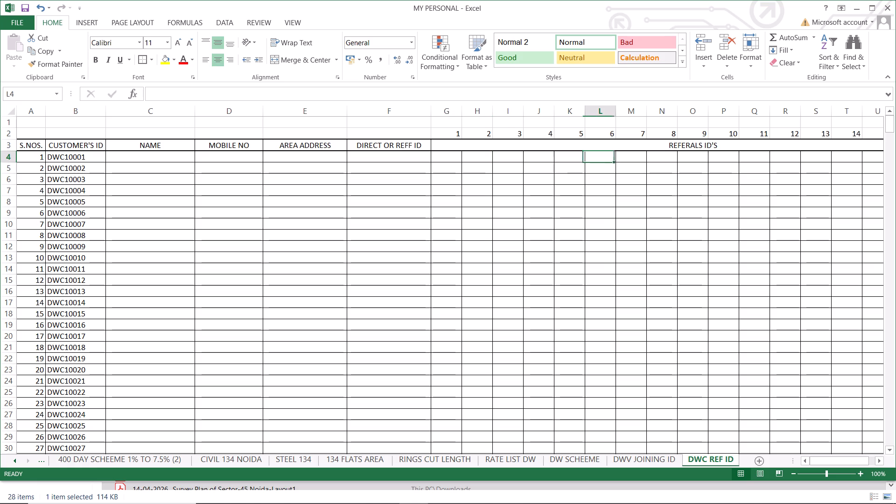
pyautogui.click(627, 160)
pyautogui.click(662, 160)
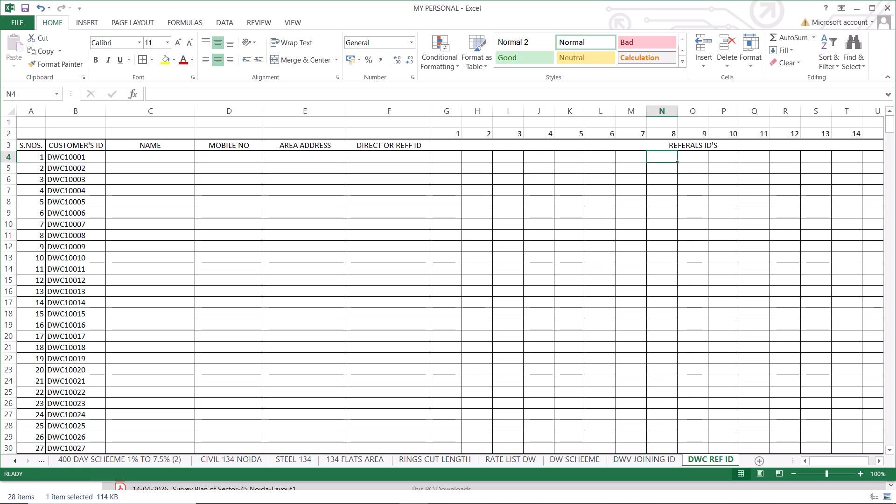
pyautogui.click(695, 158)
pyautogui.click(729, 158)
pyautogui.click(744, 160)
pyautogui.click(784, 161)
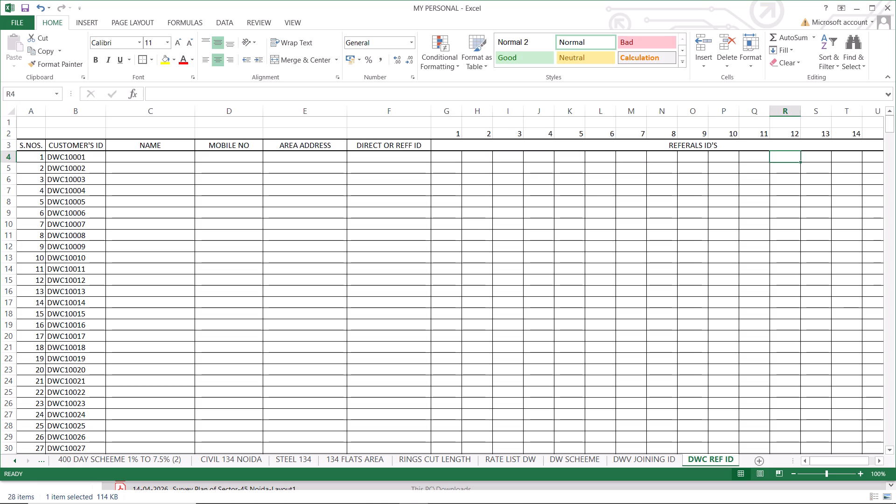
pyautogui.click(810, 159)
pyautogui.click(847, 152)
pyautogui.click(867, 158)
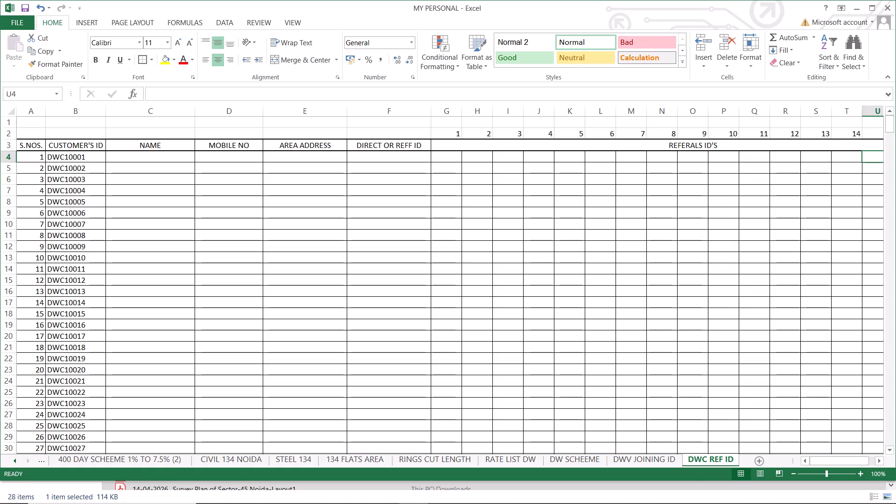
# Narrow the NAME, MOBILE NO, AREA ADDRESS and DIRECT OR REFF ID columns to make the customer table more compact.
pyautogui.moveTo(196, 107); pyautogui.dragTo(168, 113)
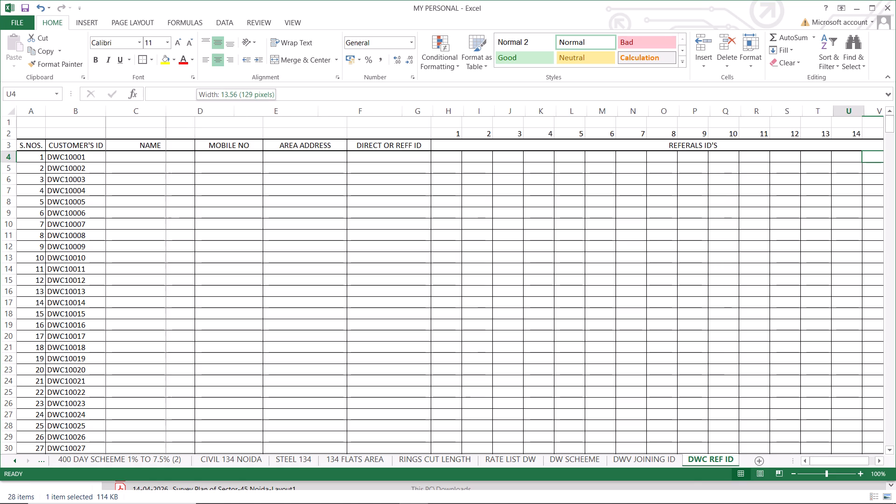
pyautogui.moveTo(168, 113); pyautogui.dragTo(177, 118)
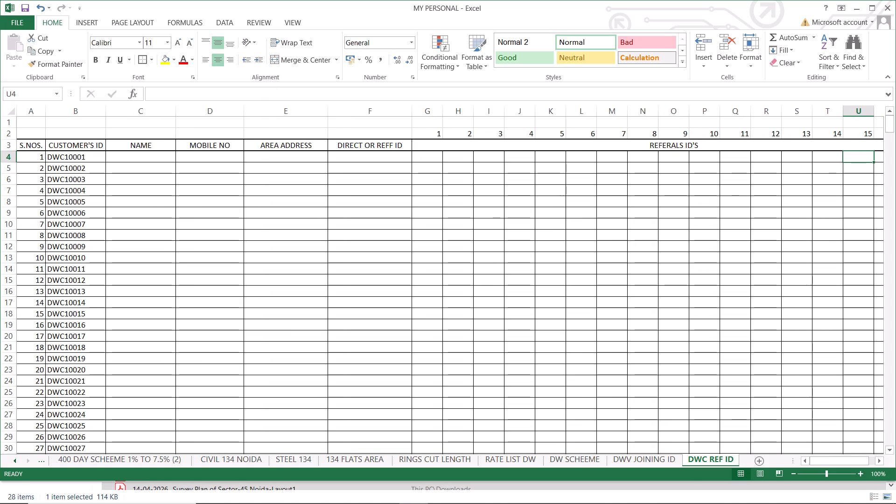
pyautogui.moveTo(245, 109); pyautogui.dragTo(232, 115)
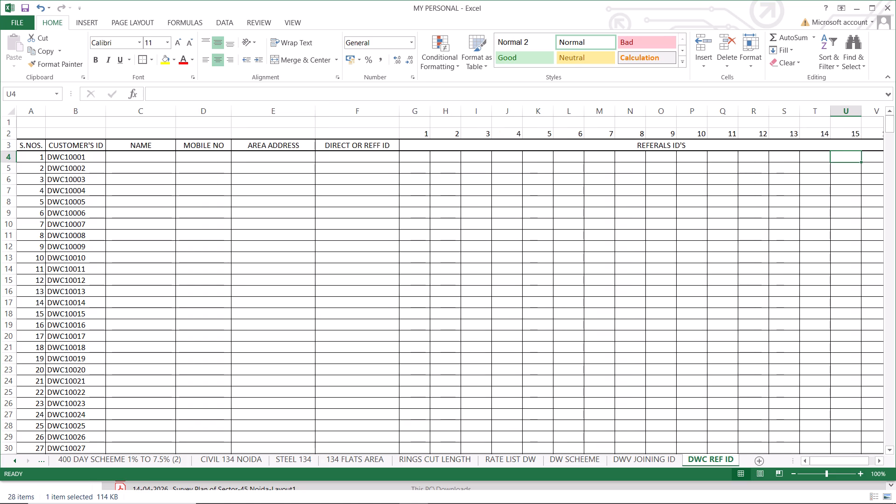
pyautogui.click(318, 107)
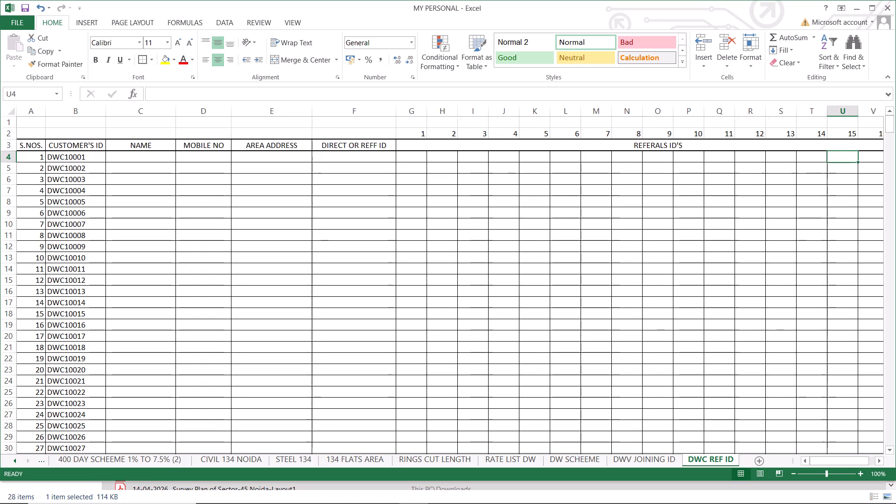
pyautogui.moveTo(399, 112); pyautogui.dragTo(389, 114)
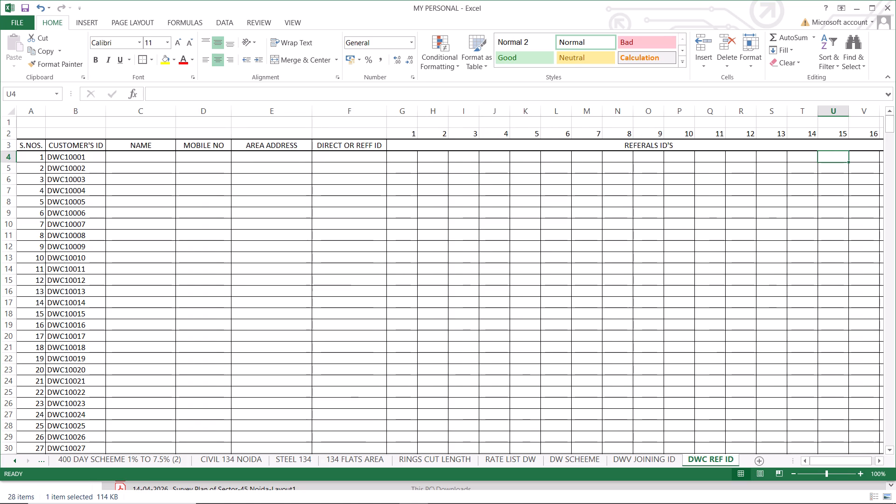
# Increase the height of header row 3 in the customer table.
pyautogui.scroll(-2, 697, 289)
pyautogui.scroll(3, 697, 289)
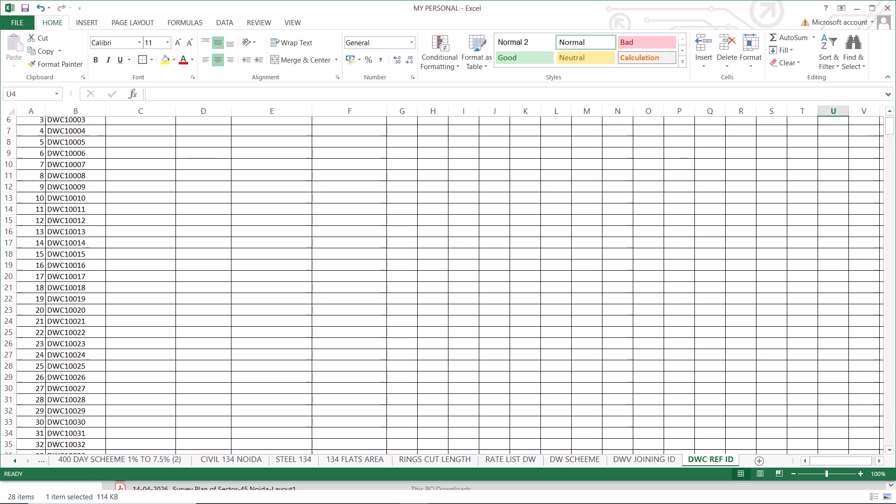
pyautogui.scroll(2, 697, 289)
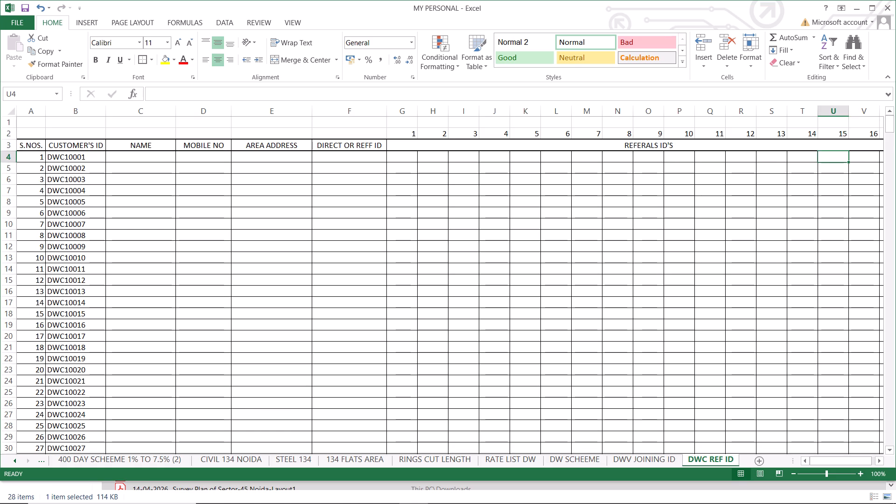
pyautogui.moveTo(11, 151); pyautogui.dragTo(10, 154)
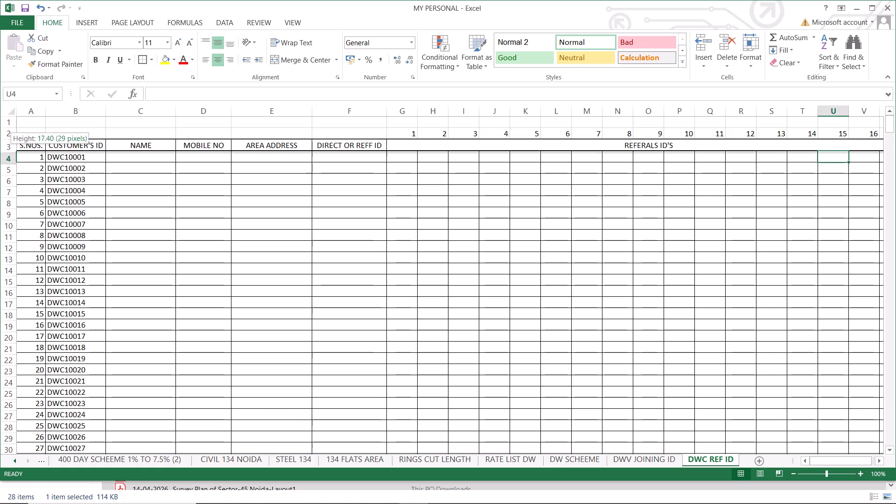
pyautogui.moveTo(10, 154); pyautogui.dragTo(11, 158)
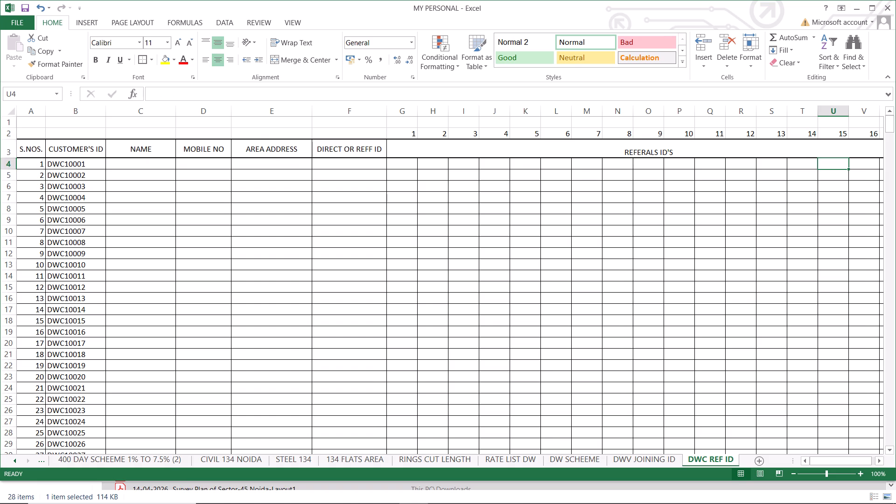
# Wrap the text of the serial-number heading in A3 and narrow column A slightly.
pyautogui.click(30, 151)
pyautogui.click(290, 43)
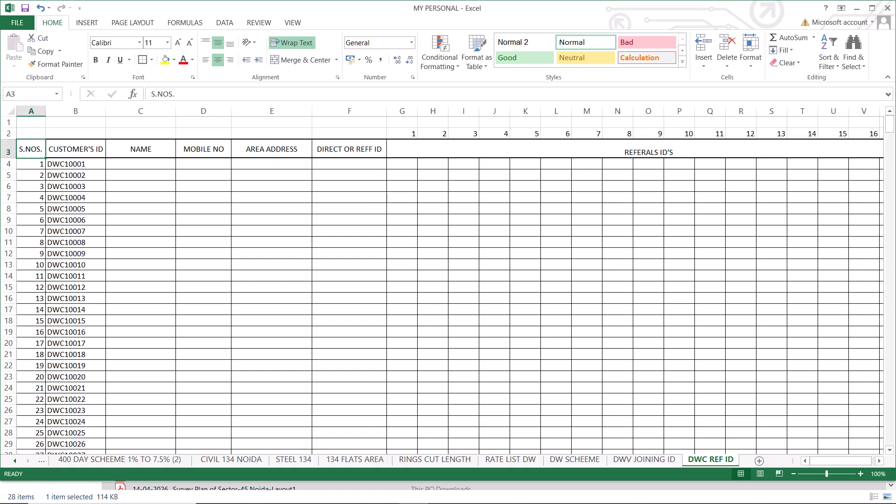
pyautogui.moveTo(45, 109); pyautogui.dragTo(45, 109)
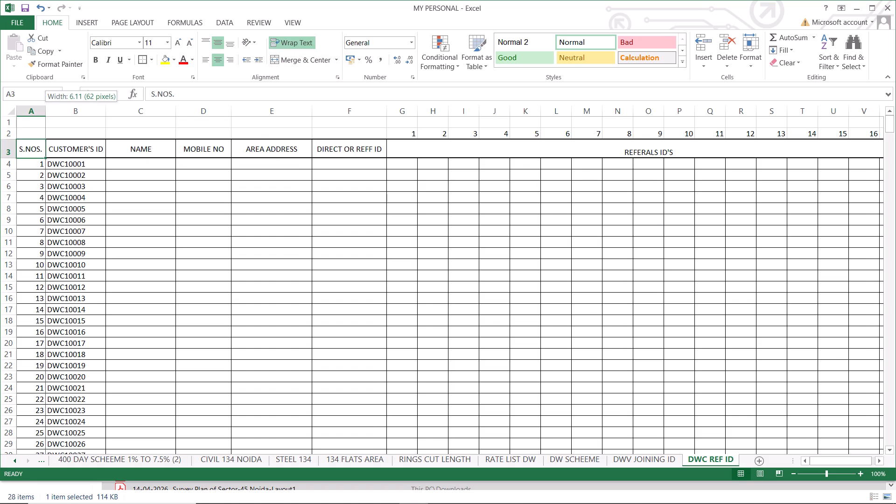
pyautogui.moveTo(45, 109); pyautogui.dragTo(44, 113)
pyautogui.click(44, 113)
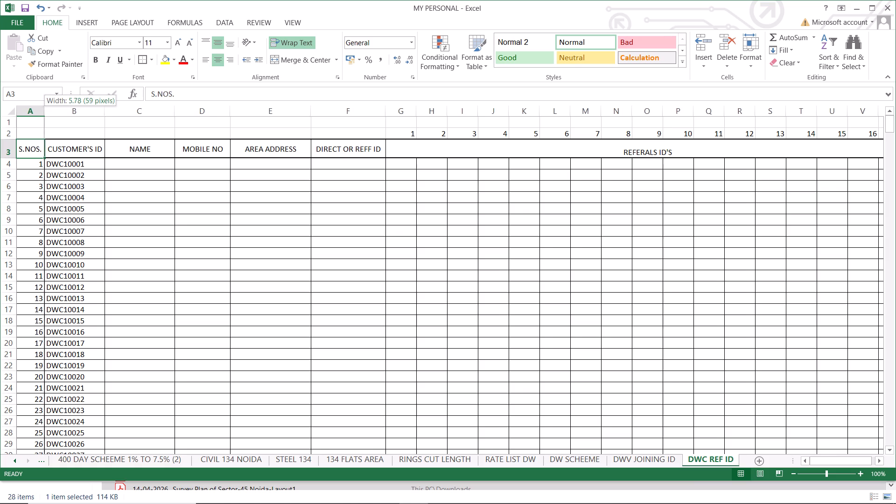
# Add a space after the first period in the A3 heading so it reads S. NOS.
pyautogui.doubleClick(26, 142)
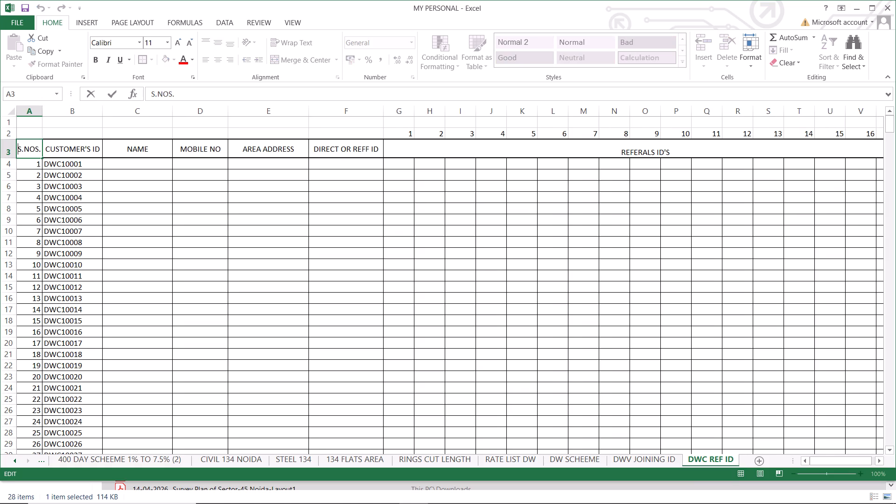
pyautogui.click(24, 147)
pyautogui.press('space')
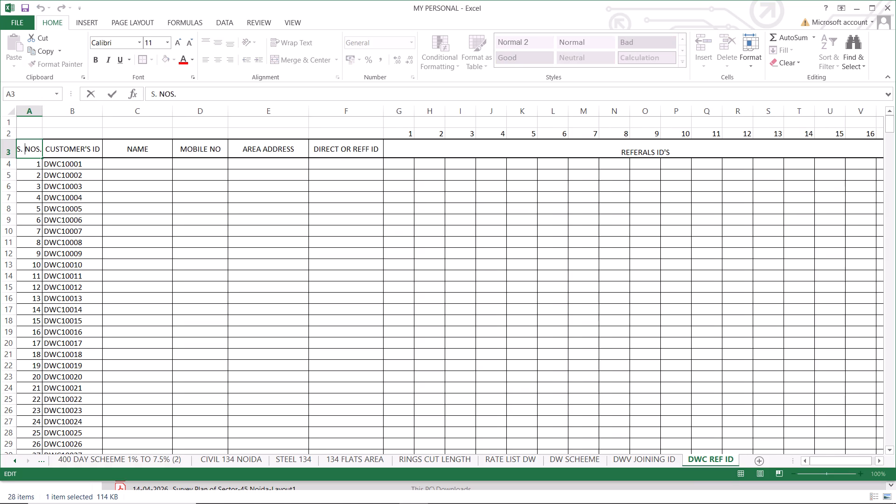
pyautogui.click(49, 176)
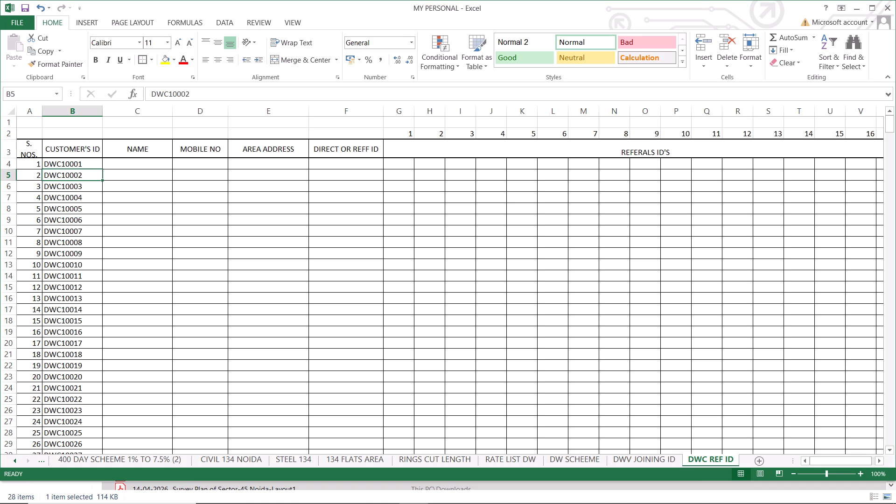
# Increase the height of header row 3 further to fit the two-line S. NOS. heading.
pyautogui.click(30, 154)
pyautogui.moveTo(8, 158); pyautogui.dragTo(8, 164)
pyautogui.click(24, 154)
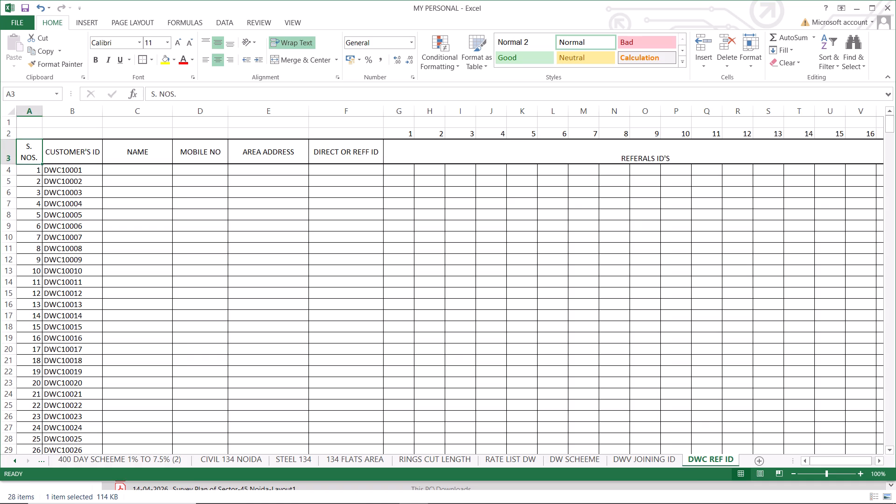
# Narrow column A slightly so it fits the S. NOS. heading more tightly.
pyautogui.click(72, 149)
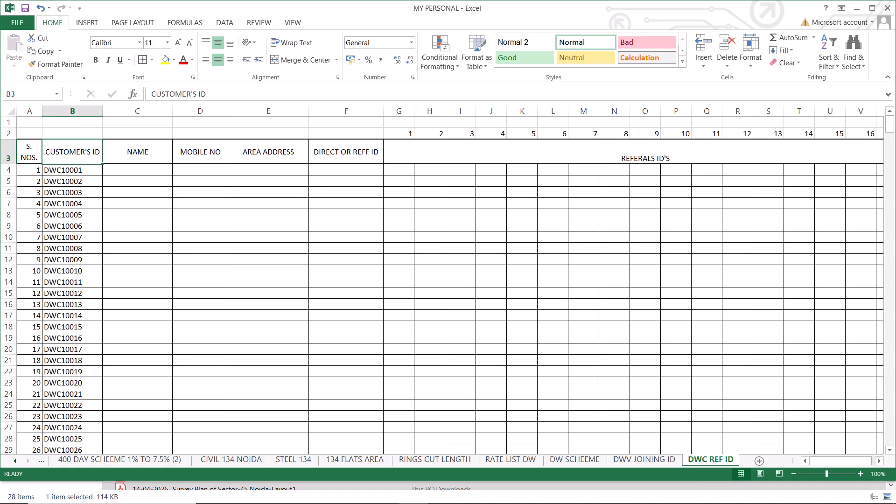
pyautogui.click(29, 147)
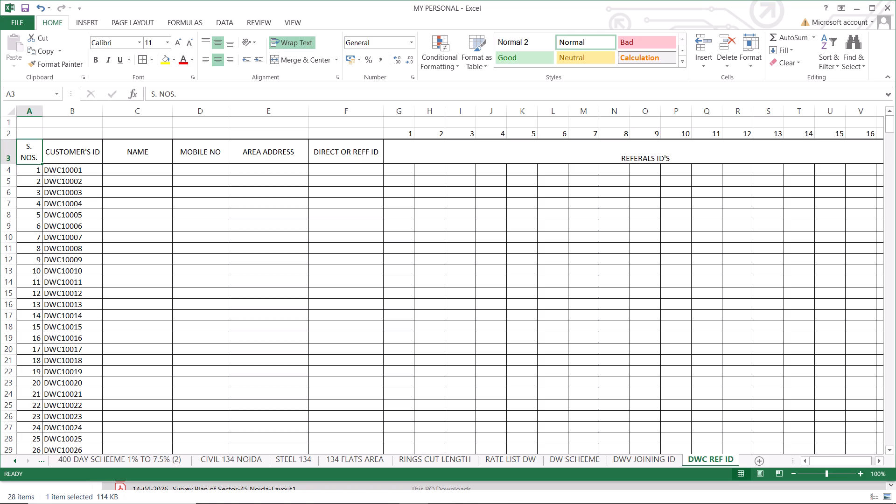
pyautogui.click(42, 111)
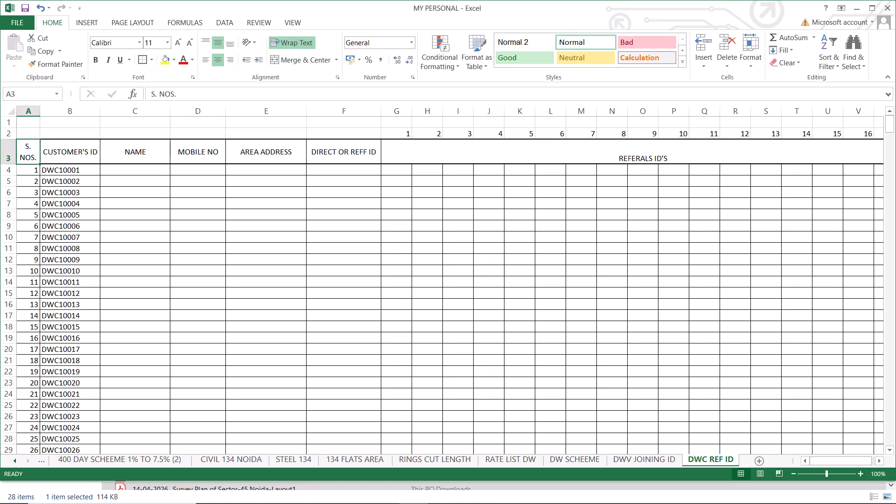
# Wrap the text of the CUSTOMER'S ID heading in B3 and narrow column B so the heading splits into two lines.
pyautogui.click(64, 151)
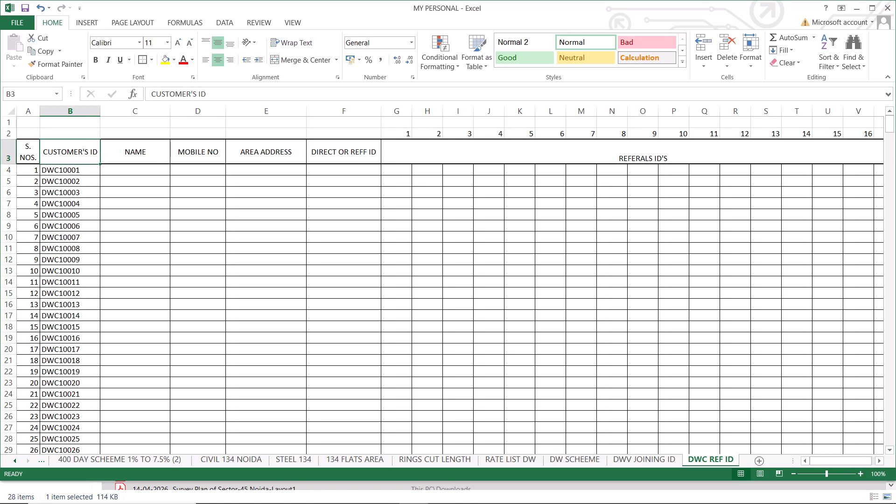
pyautogui.click(90, 149)
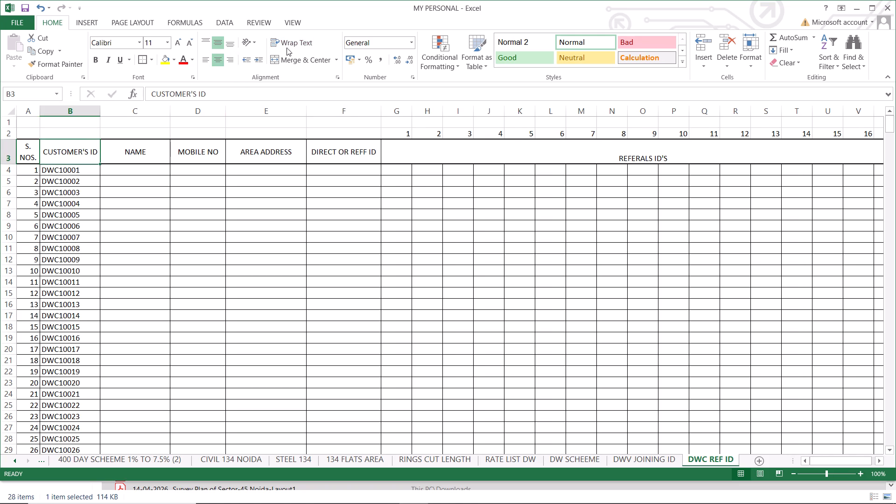
pyautogui.click(288, 42)
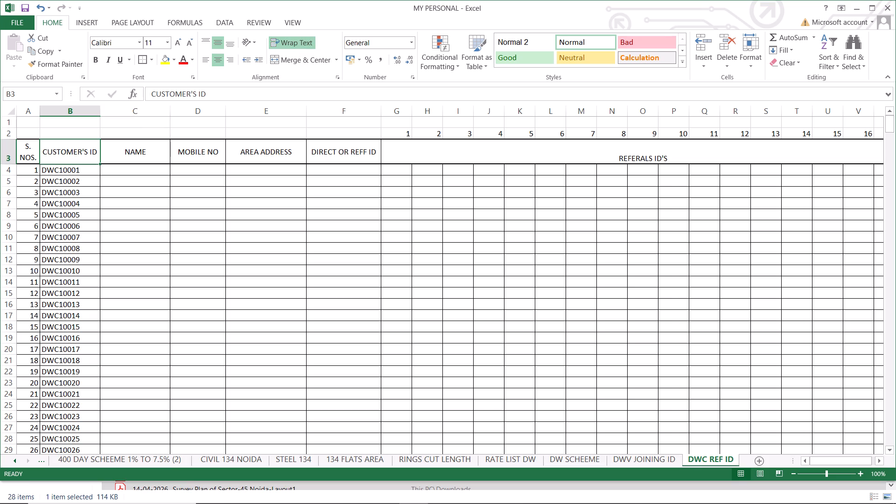
pyautogui.moveTo(98, 108); pyautogui.dragTo(90, 110)
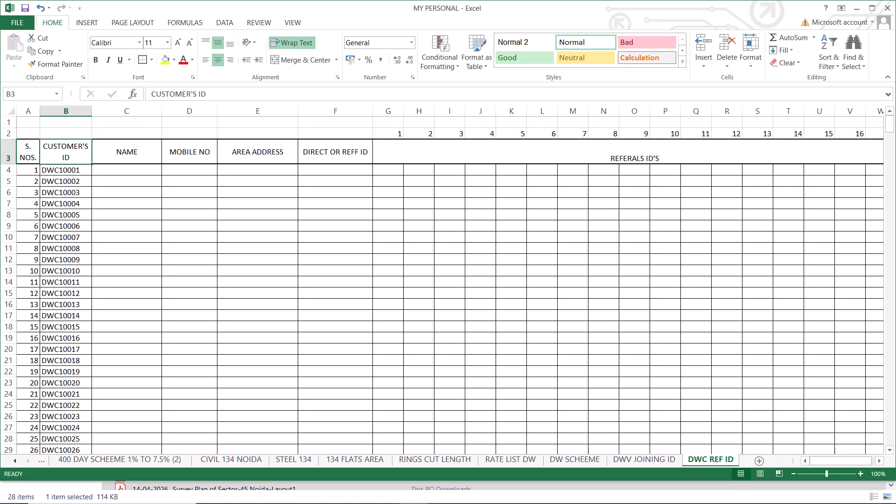
# Wrap the text of the DIRECT OR REFF ID heading in F3 and narrow column F so ID falls on a second line.
pyautogui.click(126, 158)
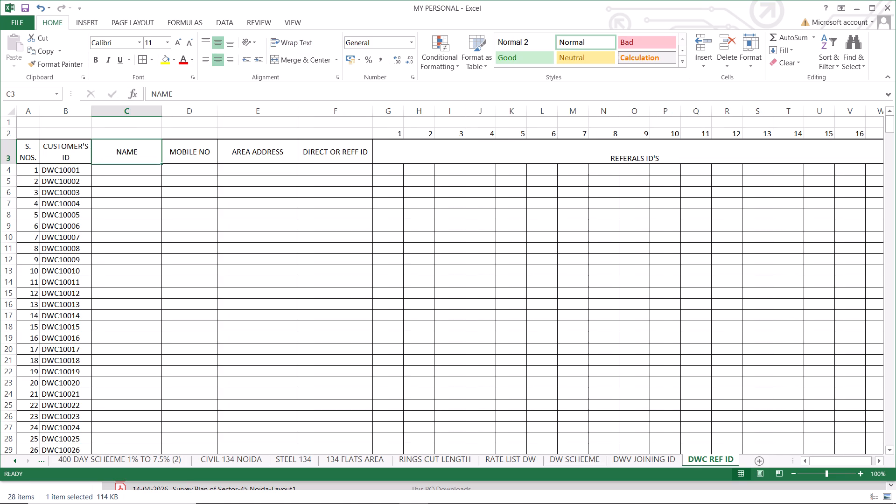
pyautogui.click(350, 154)
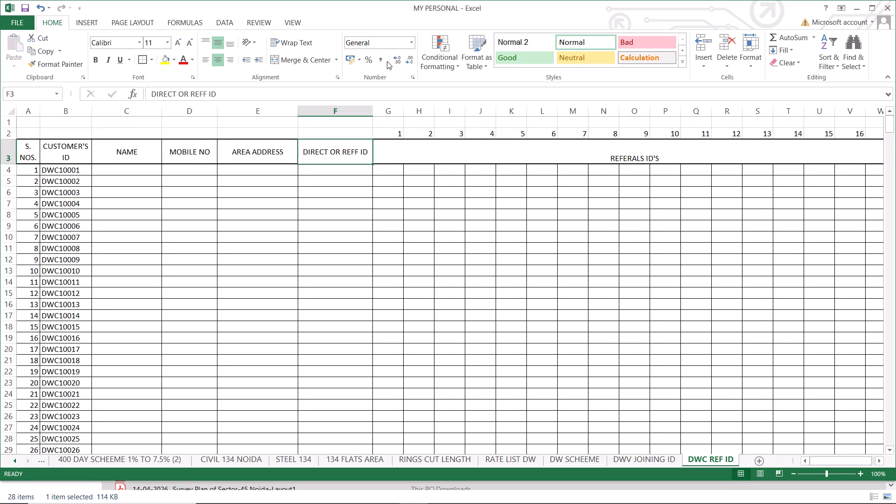
pyautogui.click(297, 41)
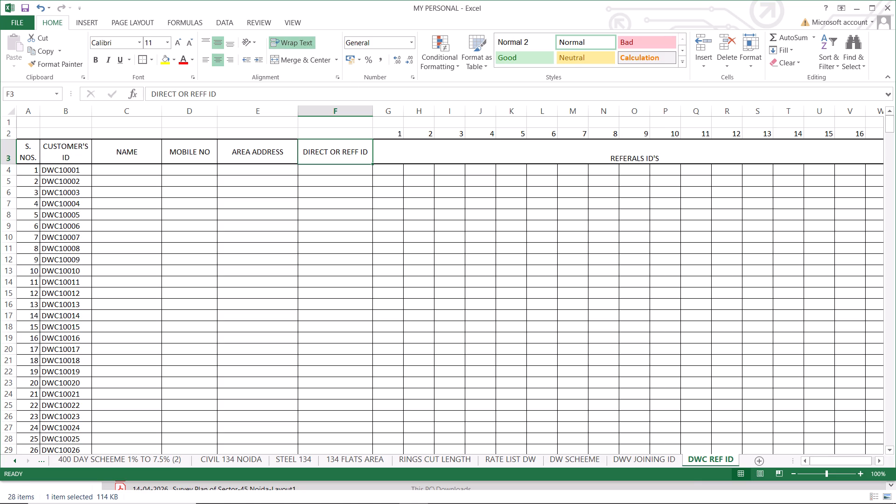
pyautogui.moveTo(375, 109); pyautogui.dragTo(360, 116)
pyautogui.click(346, 183)
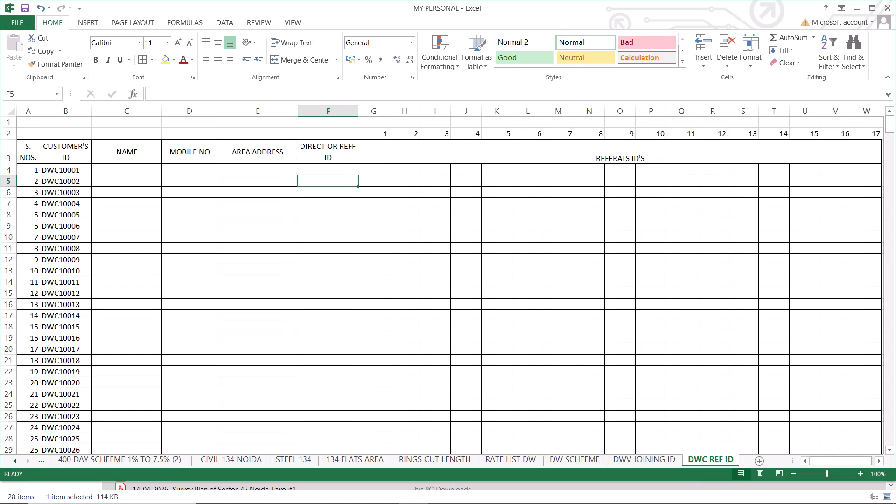
# Middle-align the merged REFERALS ID'S heading vertically in row 3.
pyautogui.scroll(-6, 334, 224)
pyautogui.scroll(3, 334, 224)
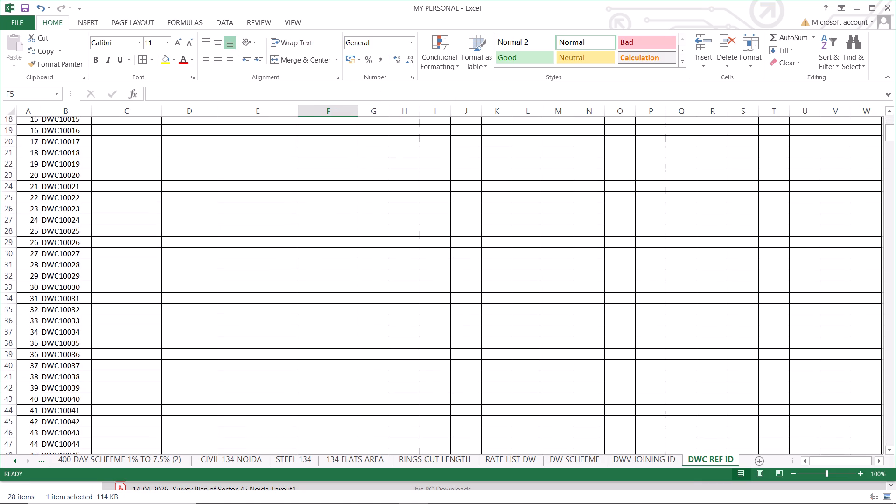
pyautogui.scroll(7, 334, 224)
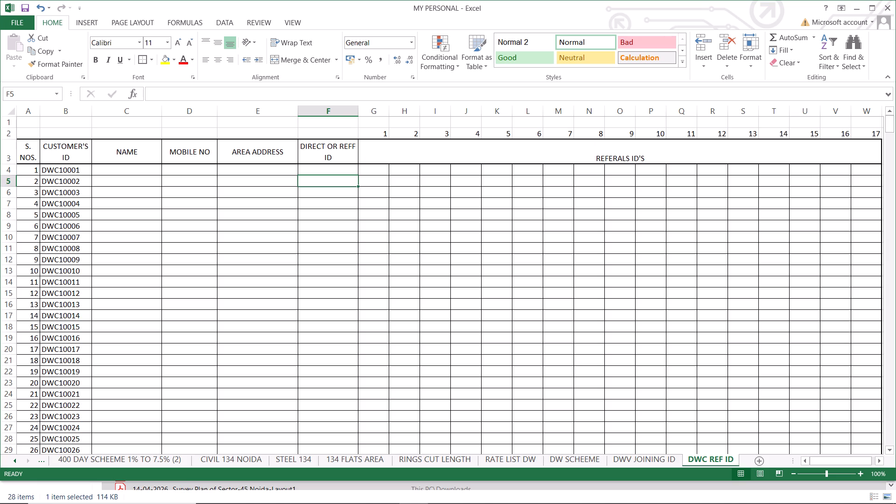
pyautogui.click(463, 149)
pyautogui.click(583, 158)
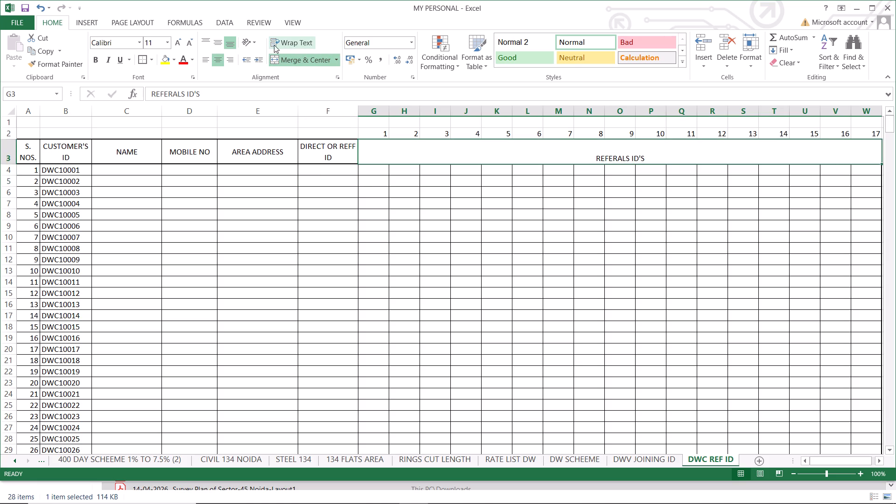
pyautogui.click(218, 46)
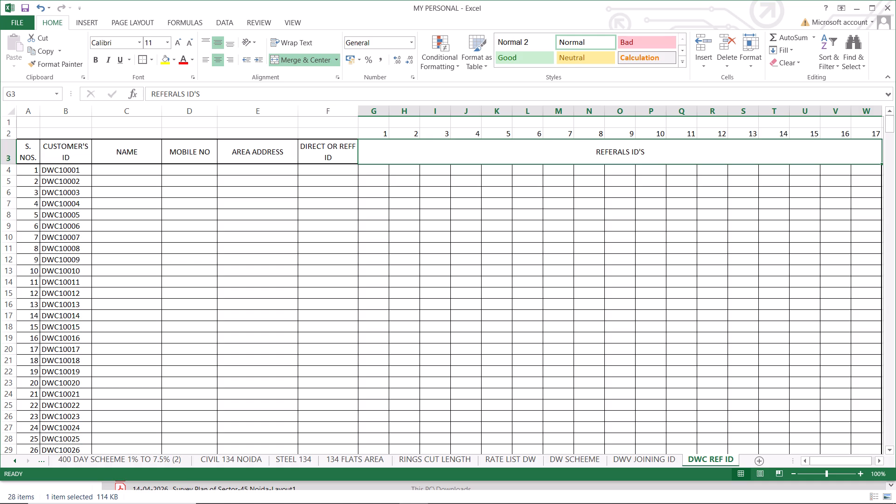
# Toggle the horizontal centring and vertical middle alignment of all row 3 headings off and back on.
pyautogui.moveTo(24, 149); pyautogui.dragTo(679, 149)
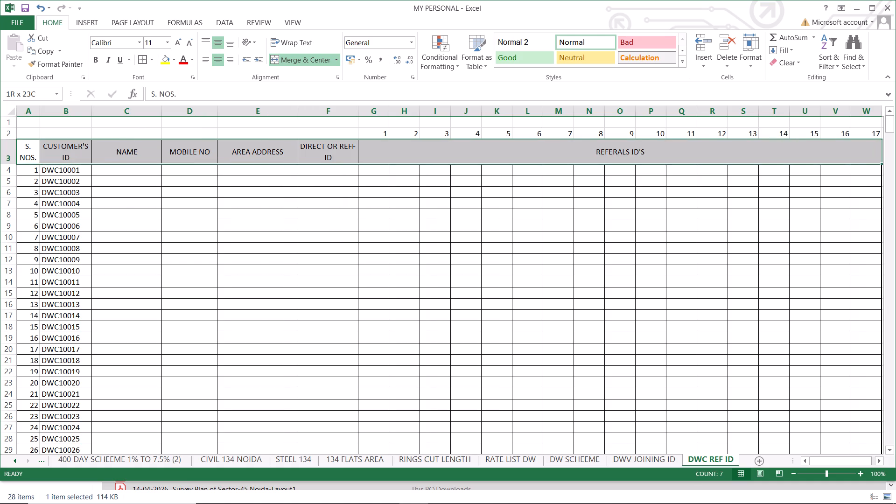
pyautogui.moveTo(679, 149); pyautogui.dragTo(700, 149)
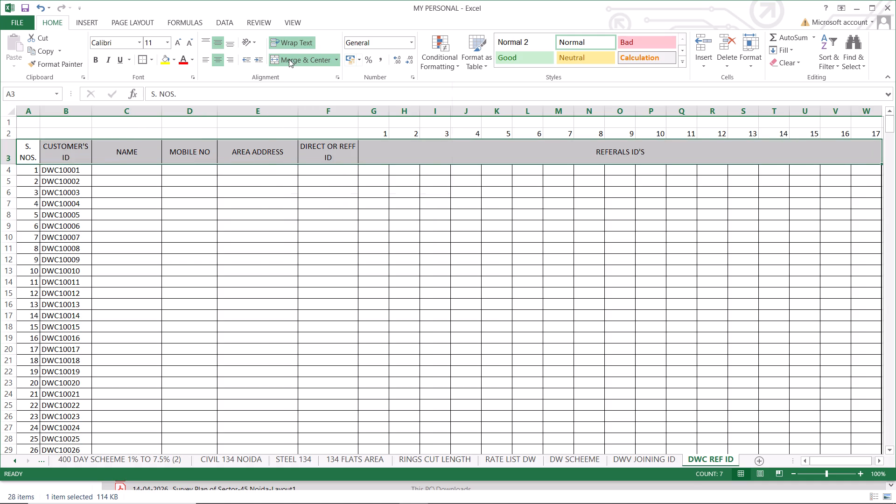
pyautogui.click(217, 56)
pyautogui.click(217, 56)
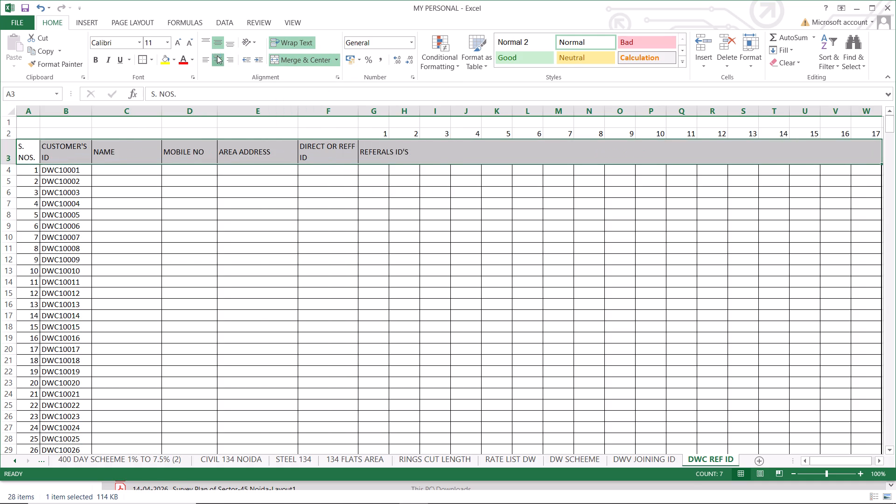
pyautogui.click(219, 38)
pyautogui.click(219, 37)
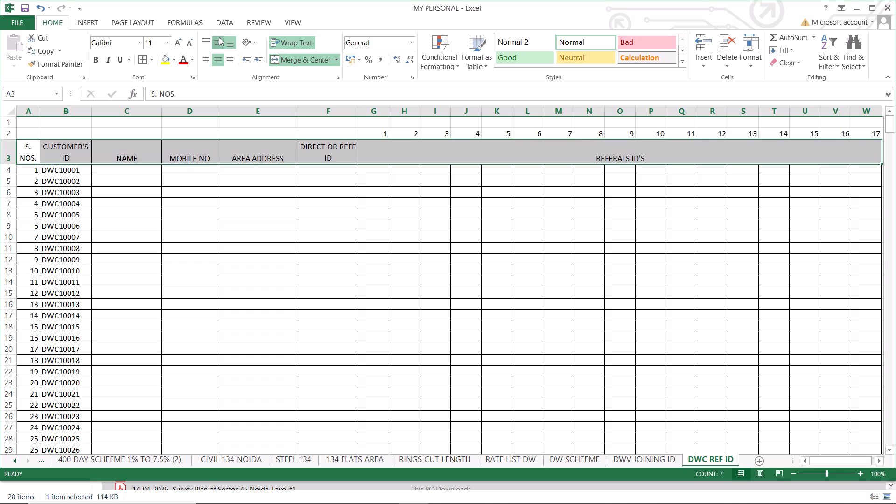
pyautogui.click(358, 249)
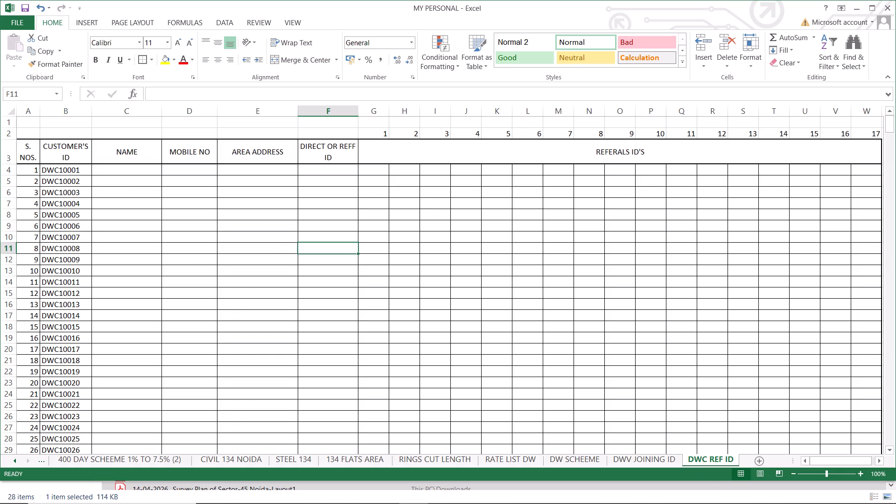
# Look over the customer table's headings and its numbered customer ID rows further down the sheet.
pyautogui.click(26, 154)
pyautogui.click(58, 152)
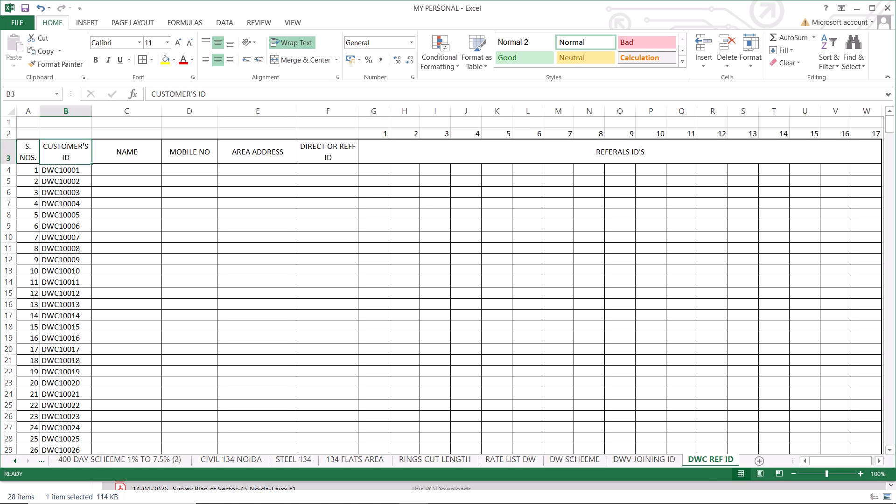
pyautogui.scroll(-16, 256, 278)
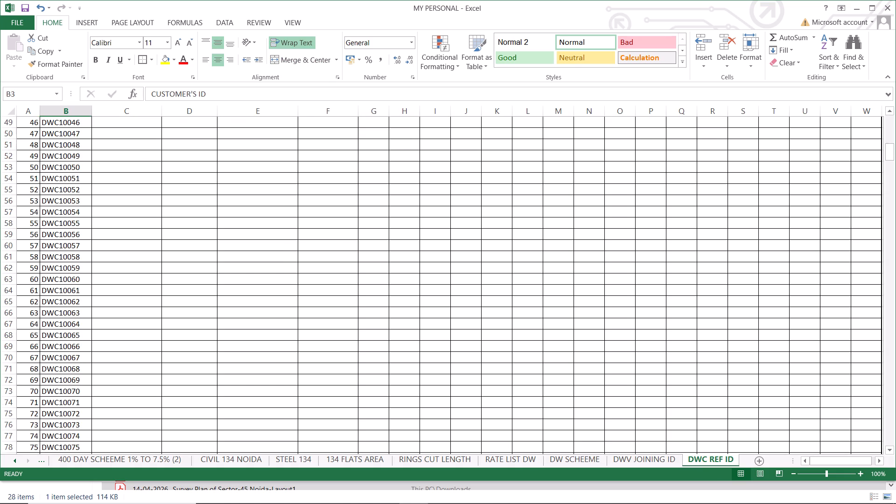
pyautogui.scroll(-6, 256, 278)
pyautogui.scroll(20, 254, 278)
pyautogui.scroll(1, 254, 278)
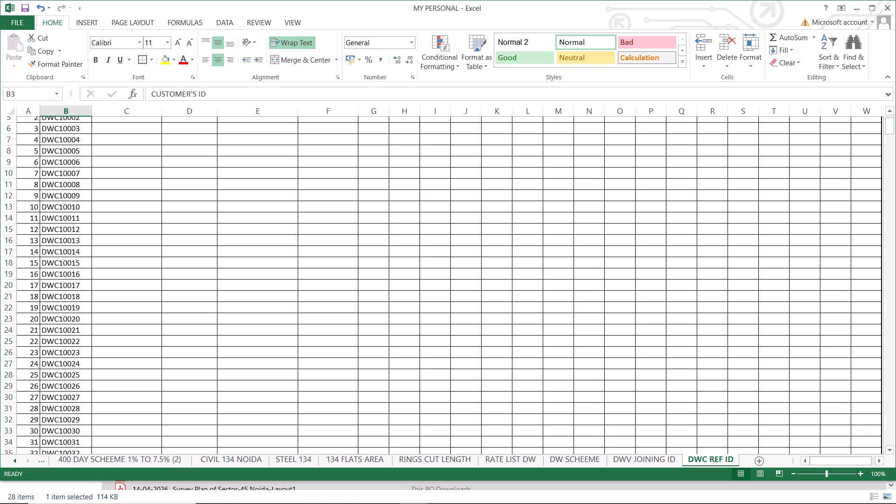
pyautogui.scroll(6, 254, 278)
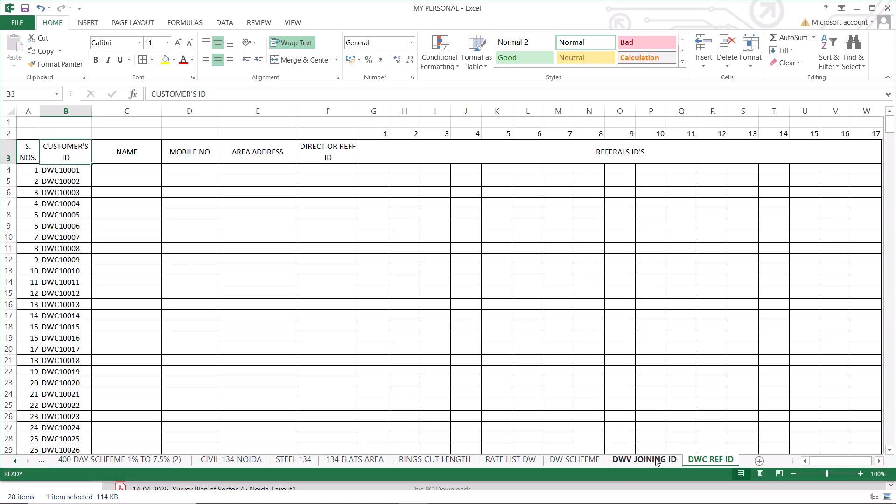
# Go through the DWV JOINING ID, DW SCHEEME and RATE LIST DW sheets in turn.
pyautogui.click(654, 458)
pyautogui.click(581, 461)
pyautogui.click(527, 461)
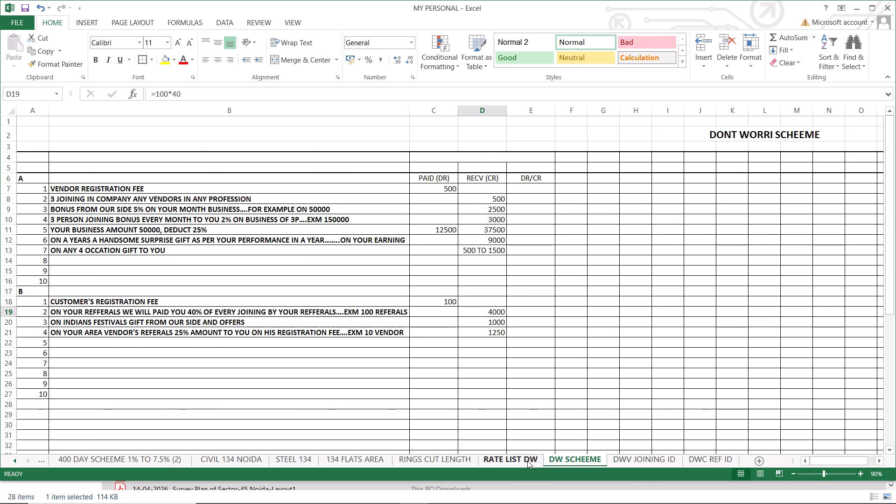
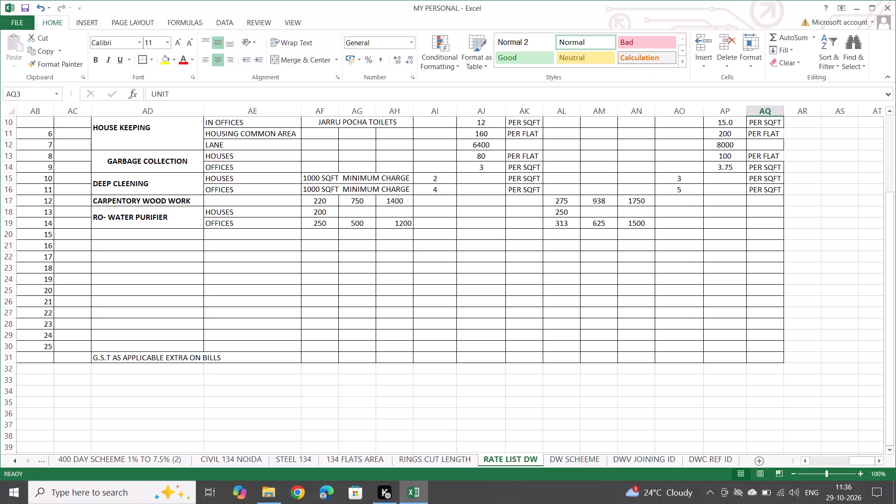
# Look over the vendor's and customer's rates for each service on the RATE LIST DW sheet.
pyautogui.click(618, 273)
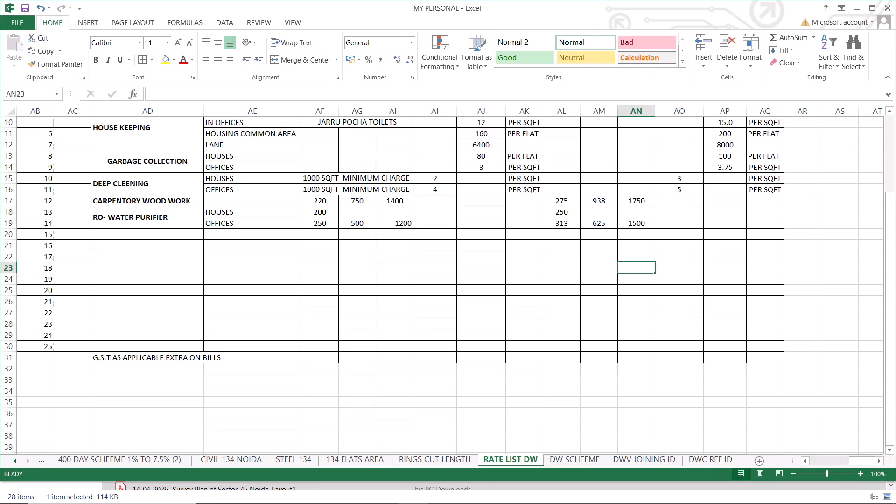
pyautogui.click(351, 203)
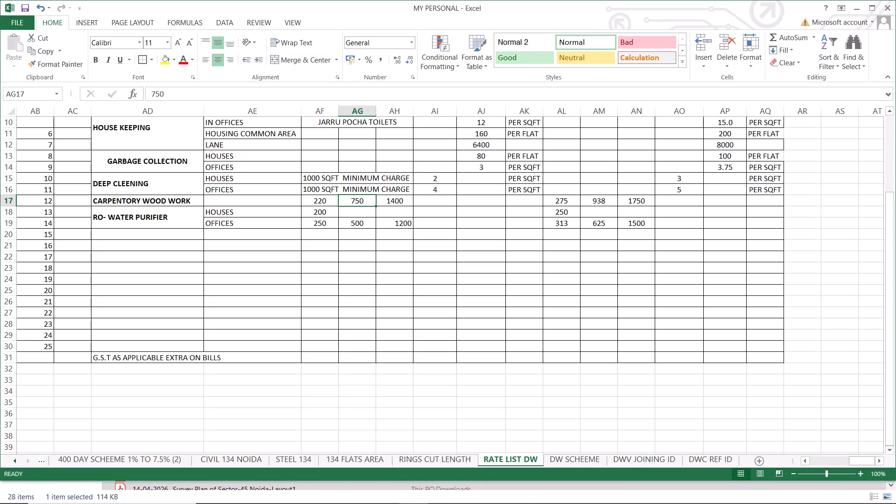
pyautogui.click(320, 203)
pyautogui.click(329, 211)
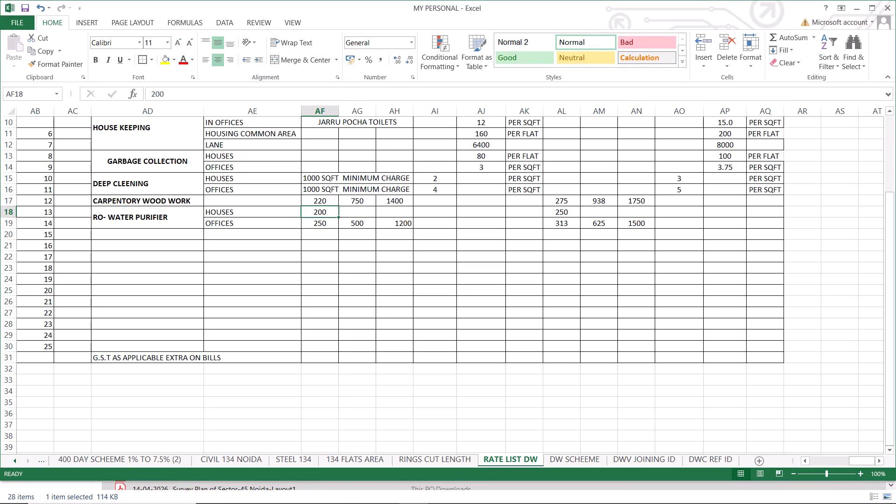
pyautogui.click(227, 212)
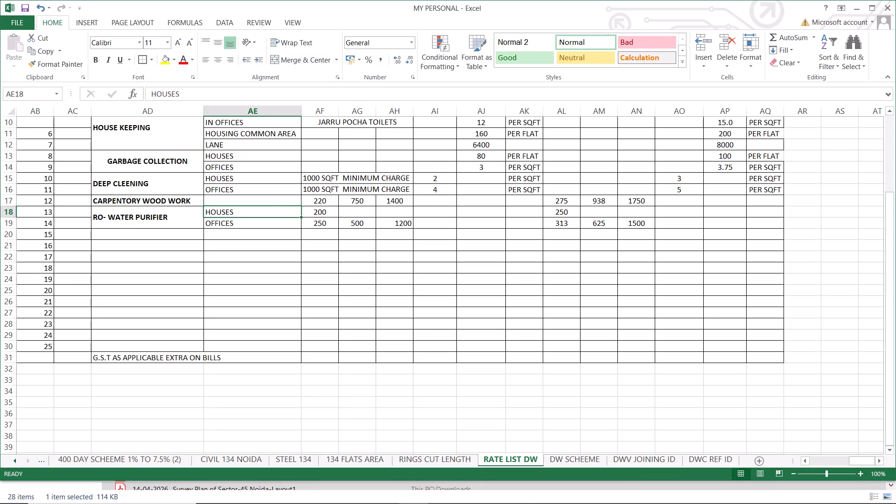
pyautogui.click(327, 214)
pyautogui.scroll(-4, 327, 214)
pyautogui.scroll(8, 327, 214)
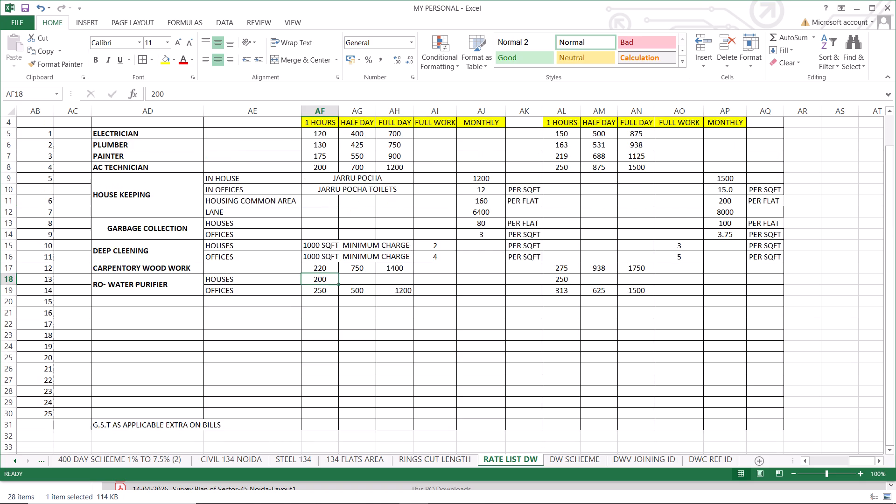
pyautogui.scroll(3, 327, 214)
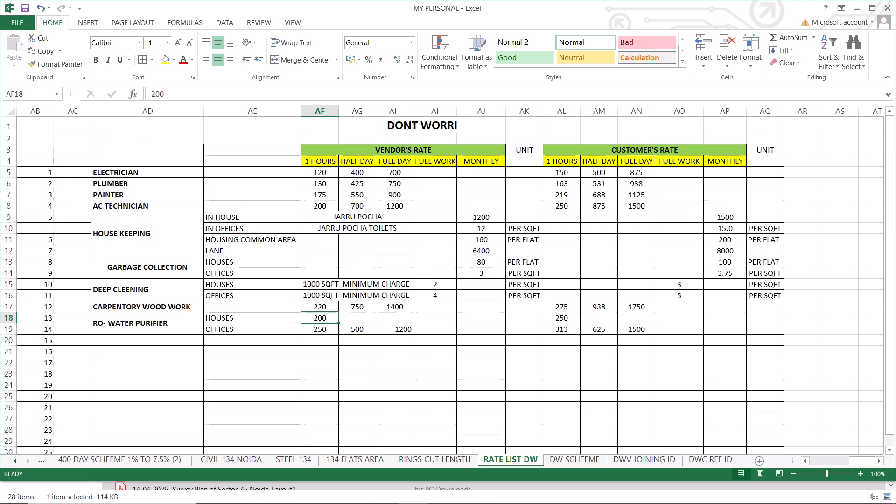
pyautogui.scroll(5, 436, 246)
pyautogui.scroll(-2, 436, 246)
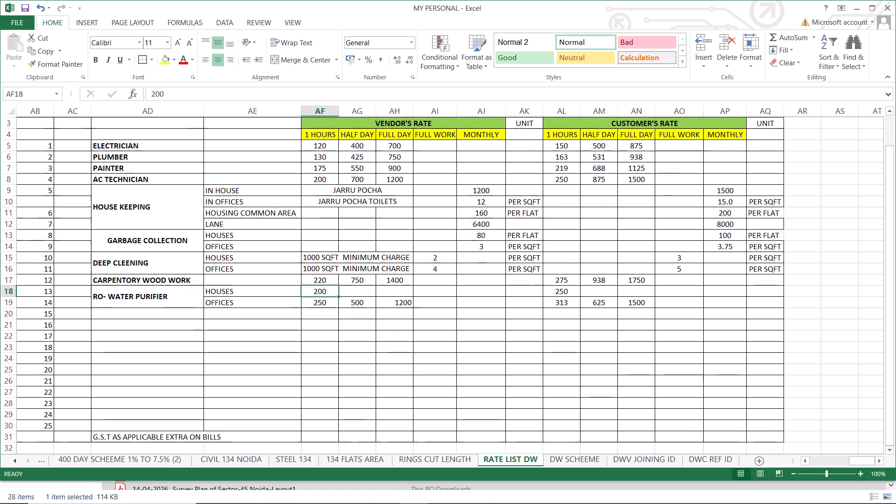
pyautogui.scroll(-3, 436, 246)
pyautogui.scroll(6, 436, 246)
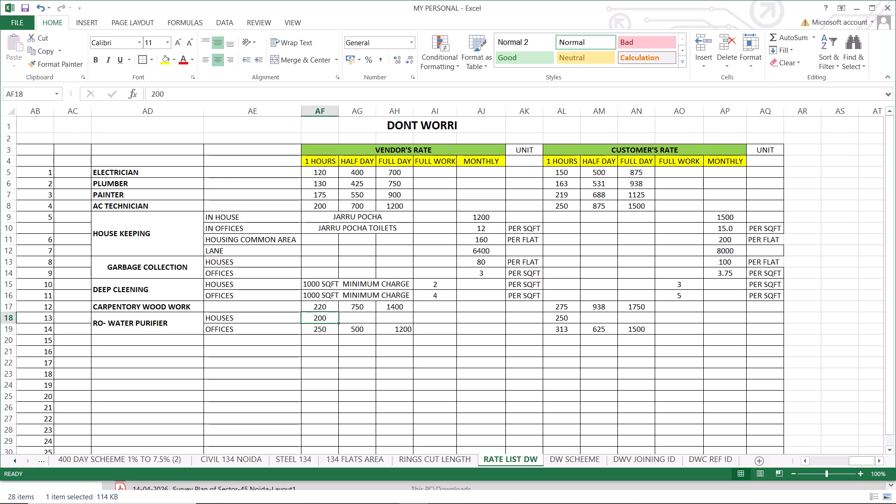
pyautogui.moveTo(322, 174); pyautogui.dragTo(636, 174)
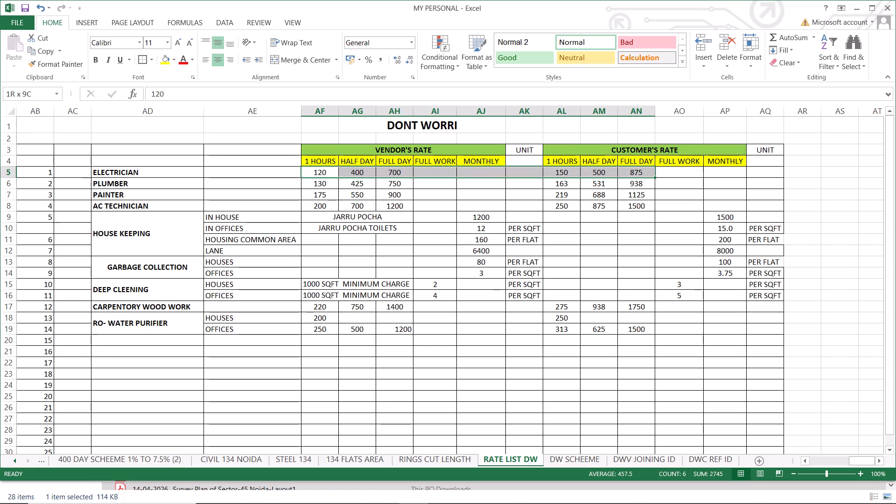
pyautogui.moveTo(636, 174); pyautogui.dragTo(778, 335)
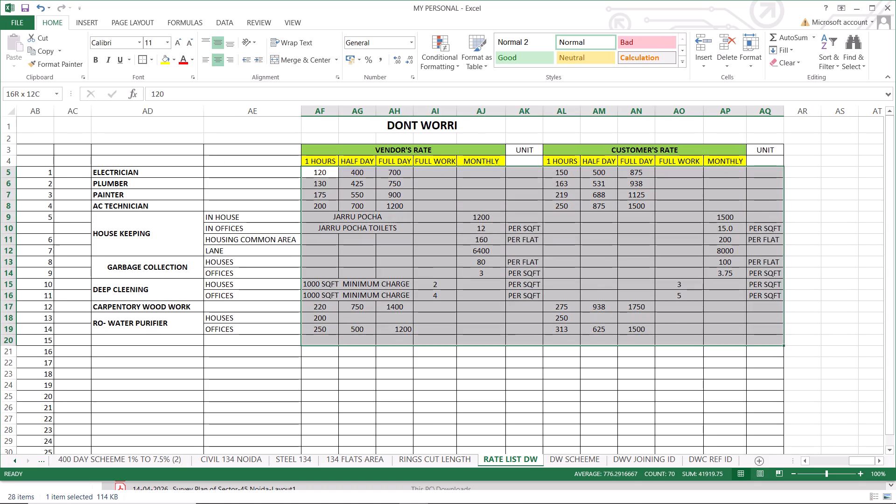
pyautogui.moveTo(778, 335); pyautogui.dragTo(778, 335)
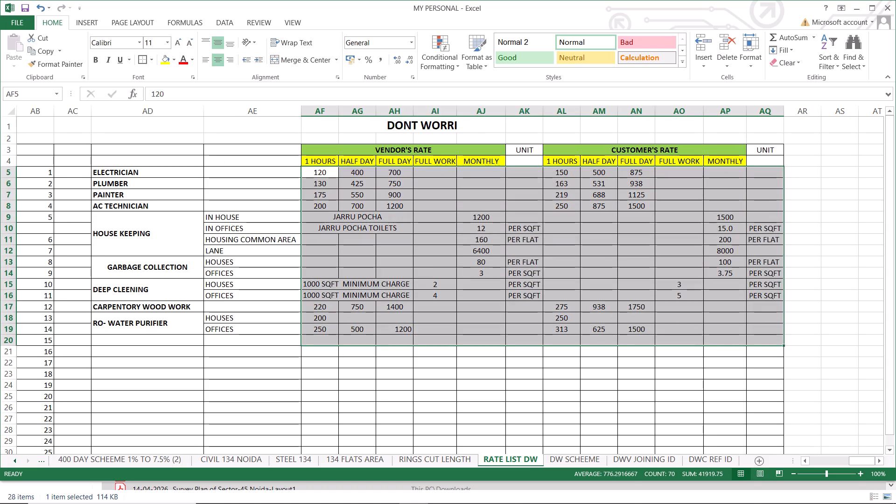
# Wrap the HOUSING COMMON AREA label in AE11 and narrow column AE so it breaks after HOUSING, with row 11 fitted to two lines.
pyautogui.click(271, 239)
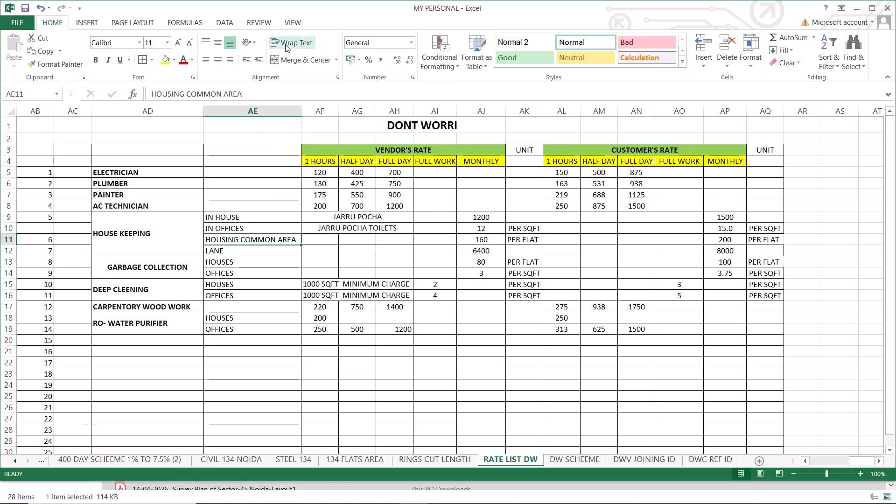
pyautogui.click(285, 44)
pyautogui.moveTo(302, 109); pyautogui.dragTo(289, 115)
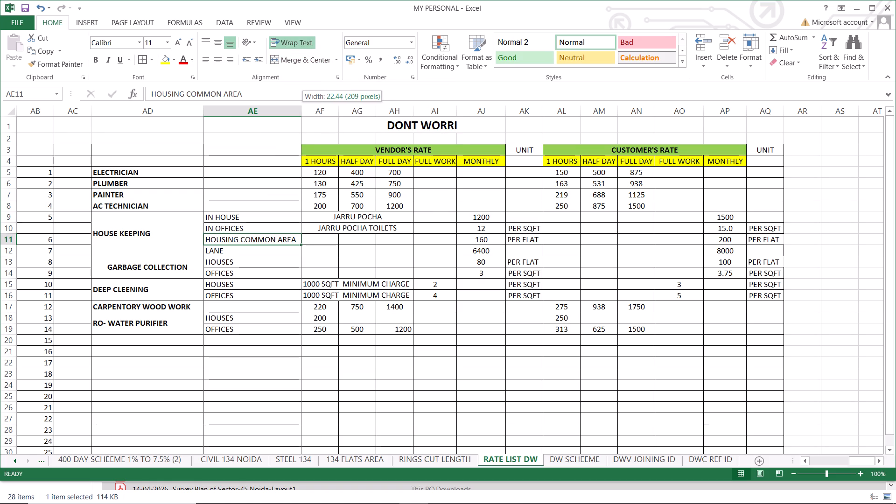
pyautogui.moveTo(289, 115); pyautogui.dragTo(281, 121)
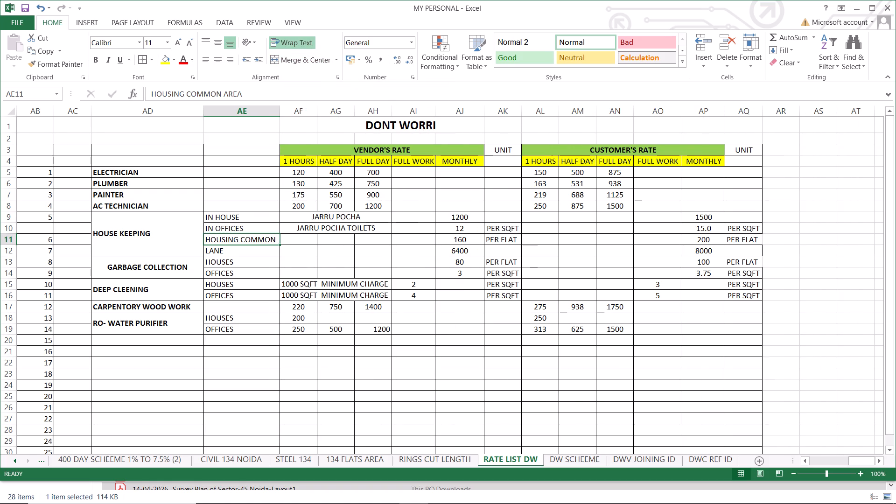
pyautogui.click(258, 280)
pyautogui.doubleClick(241, 239)
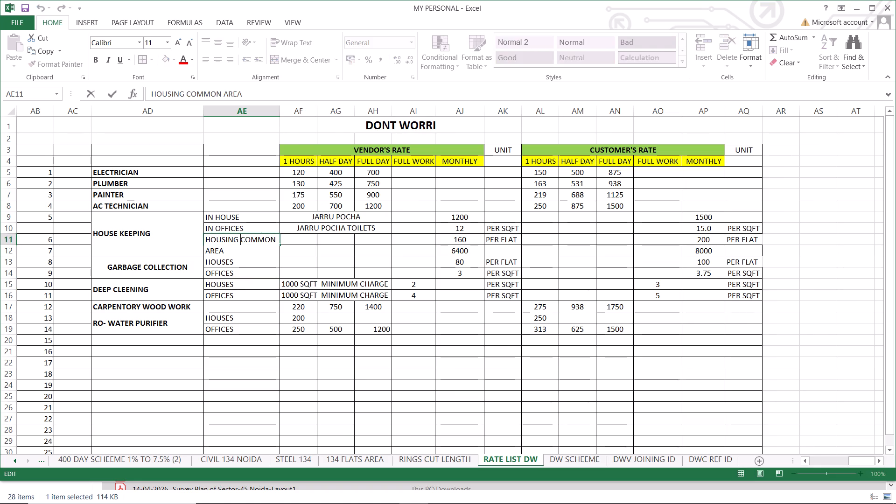
pyautogui.click(238, 288)
pyautogui.click(243, 243)
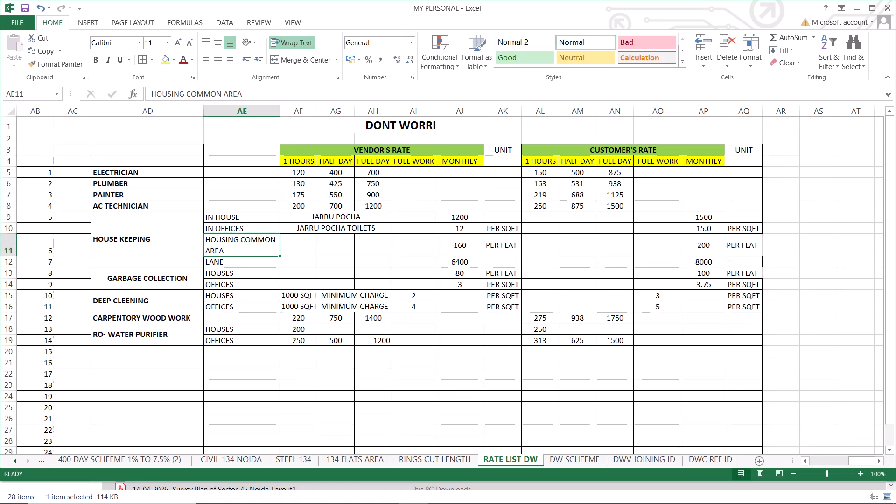
pyautogui.moveTo(281, 110); pyautogui.dragTo(278, 112)
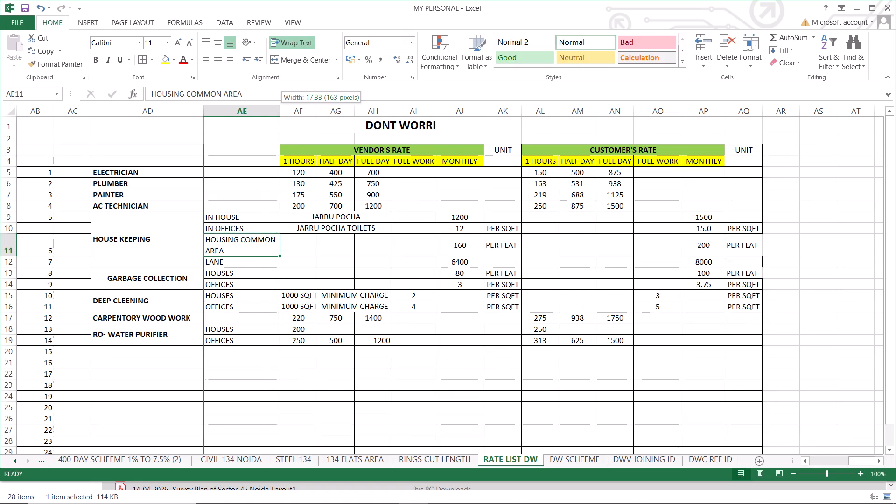
pyautogui.moveTo(278, 112); pyautogui.dragTo(268, 119)
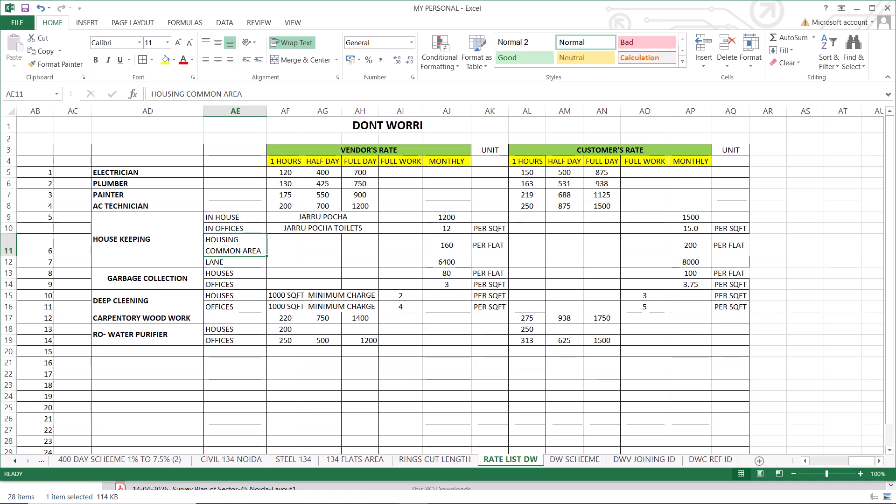
# Check the HOUSE KEEPING entry and its sub-category labels in the narrowed column AE.
pyautogui.click(242, 272)
pyautogui.click(244, 339)
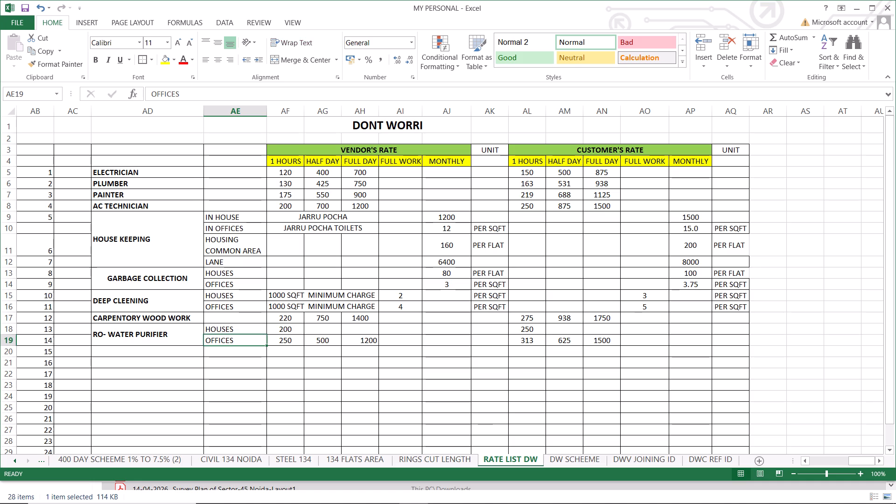
pyautogui.click(188, 246)
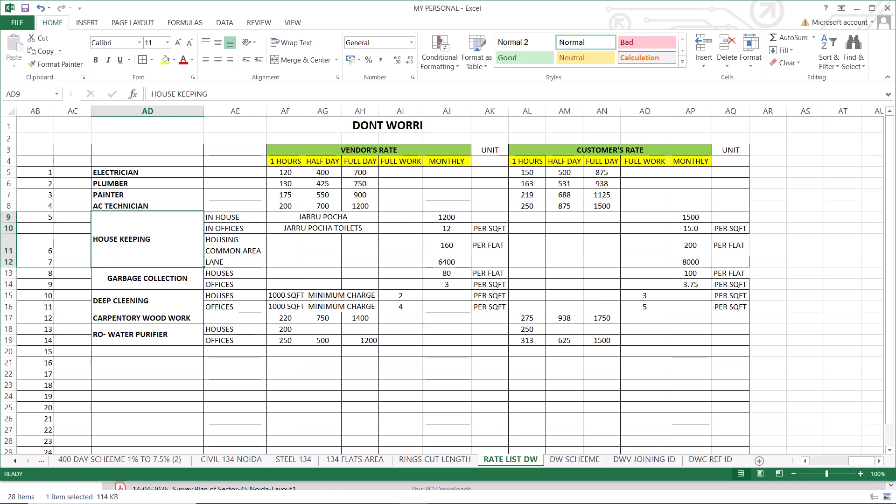
pyautogui.click(242, 234)
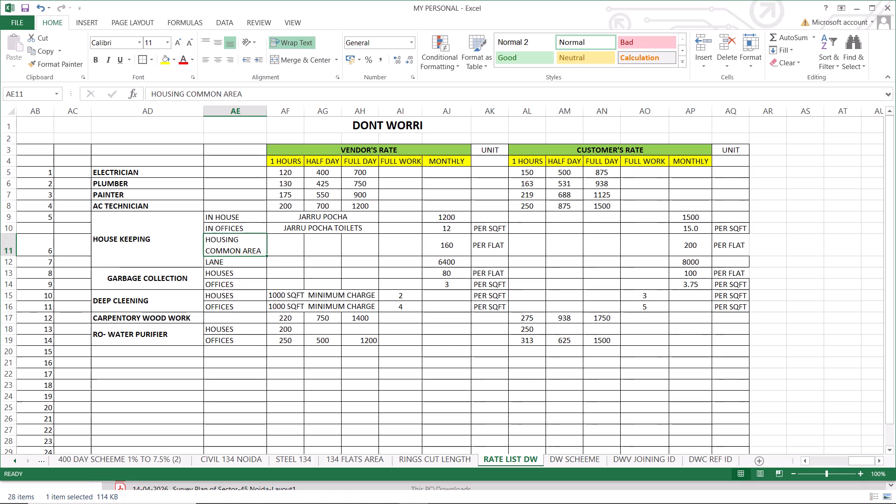
pyautogui.click(250, 227)
pyautogui.click(256, 216)
pyautogui.click(252, 250)
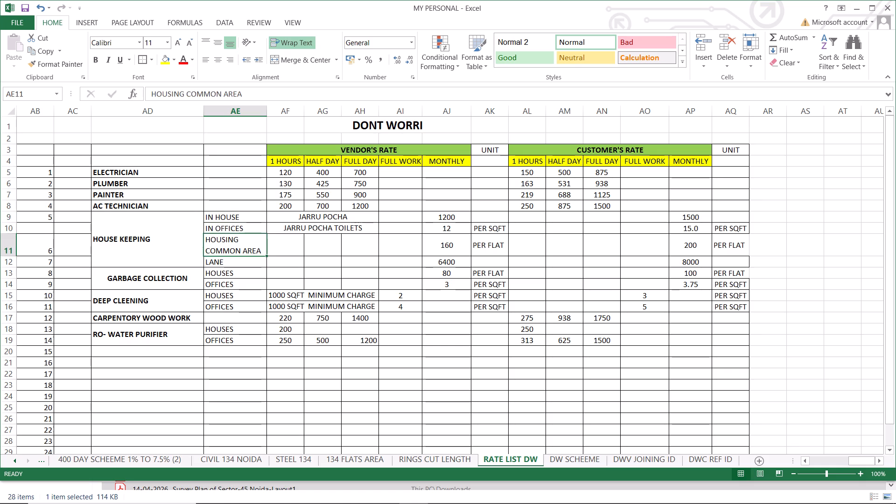
pyautogui.scroll(-3, 428, 331)
pyautogui.scroll(5, 428, 331)
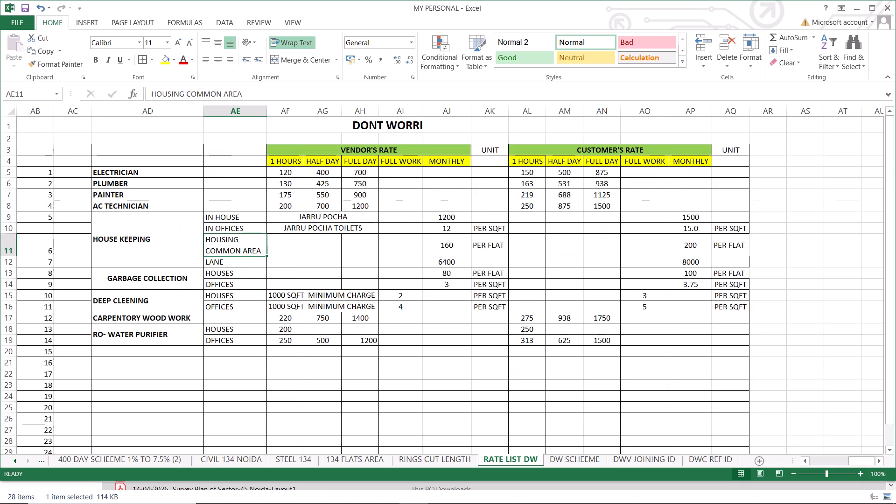
# Apply cell borders to the customer unit cells AQ11 to AQ13.
pyautogui.click(737, 245)
pyautogui.moveTo(737, 245); pyautogui.dragTo(737, 273)
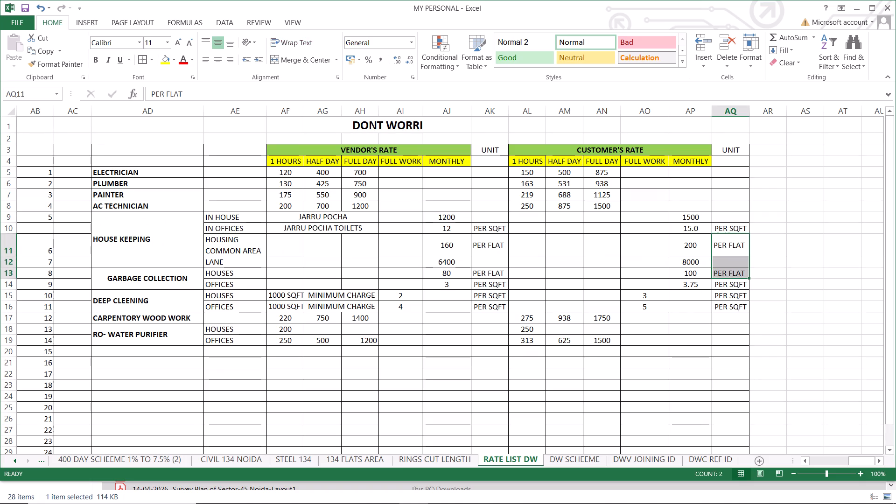
pyautogui.click(150, 60)
pyautogui.click(145, 158)
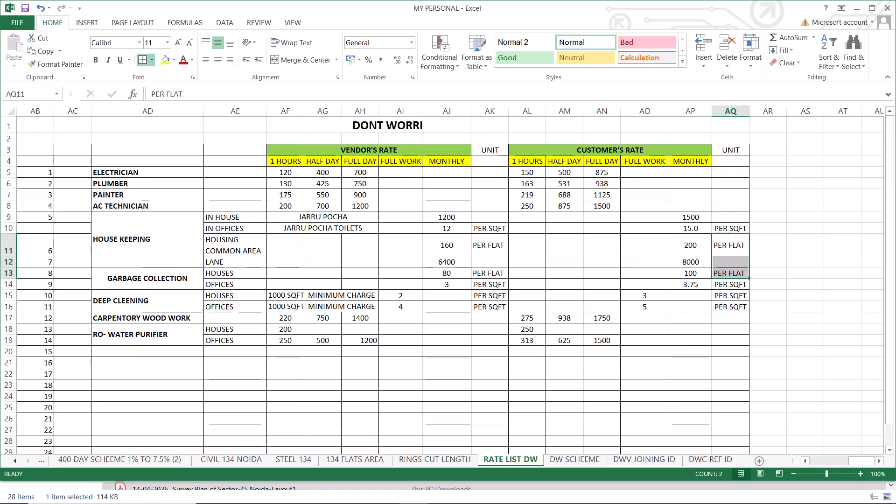
# Review the whole rate table, from the DONT WORRI title to the G.S.T row, including the cells beside HOUSE KEEPING.
pyautogui.click(529, 402)
pyautogui.scroll(-6, 528, 346)
pyautogui.scroll(4, 528, 346)
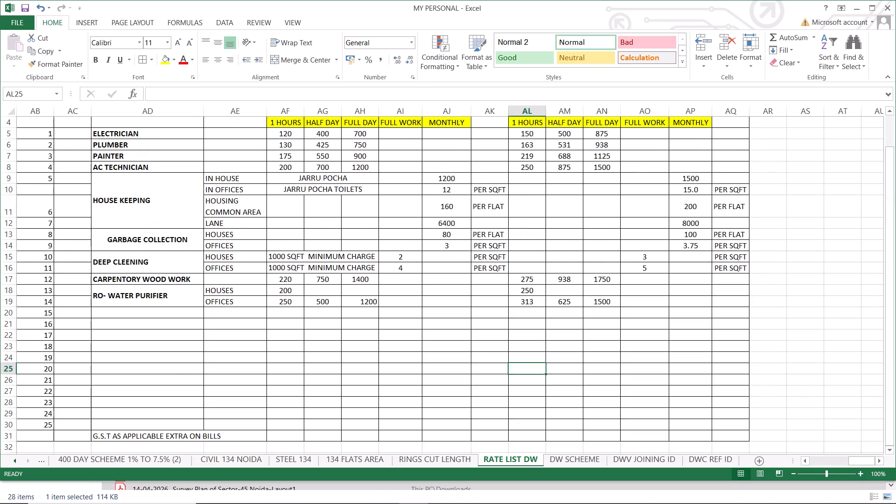
pyautogui.scroll(7, 528, 346)
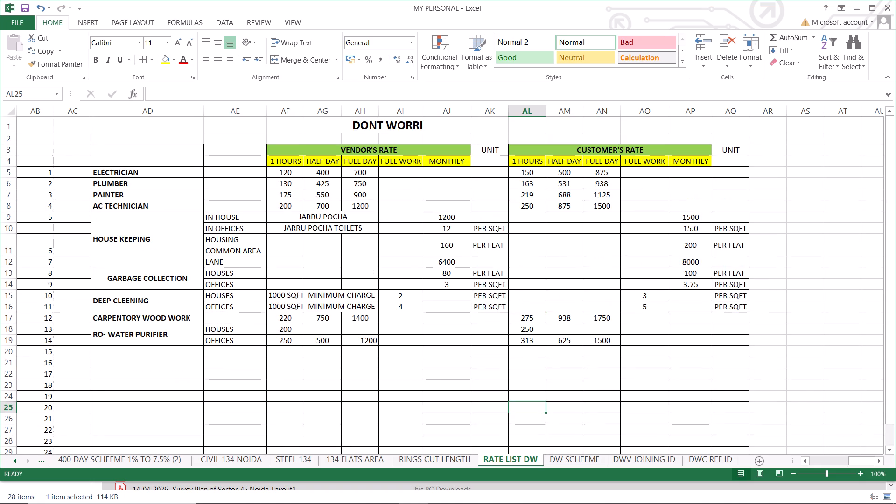
pyautogui.click(378, 126)
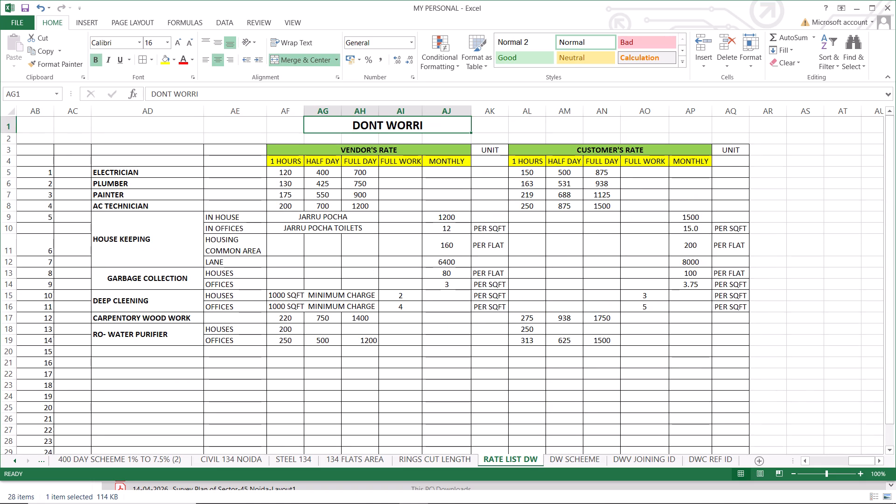
pyautogui.moveTo(41, 148); pyautogui.dragTo(699, 241)
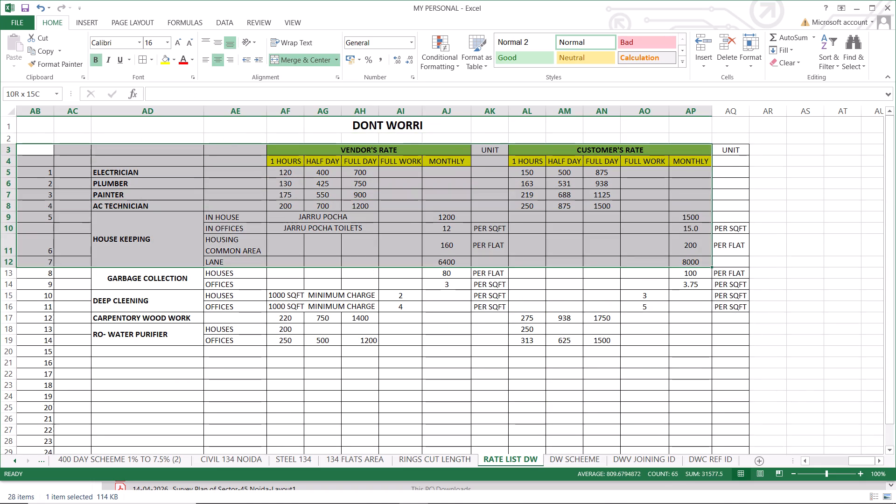
pyautogui.moveTo(699, 241); pyautogui.dragTo(729, 343)
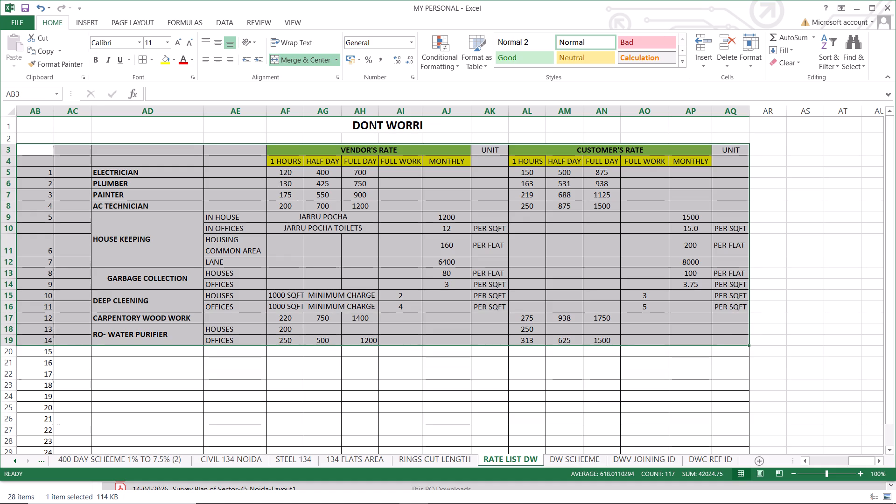
pyautogui.click(139, 247)
pyautogui.click(72, 244)
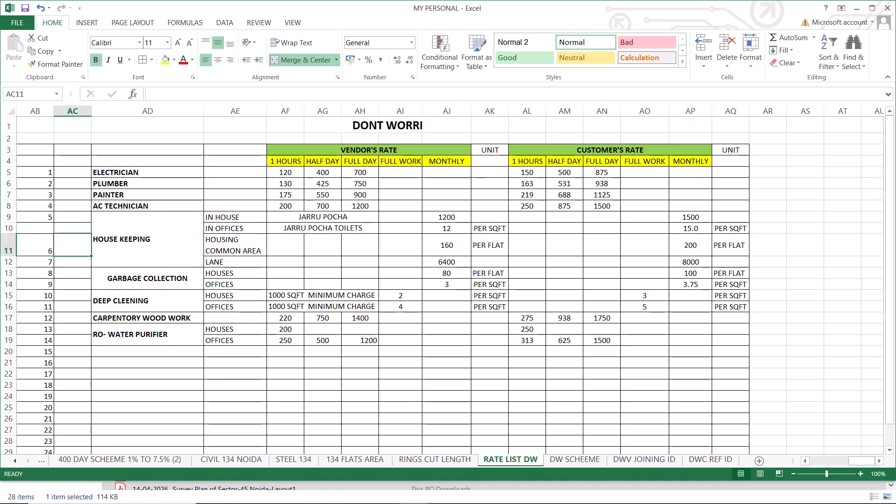
pyautogui.click(63, 225)
pyautogui.click(70, 217)
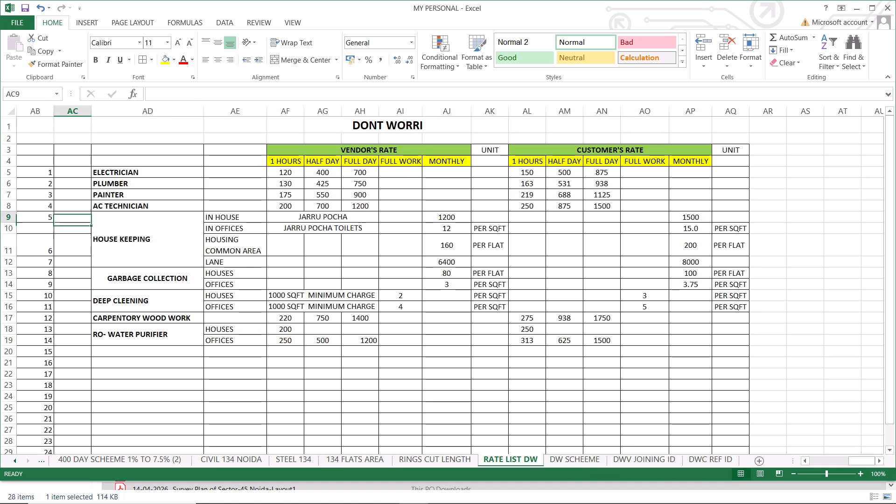
pyautogui.click(67, 261)
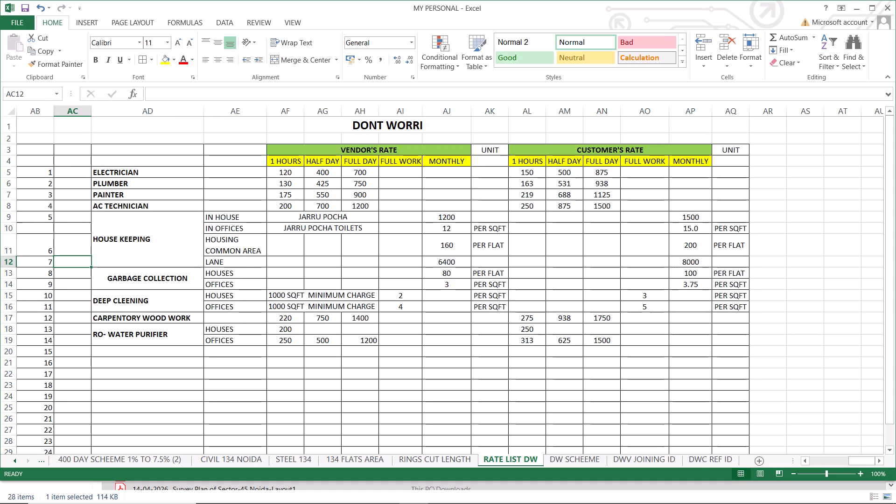
# Middle-align the serial number 6 vertically in cell AB11.
pyautogui.click(39, 238)
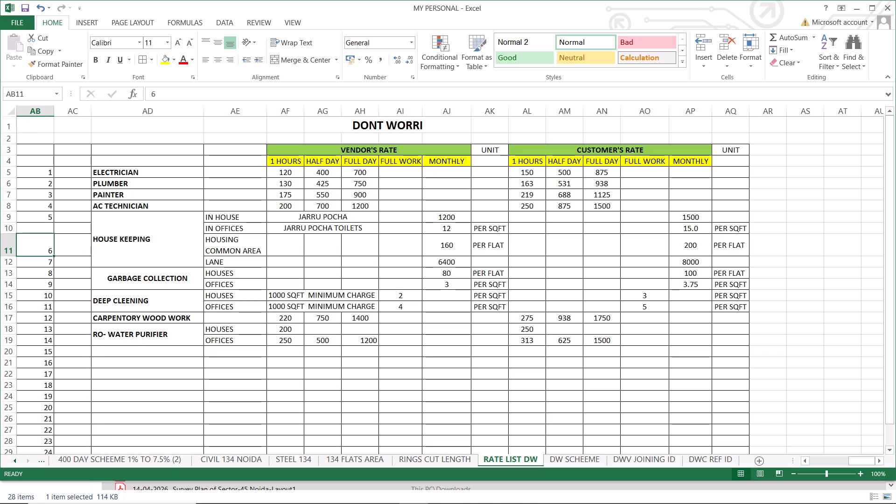
pyautogui.click(217, 43)
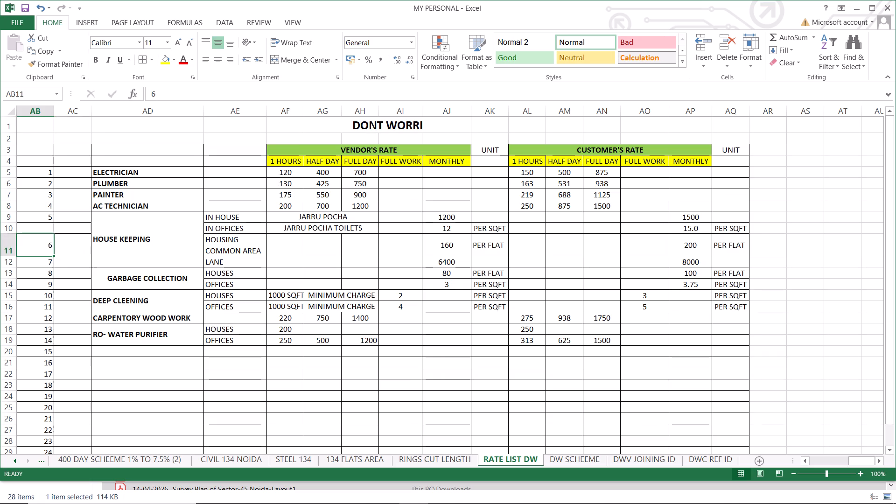
# Review the rate table from the RO- WATER PURIFIER entry down to the G.S.T row and back to the title.
pyautogui.click(182, 328)
pyautogui.scroll(-5, 182, 328)
pyautogui.scroll(6, 182, 329)
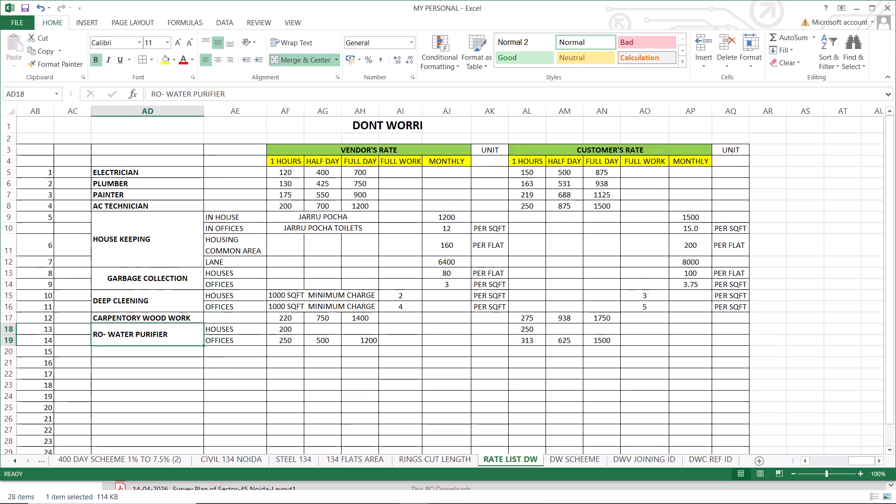
pyautogui.scroll(-5, 182, 329)
pyautogui.click(137, 290)
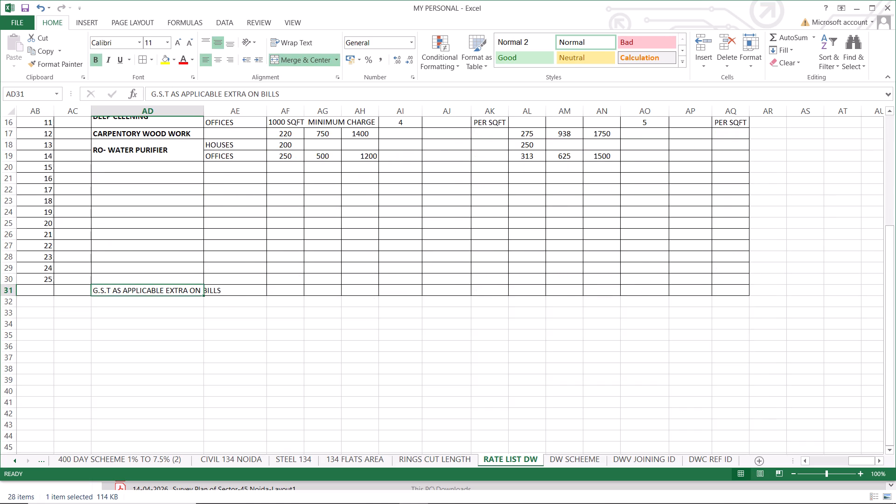
pyautogui.scroll(5, 333, 324)
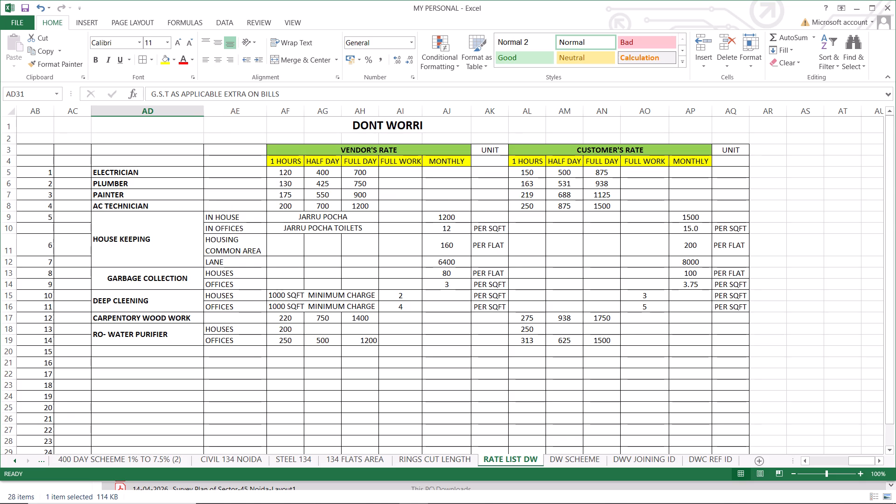
pyautogui.scroll(-1, 444, 314)
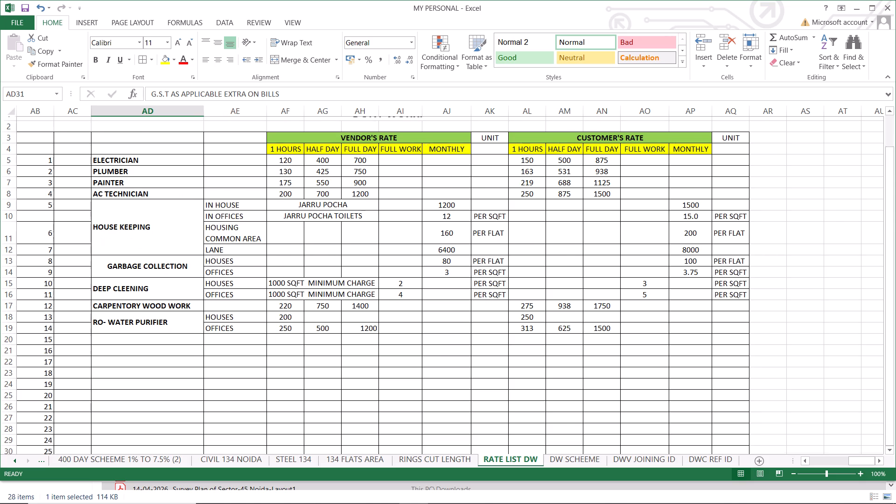
pyautogui.scroll(-1, 444, 314)
pyautogui.scroll(4, 444, 314)
# Compare the VENDOR'S RATE and CUSTOMER'S RATE sections, checking how the ELECTRICIAN row's customer rates are calculated from the vendor rates.
pyautogui.click(391, 152)
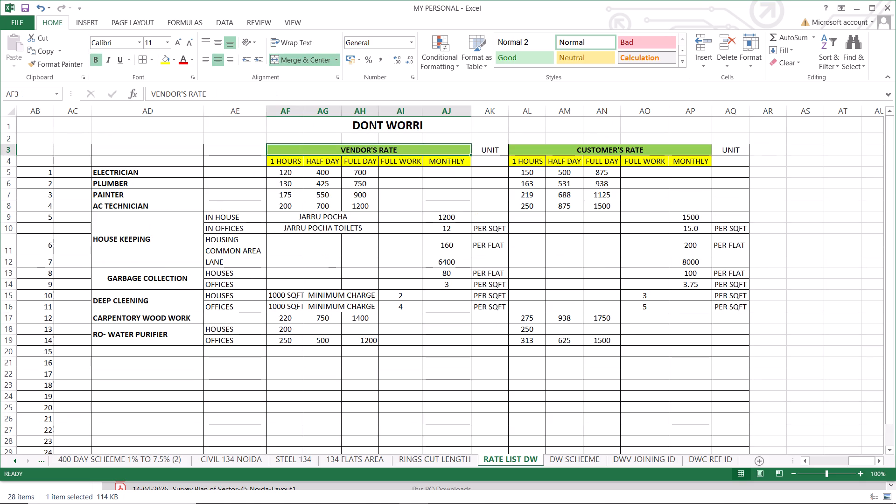
pyautogui.click(634, 147)
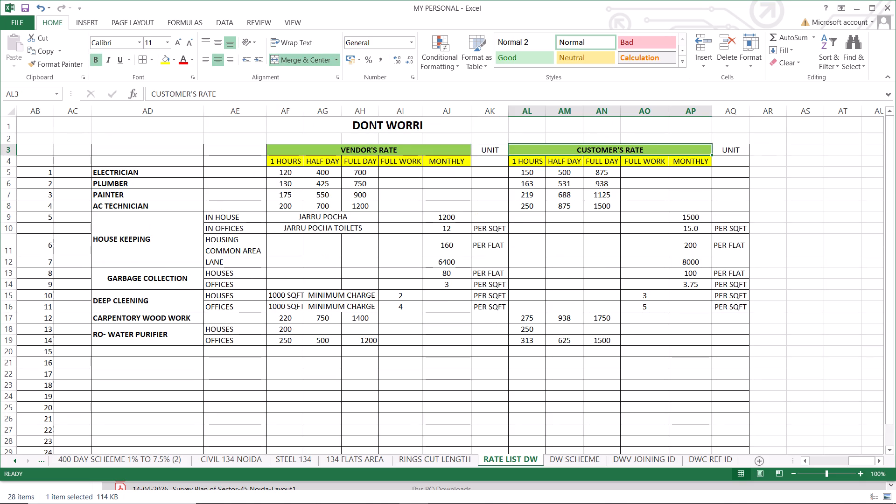
pyautogui.click(287, 172)
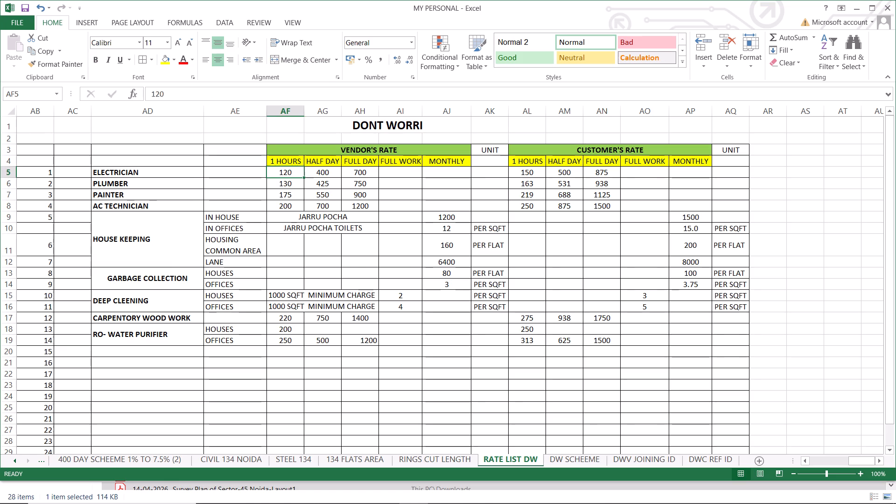
pyautogui.click(529, 170)
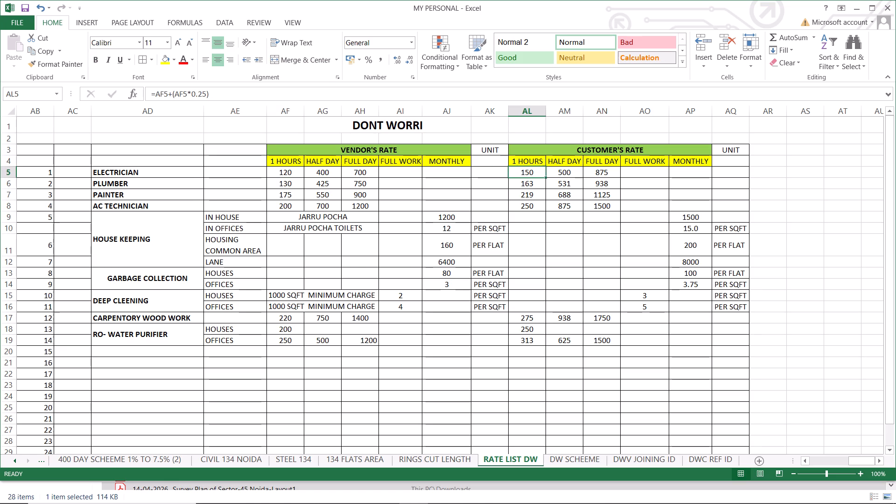
pyautogui.click(293, 171)
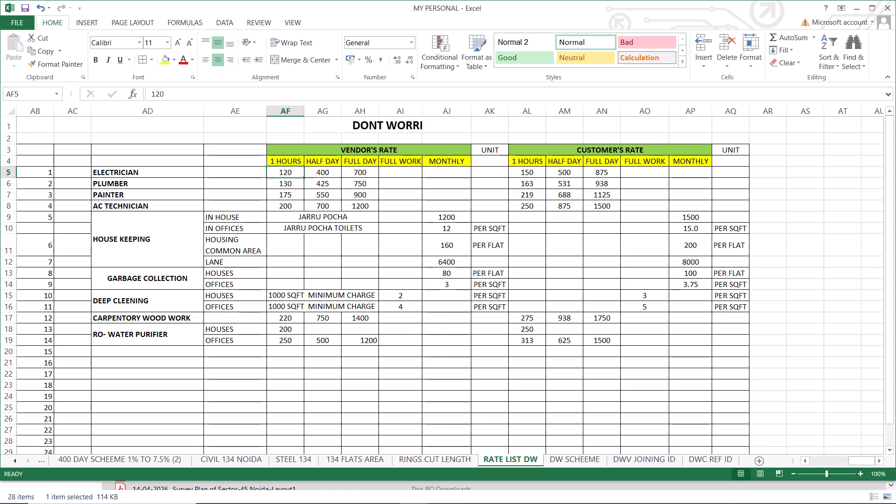
pyautogui.click(614, 172)
pyautogui.click(526, 174)
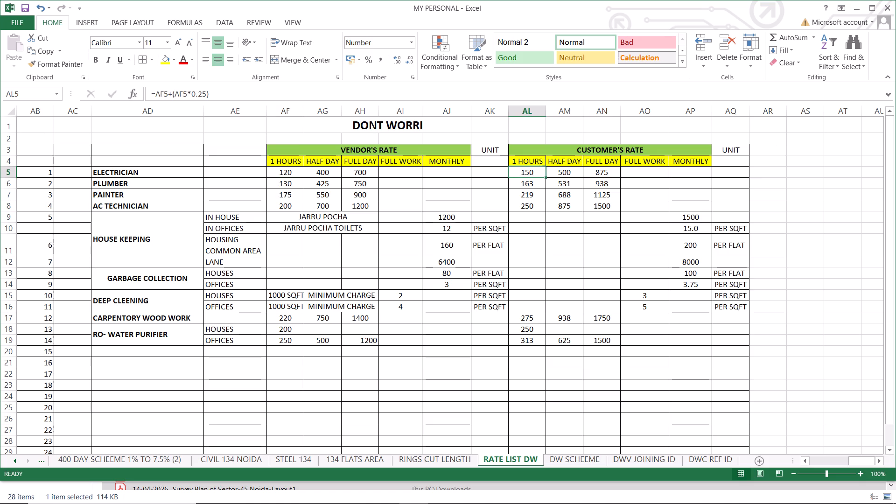
pyautogui.click(600, 168)
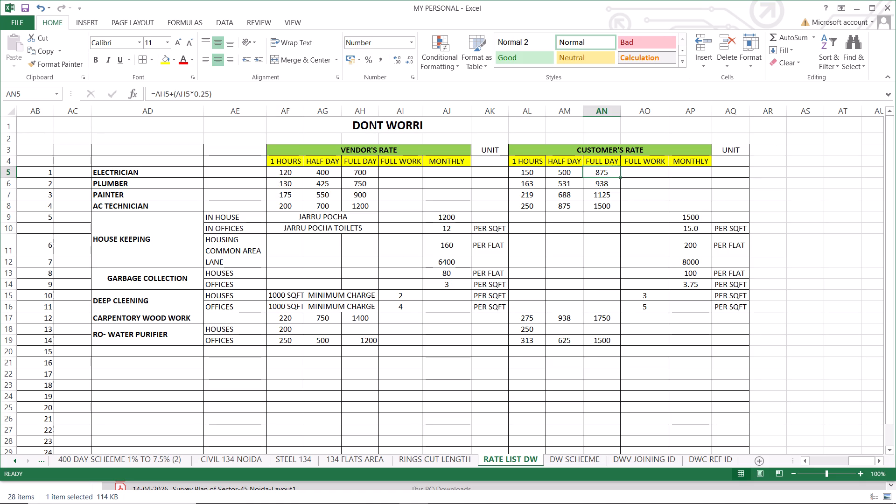
pyautogui.click(525, 170)
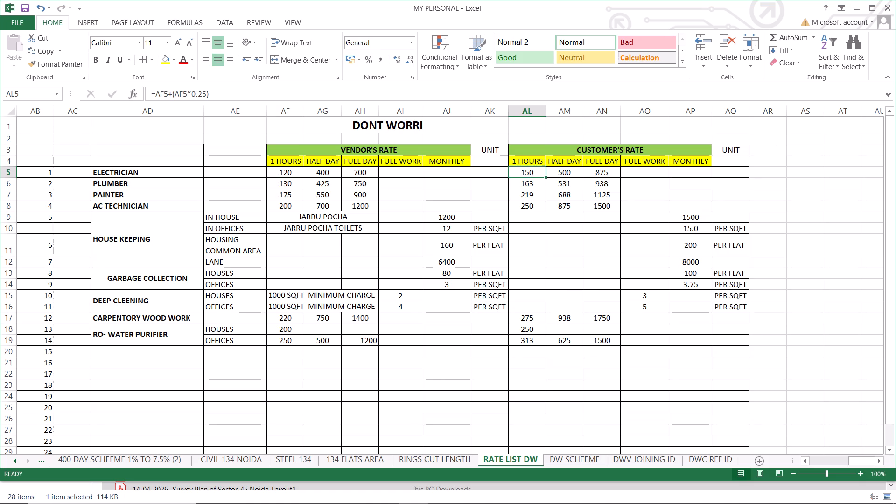
# Check the customer unit entries in column AQ from the HOUSE KEEPING rows through the DEEP CLEENING rows.
pyautogui.click(740, 231)
pyautogui.click(733, 245)
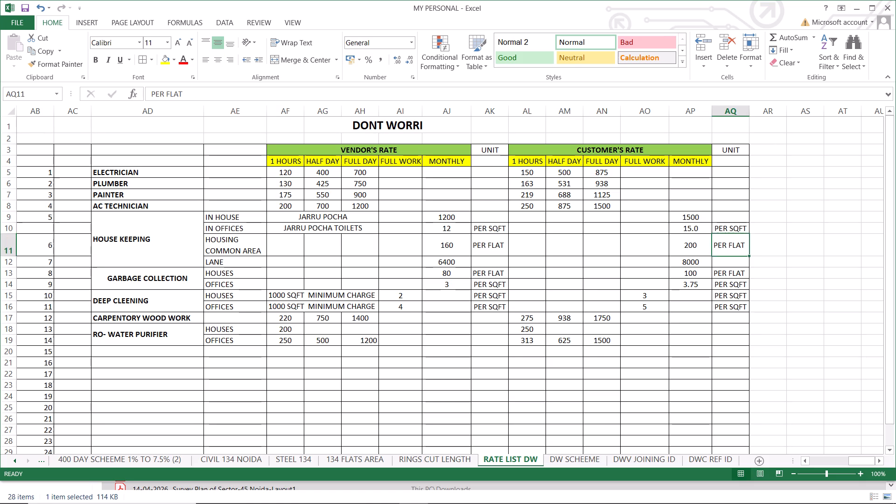
pyautogui.click(733, 273)
pyautogui.click(728, 286)
pyautogui.click(731, 296)
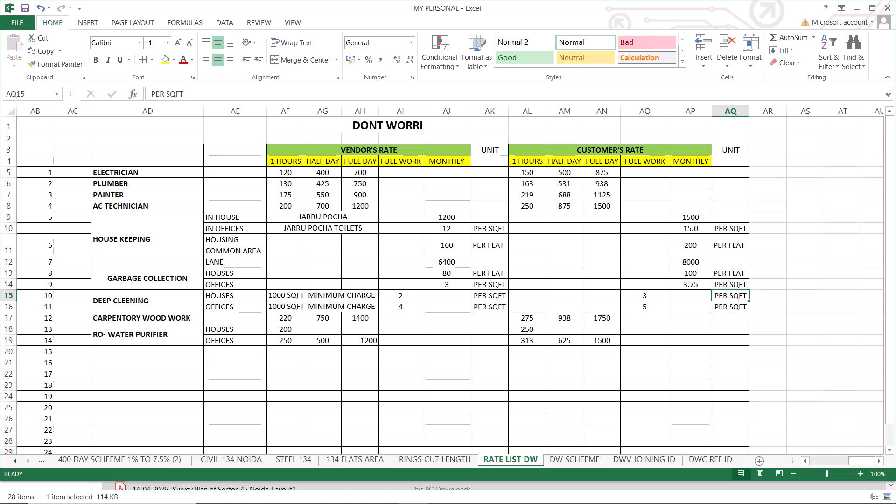
pyautogui.click(737, 308)
pyautogui.scroll(-4, 356, 337)
pyautogui.scroll(8, 356, 337)
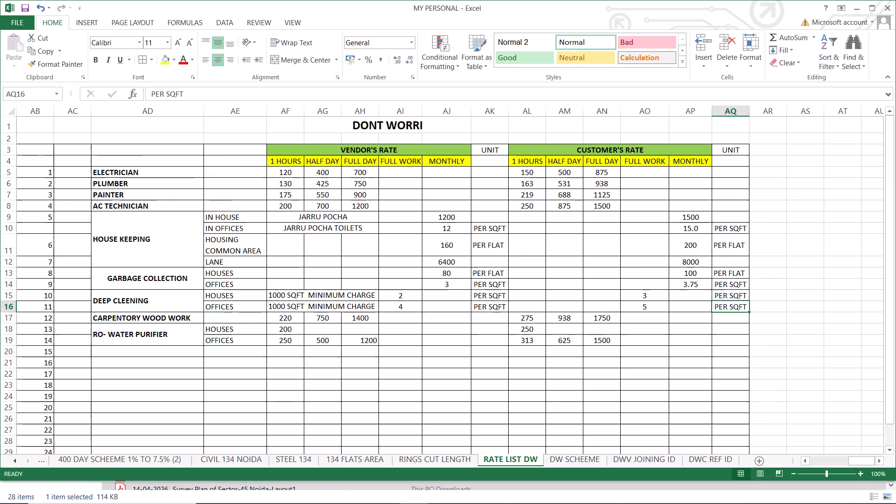
pyautogui.scroll(2, 356, 337)
# Look through the DW SCHEEME, DWV JOINING ID and DWC REF ID sheets, returning to DWV JOINING ID.
pyautogui.click(588, 457)
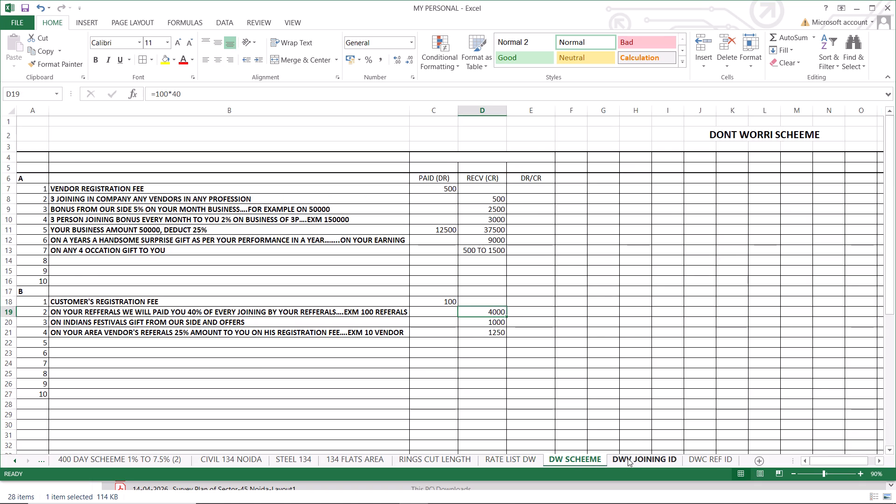
pyautogui.click(628, 458)
pyautogui.click(705, 458)
pyautogui.click(661, 457)
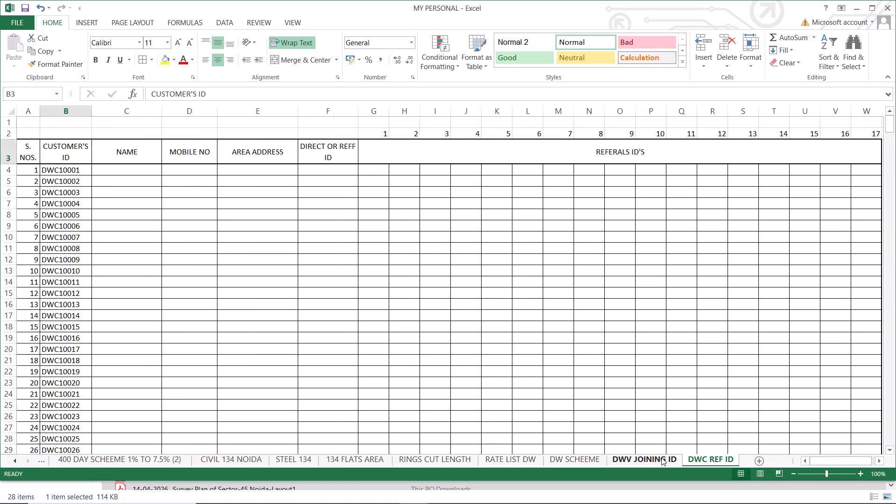